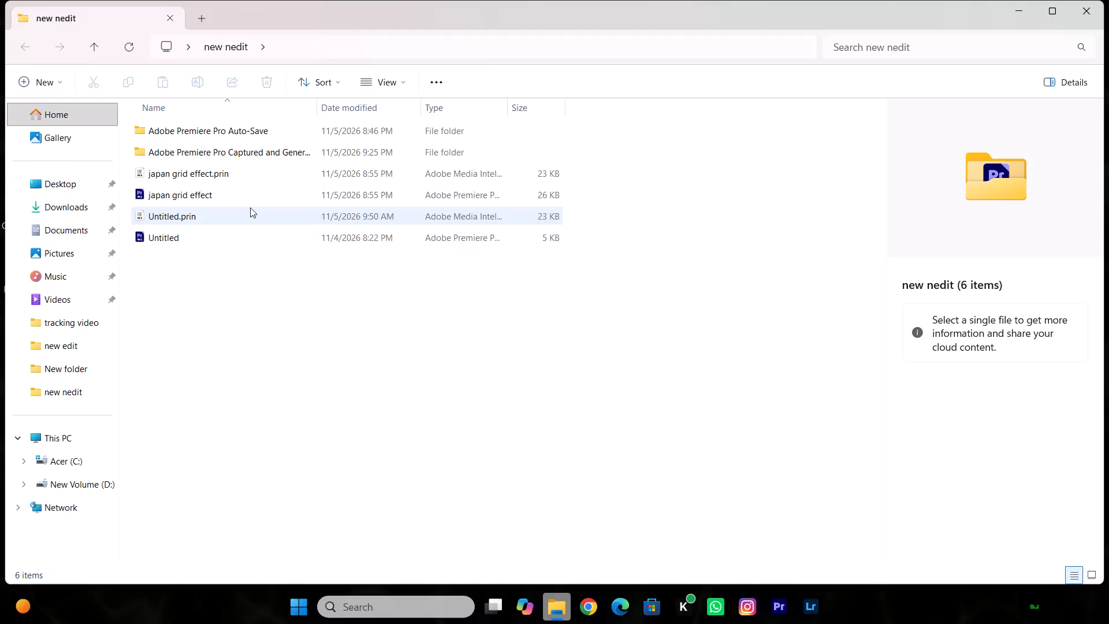
Open the "japan grid effect" Premiere Pro project from the new nedit folder.
{"action": "triple_click", "coordinate": [258, 198]}
{"action": "left_click", "coordinate": [258, 197]}
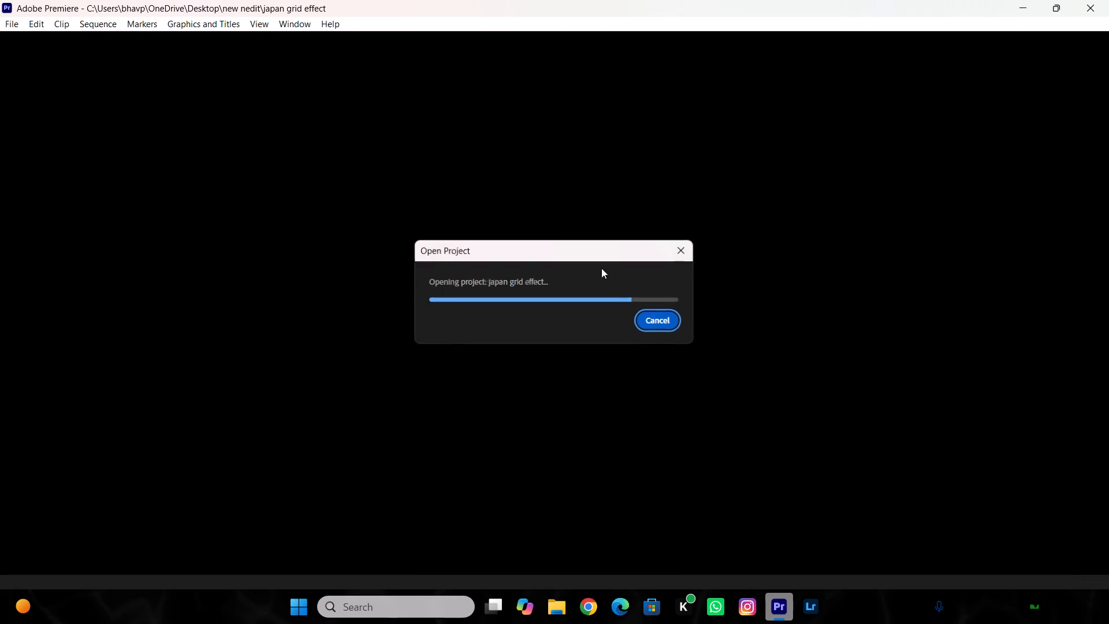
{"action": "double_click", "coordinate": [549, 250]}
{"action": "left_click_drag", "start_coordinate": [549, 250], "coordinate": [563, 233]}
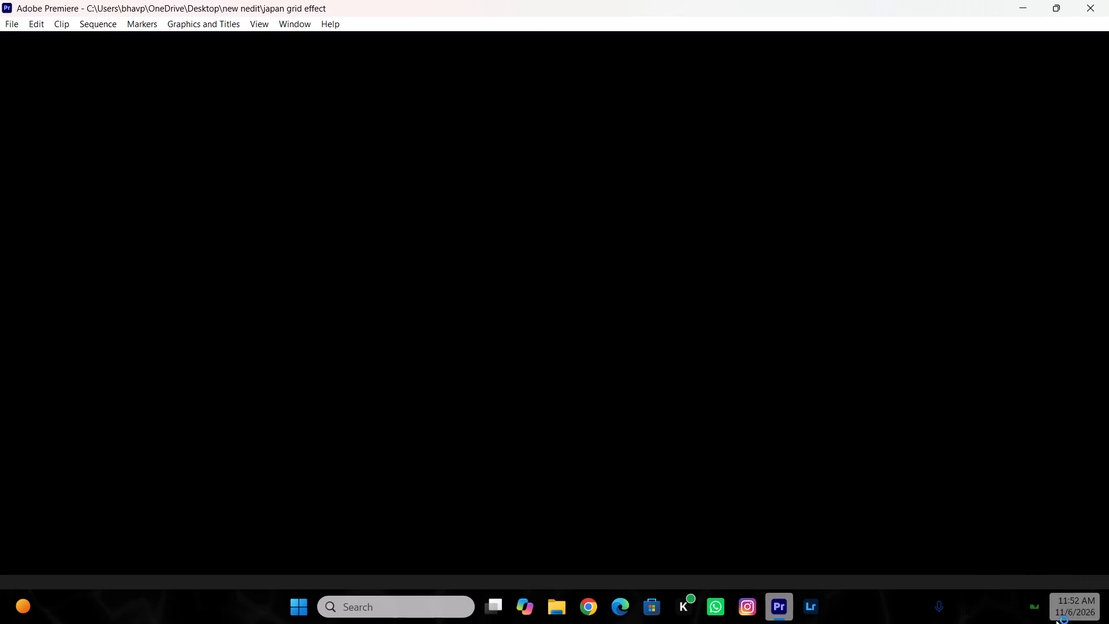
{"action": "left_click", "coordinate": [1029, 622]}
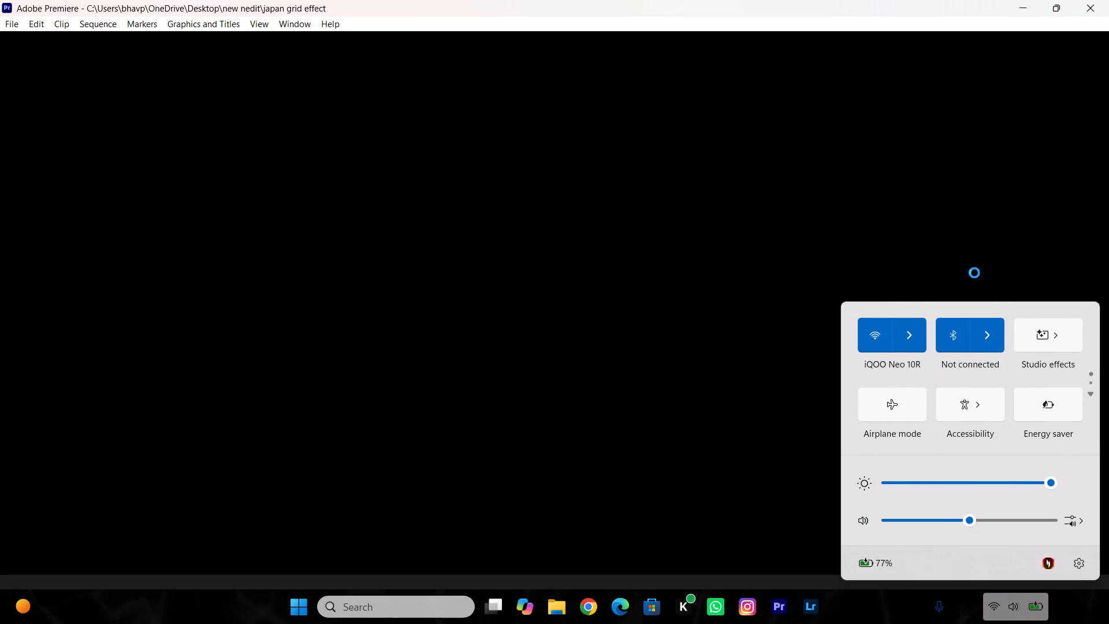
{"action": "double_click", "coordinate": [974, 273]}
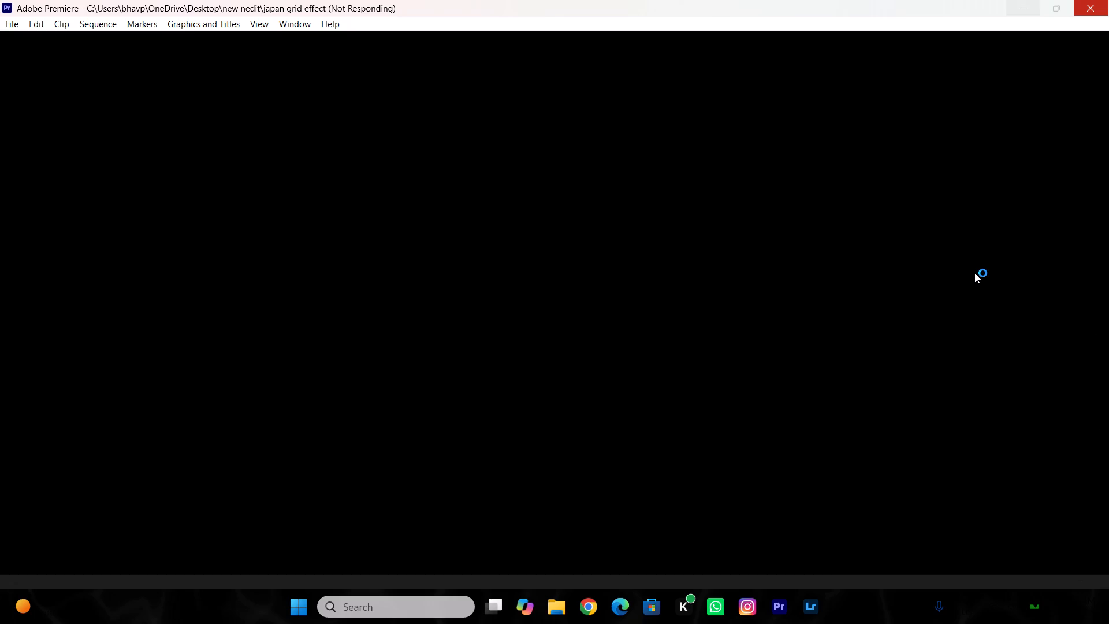
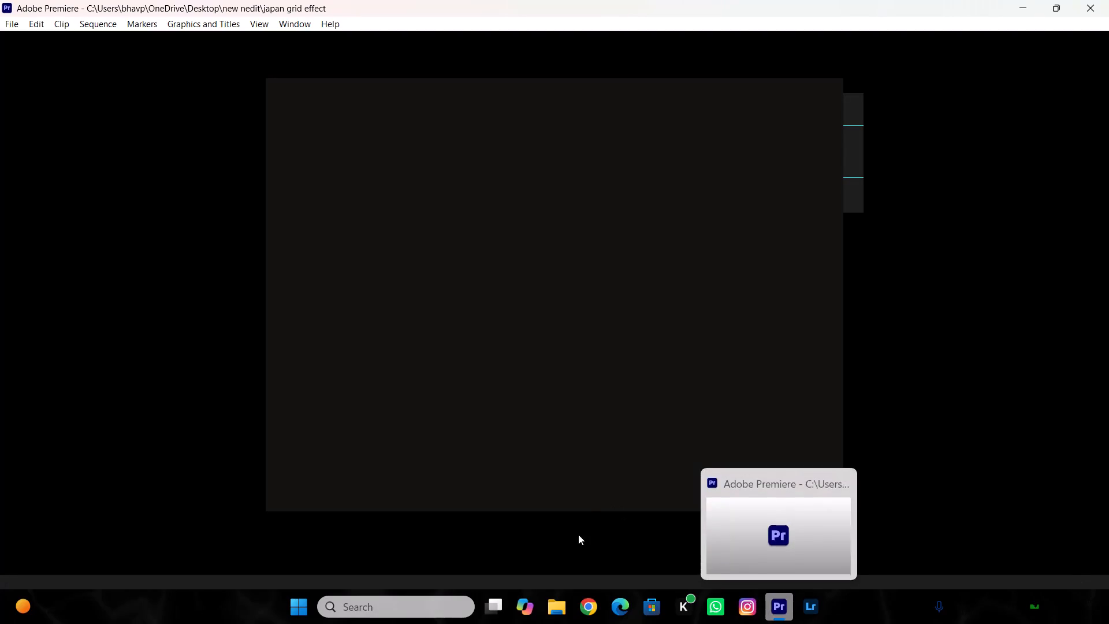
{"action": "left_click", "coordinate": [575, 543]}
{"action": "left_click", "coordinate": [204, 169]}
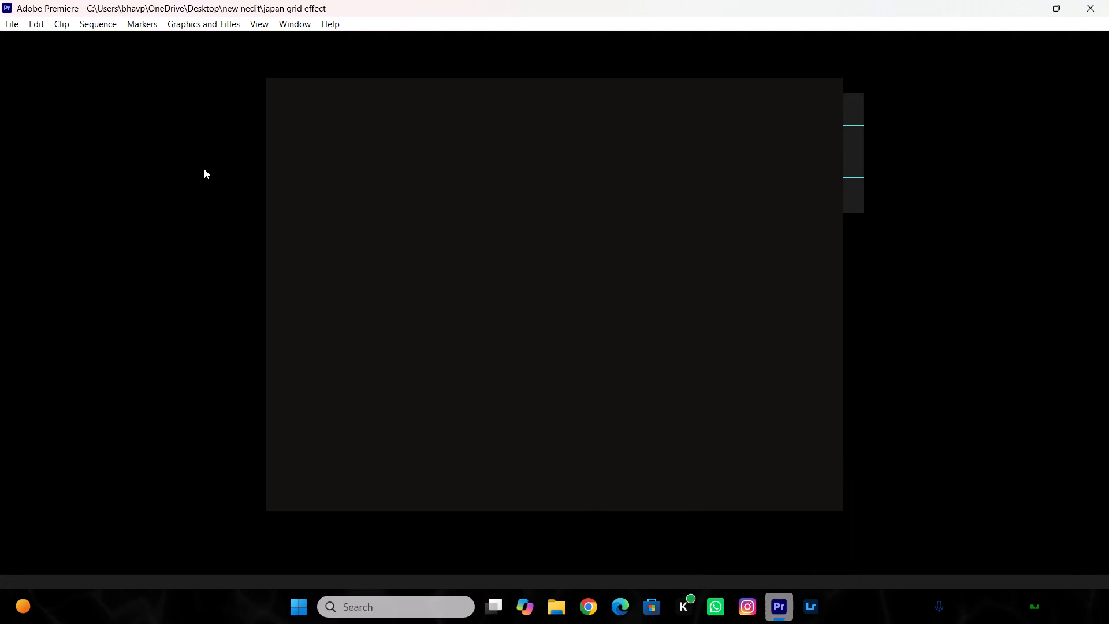
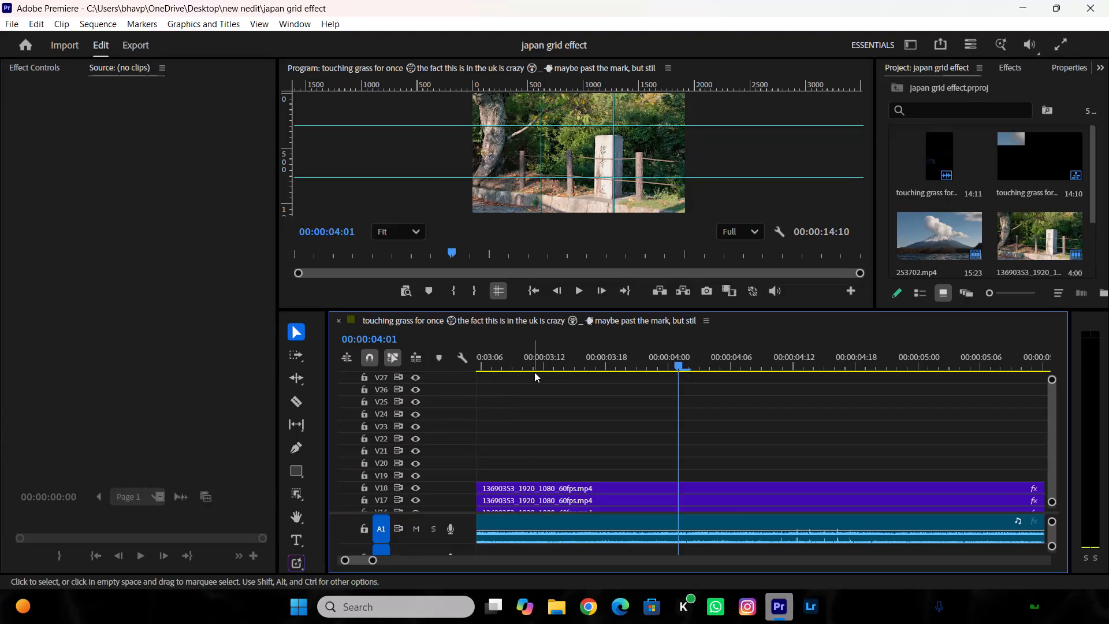
Scrub back through the sequence to review the grid effect, ending with the playhead at the start, 00:00:00:00.
{"action": "double_click", "coordinate": [605, 363]}
{"action": "left_click_drag", "start_coordinate": [605, 363], "coordinate": [499, 358]}
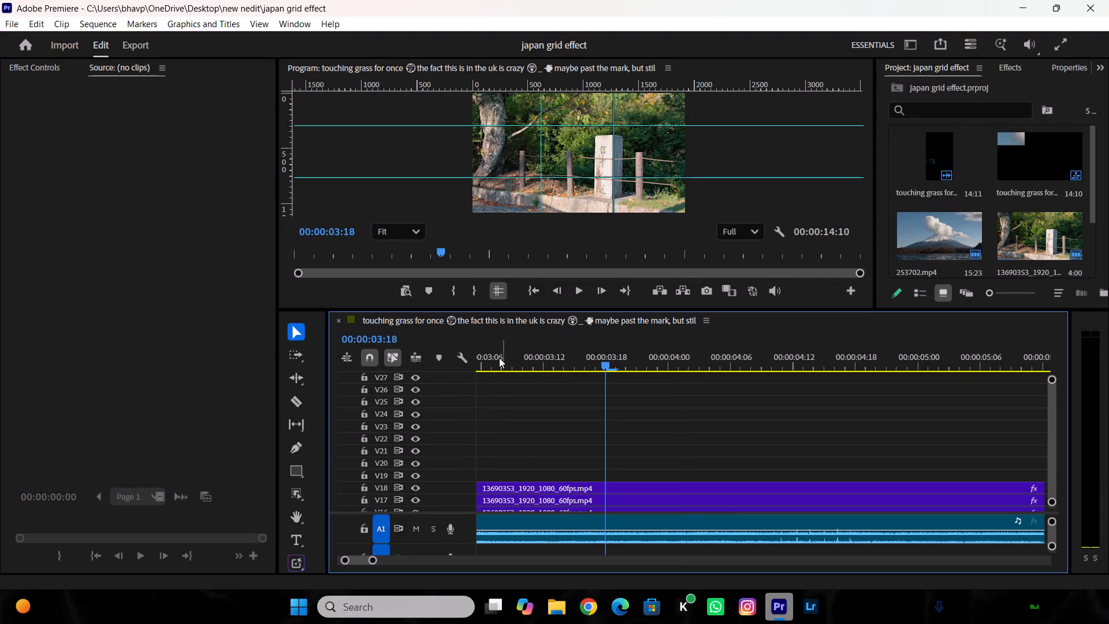
{"action": "left_click_drag", "start_coordinate": [499, 358], "coordinate": [478, 358]}
{"action": "left_click_drag", "start_coordinate": [580, 360], "coordinate": [432, 365]}
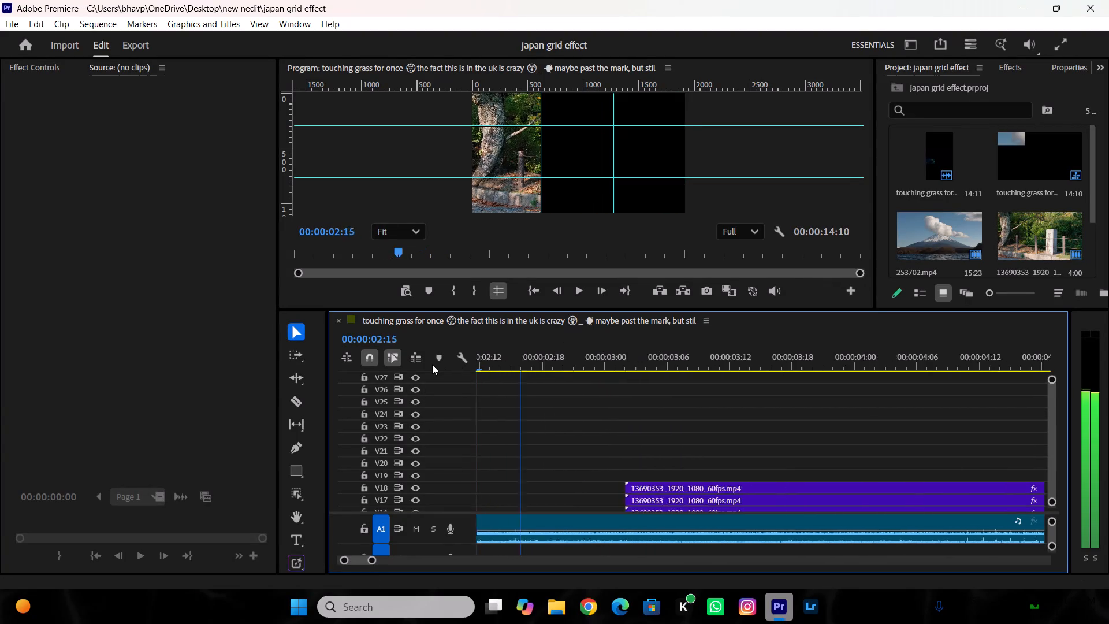
{"action": "left_click_drag", "start_coordinate": [432, 365], "coordinate": [929, 418]}
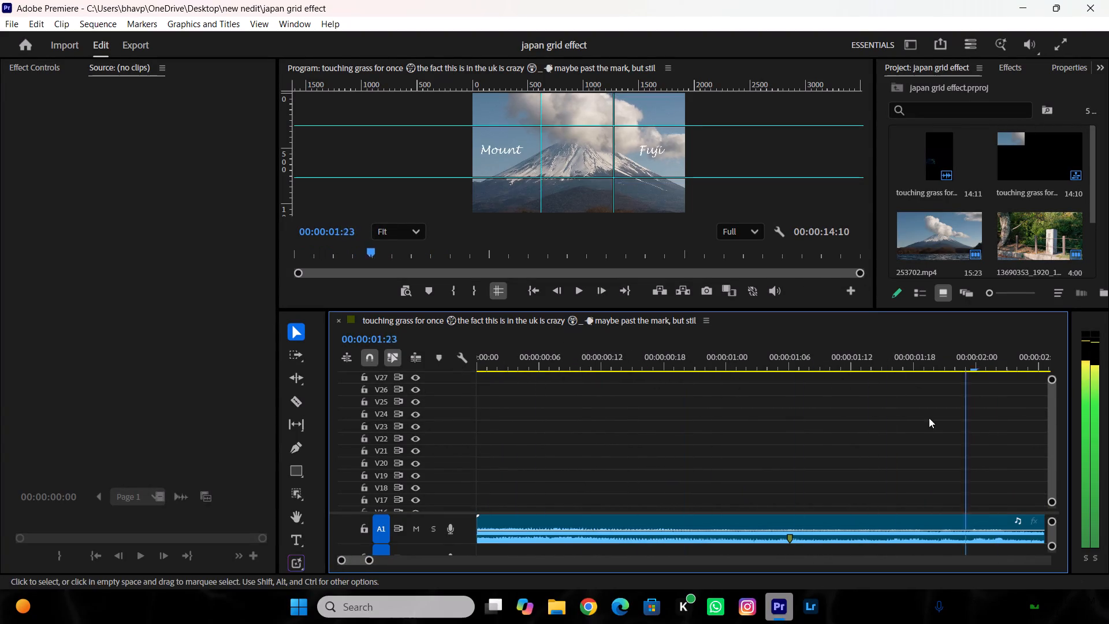
{"action": "left_click_drag", "start_coordinate": [929, 418], "coordinate": [255, 439]}
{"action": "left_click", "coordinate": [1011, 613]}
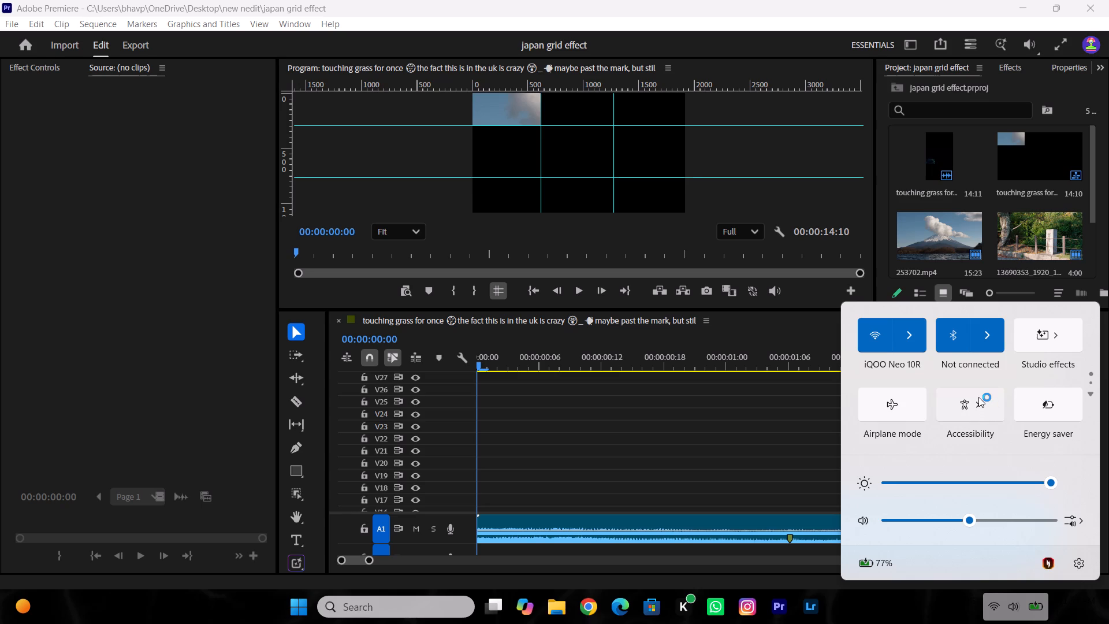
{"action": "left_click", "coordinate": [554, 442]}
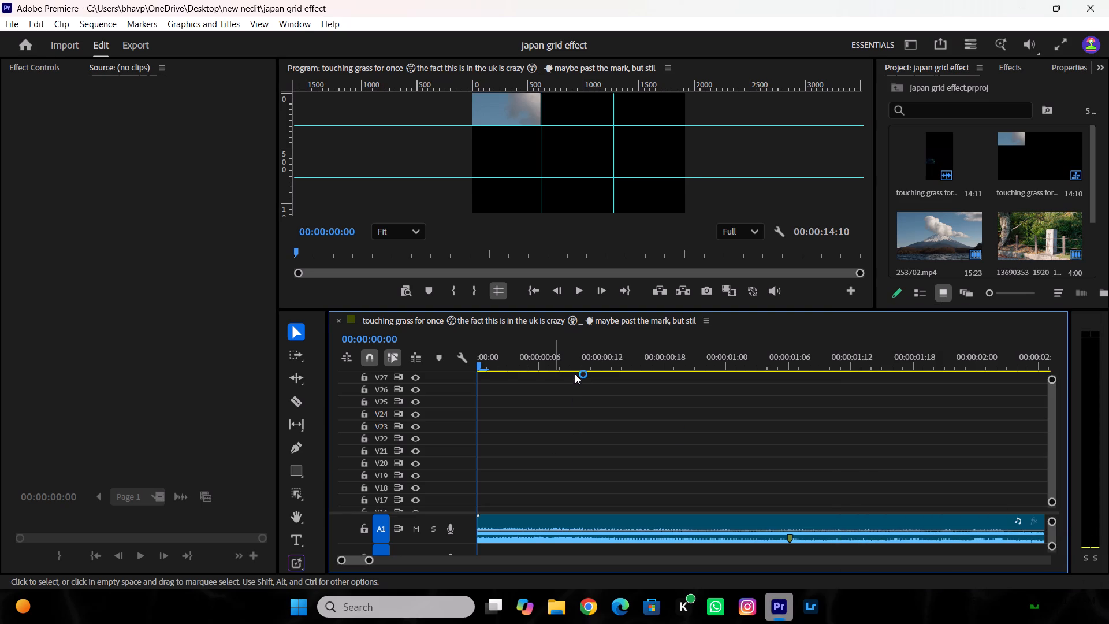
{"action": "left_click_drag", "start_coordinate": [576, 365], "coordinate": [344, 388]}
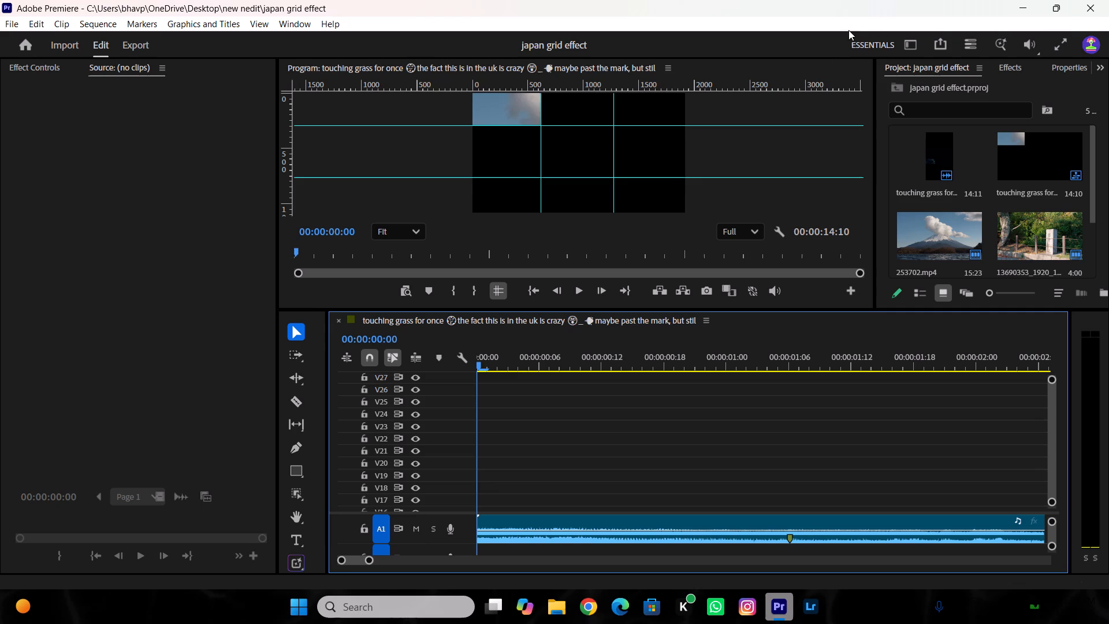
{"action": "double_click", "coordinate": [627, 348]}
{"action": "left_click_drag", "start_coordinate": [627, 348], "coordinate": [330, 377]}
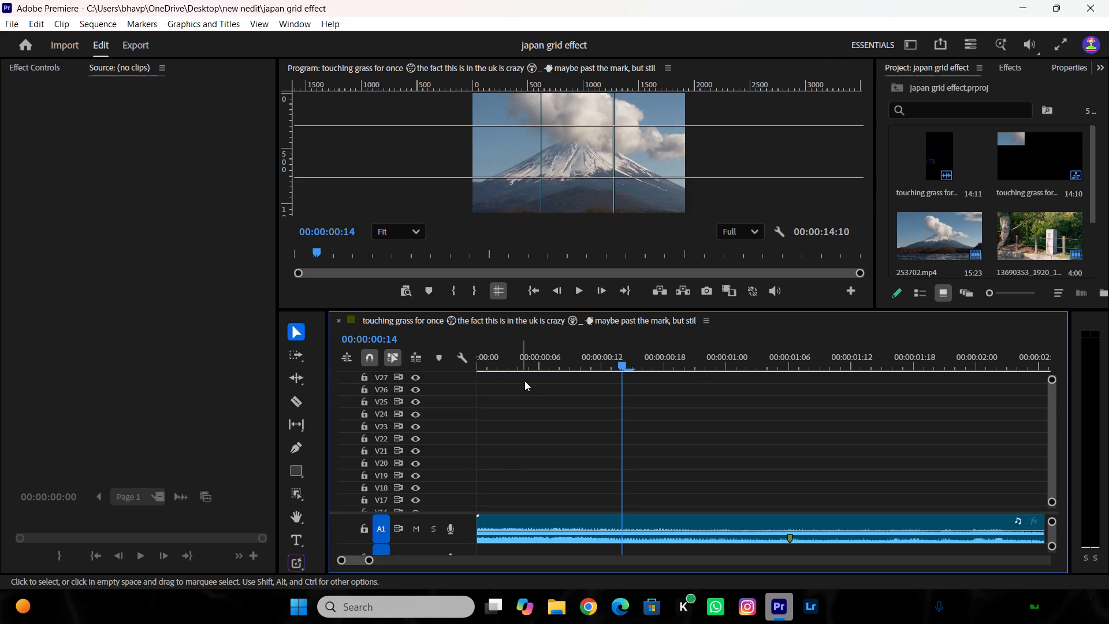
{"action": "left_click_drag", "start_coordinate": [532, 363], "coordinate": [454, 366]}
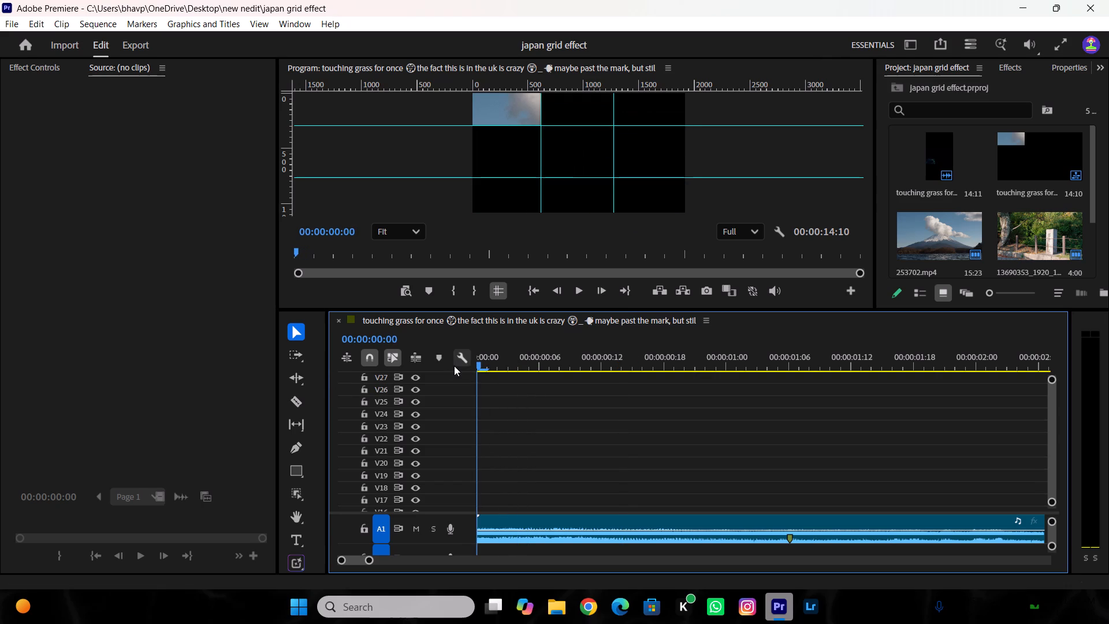
Dock the Project panel beneath the Source monitor.
{"action": "left_click", "coordinate": [47, 241]}
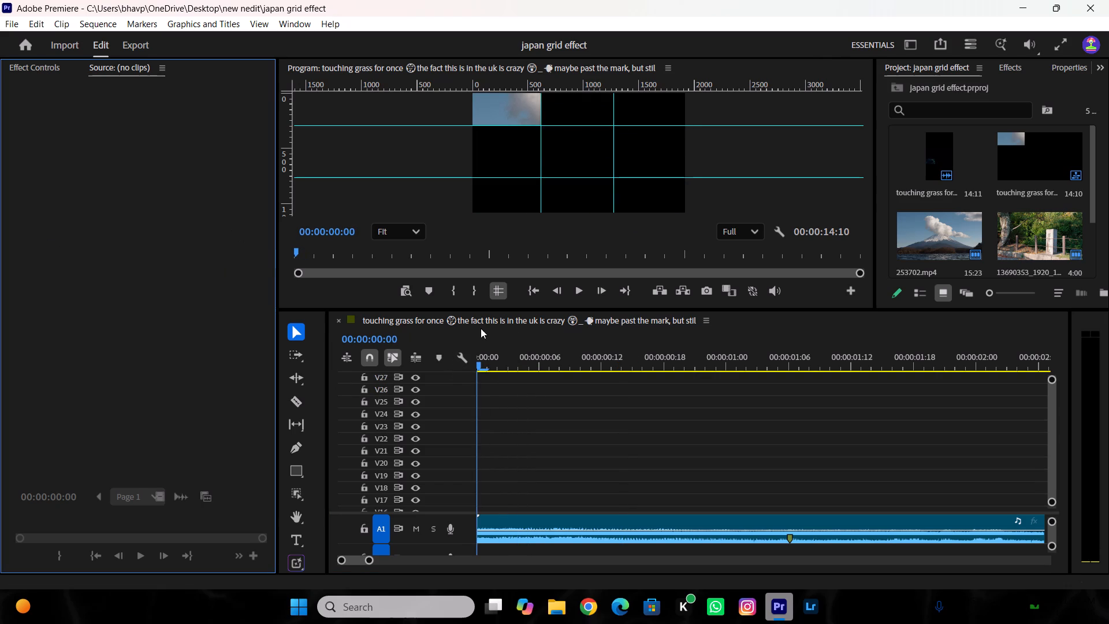
{"action": "left_click_drag", "start_coordinate": [936, 71], "coordinate": [110, 571]}
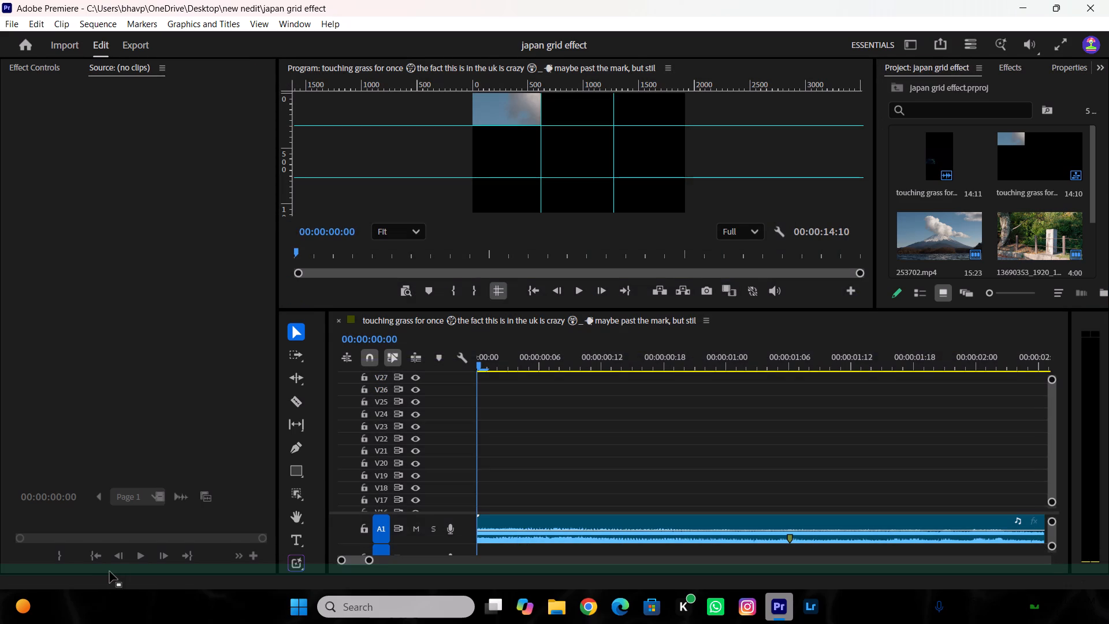
{"action": "left_click_drag", "start_coordinate": [110, 571], "coordinate": [120, 543]}
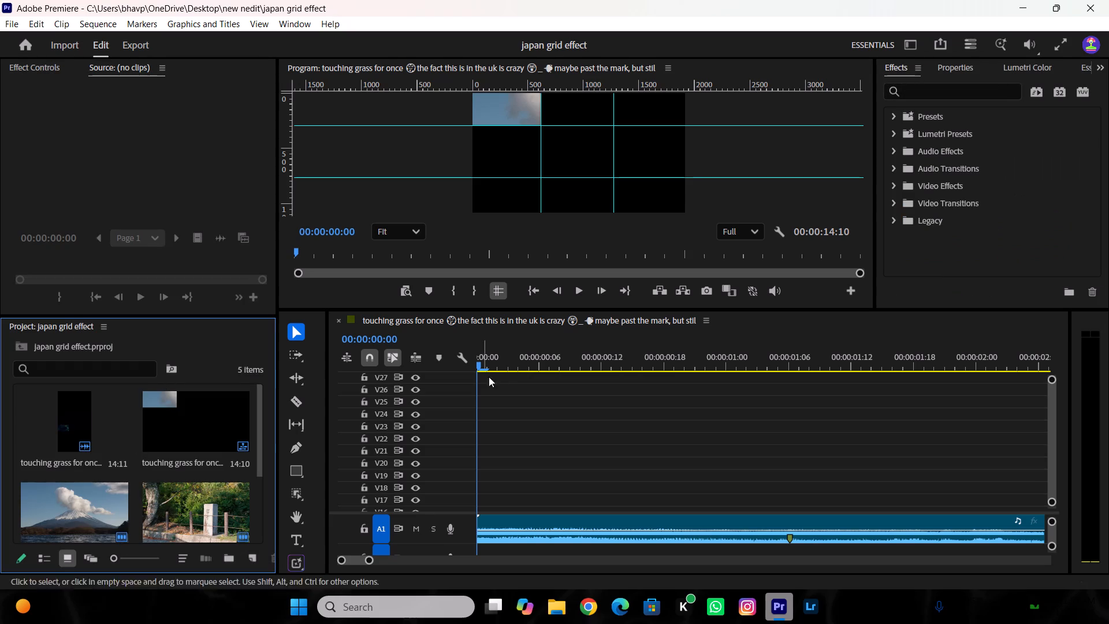
Scrub through the first frames of the sequence to examine how the grid cells reveal the mountain shot.
{"action": "left_click", "coordinate": [500, 355]}
{"action": "left_click_drag", "start_coordinate": [500, 355], "coordinate": [438, 375]}
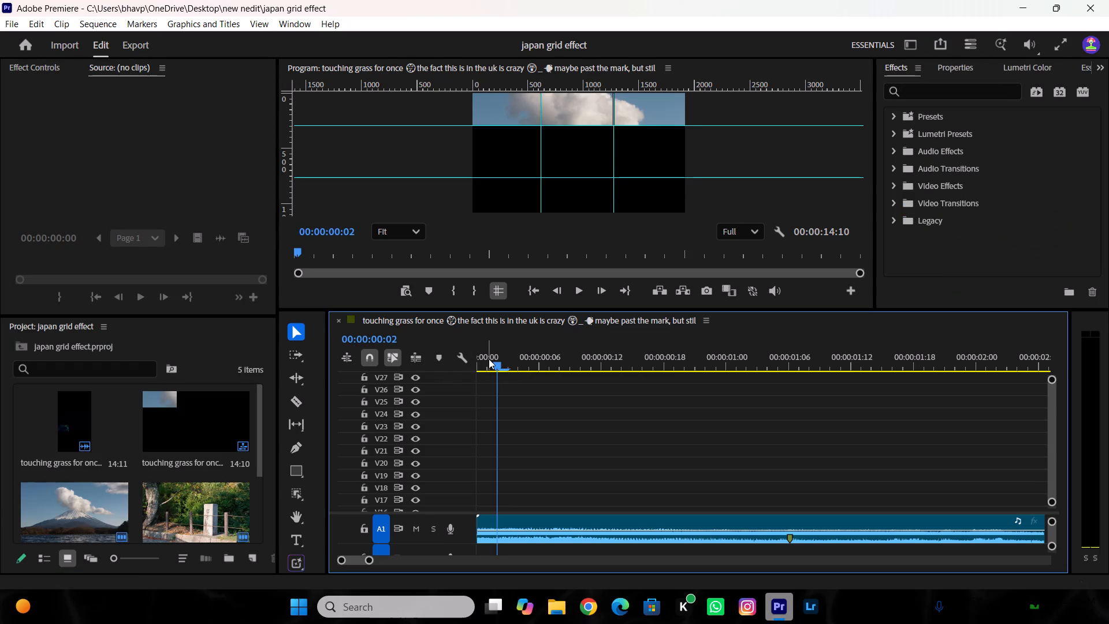
{"action": "left_click", "coordinate": [489, 359]}
{"action": "left_click_drag", "start_coordinate": [489, 359], "coordinate": [467, 367]}
{"action": "left_click", "coordinate": [484, 364]}
{"action": "left_click_drag", "start_coordinate": [484, 364], "coordinate": [460, 369]}
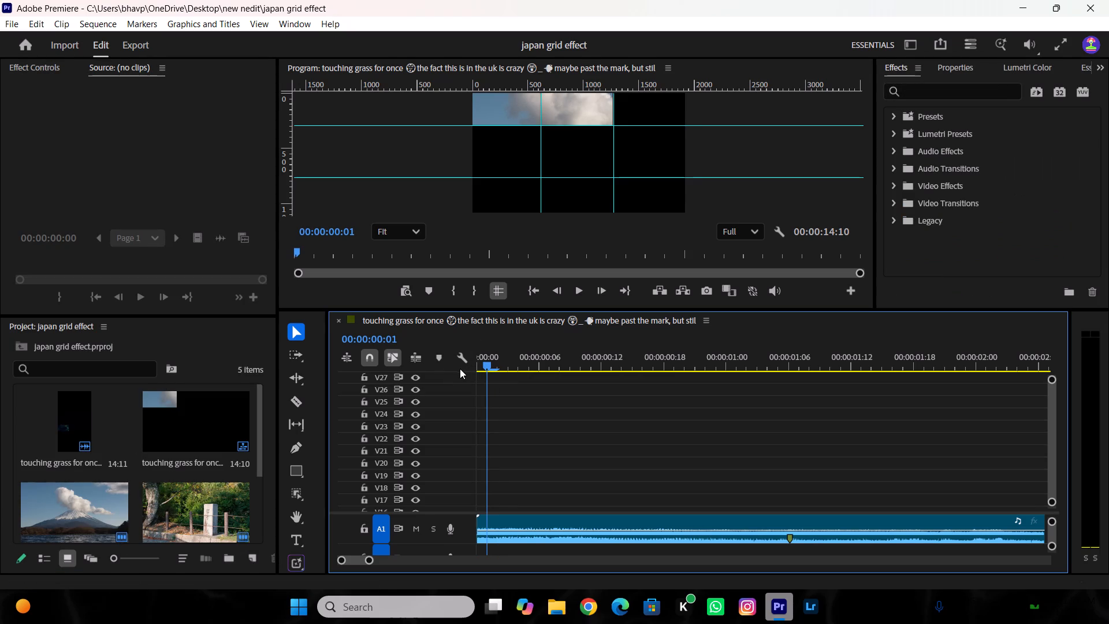
{"action": "left_click", "coordinate": [489, 363]}
{"action": "left_click_drag", "start_coordinate": [489, 363], "coordinate": [477, 363]}
{"action": "left_click_drag", "start_coordinate": [491, 367], "coordinate": [477, 369]}
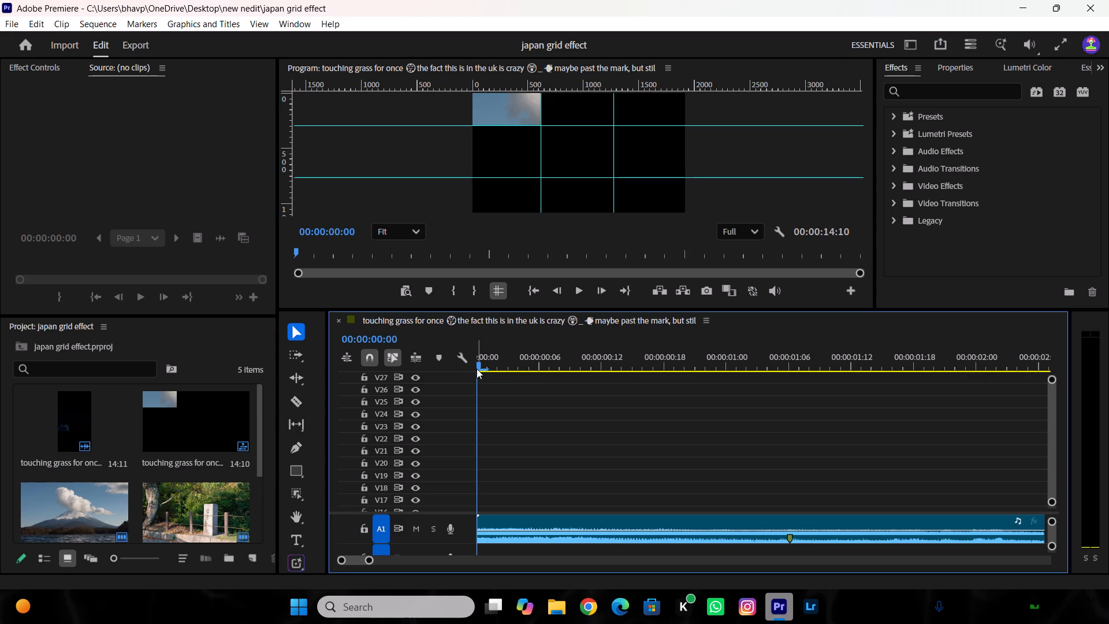
{"action": "left_click_drag", "start_coordinate": [479, 366], "coordinate": [484, 366]}
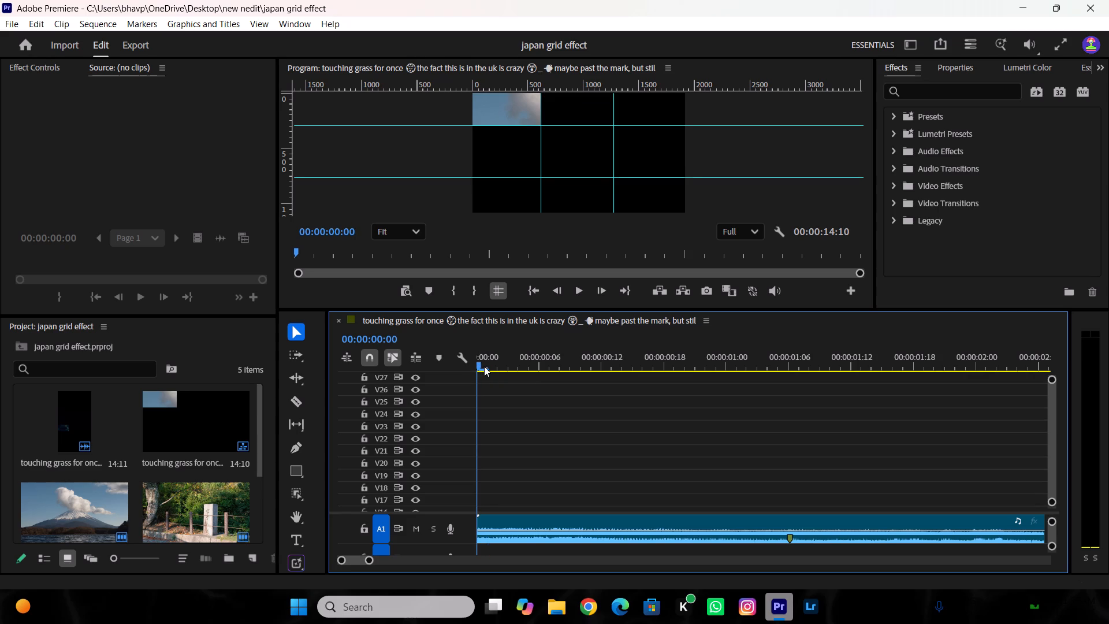
{"action": "left_click_drag", "start_coordinate": [484, 366], "coordinate": [485, 366]}
{"action": "left_click", "coordinate": [485, 366]}
{"action": "left_click_drag", "start_coordinate": [485, 366], "coordinate": [501, 369]}
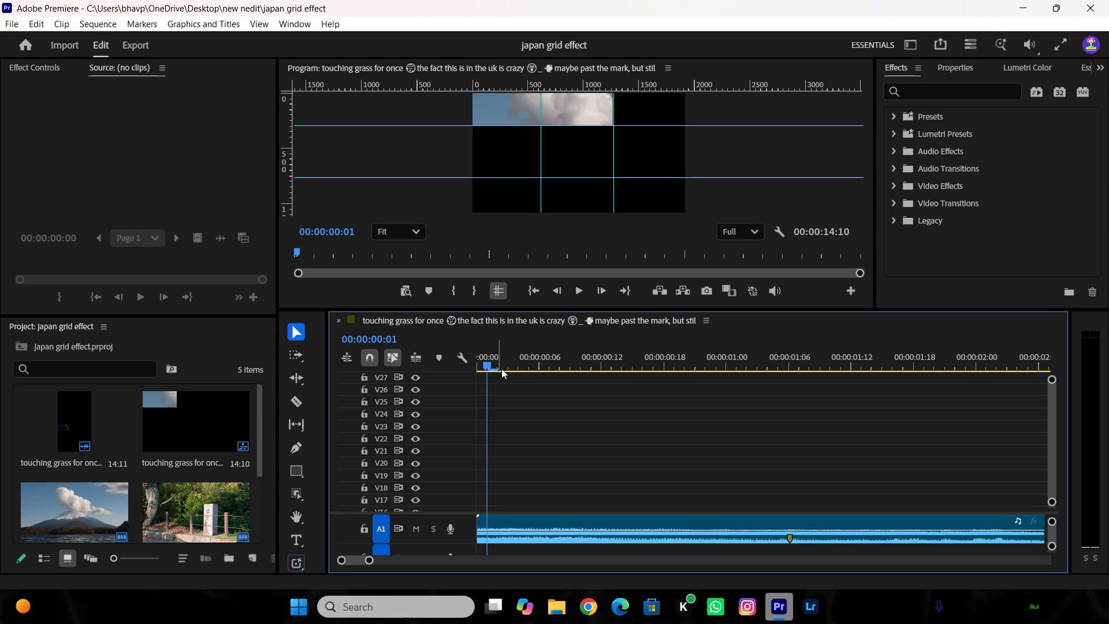
{"action": "left_click_drag", "start_coordinate": [487, 363], "coordinate": [508, 366]}
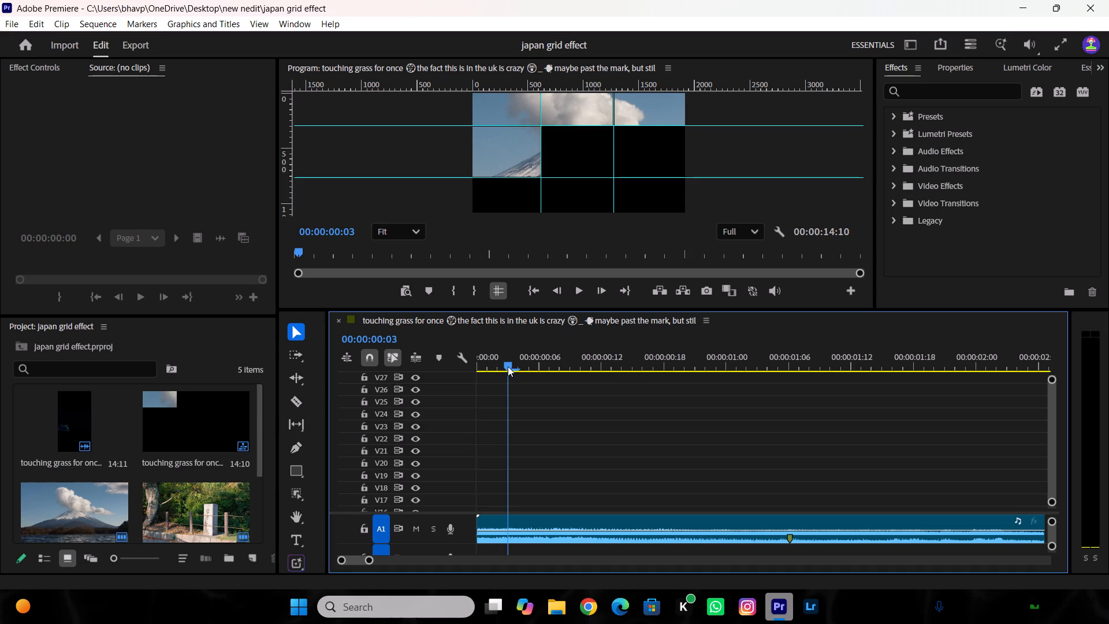
{"action": "left_click_drag", "start_coordinate": [508, 366], "coordinate": [556, 382]}
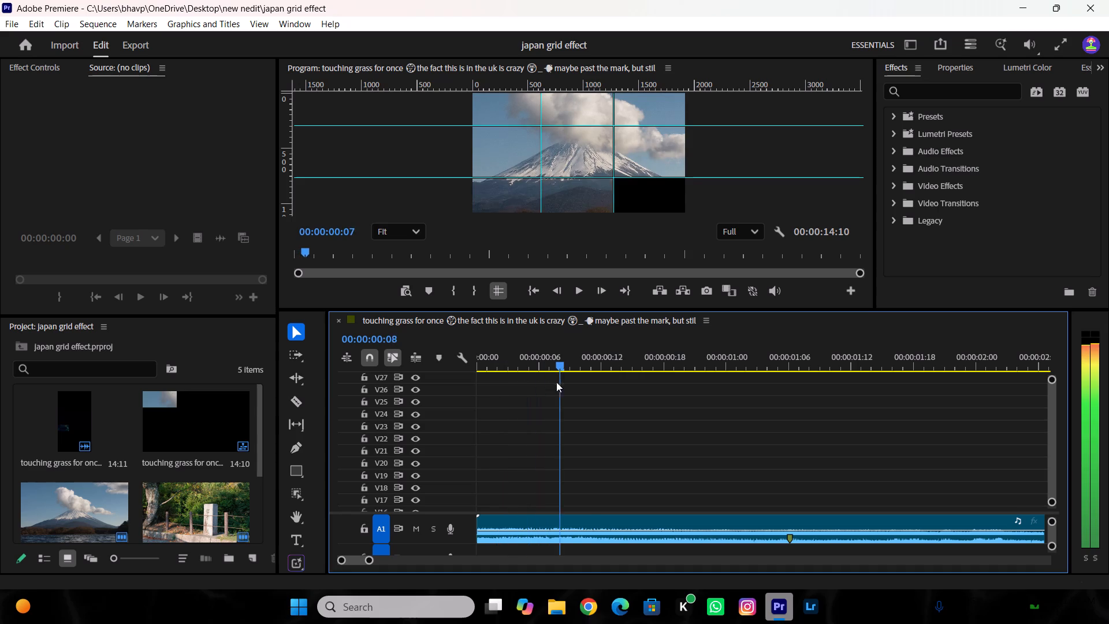
{"action": "left_click_drag", "start_coordinate": [556, 382], "coordinate": [422, 425]}
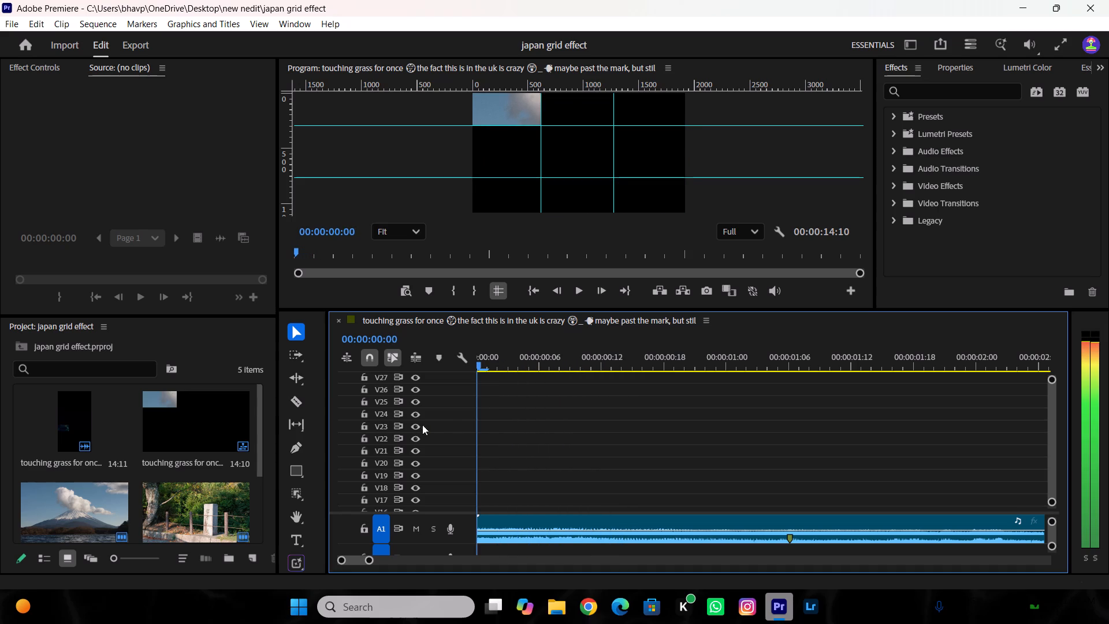
{"action": "left_click_drag", "start_coordinate": [422, 425], "coordinate": [410, 425]}
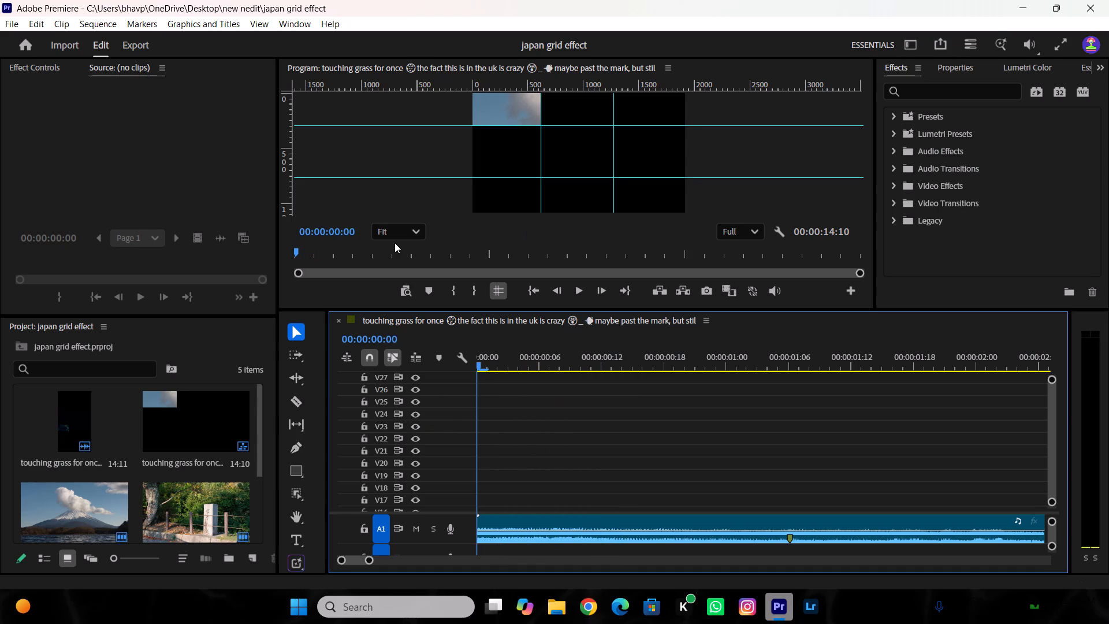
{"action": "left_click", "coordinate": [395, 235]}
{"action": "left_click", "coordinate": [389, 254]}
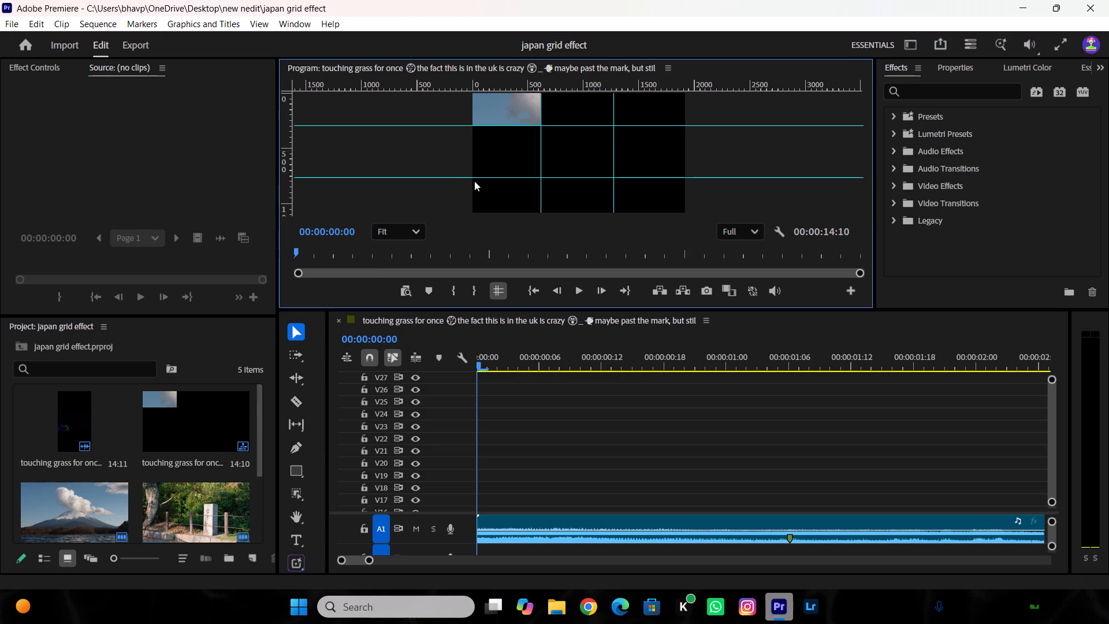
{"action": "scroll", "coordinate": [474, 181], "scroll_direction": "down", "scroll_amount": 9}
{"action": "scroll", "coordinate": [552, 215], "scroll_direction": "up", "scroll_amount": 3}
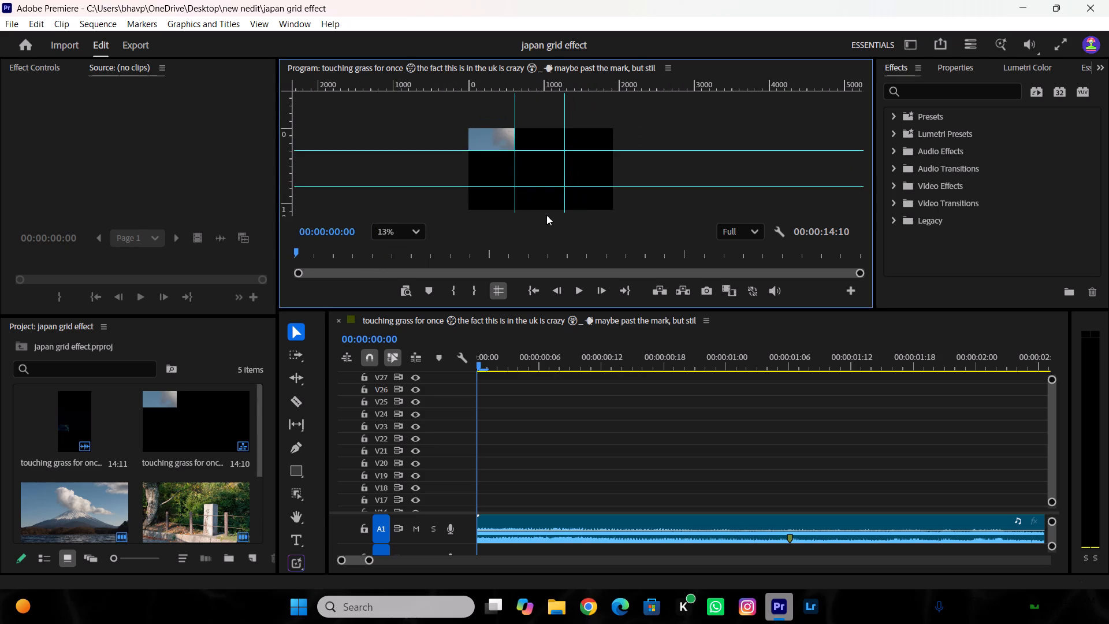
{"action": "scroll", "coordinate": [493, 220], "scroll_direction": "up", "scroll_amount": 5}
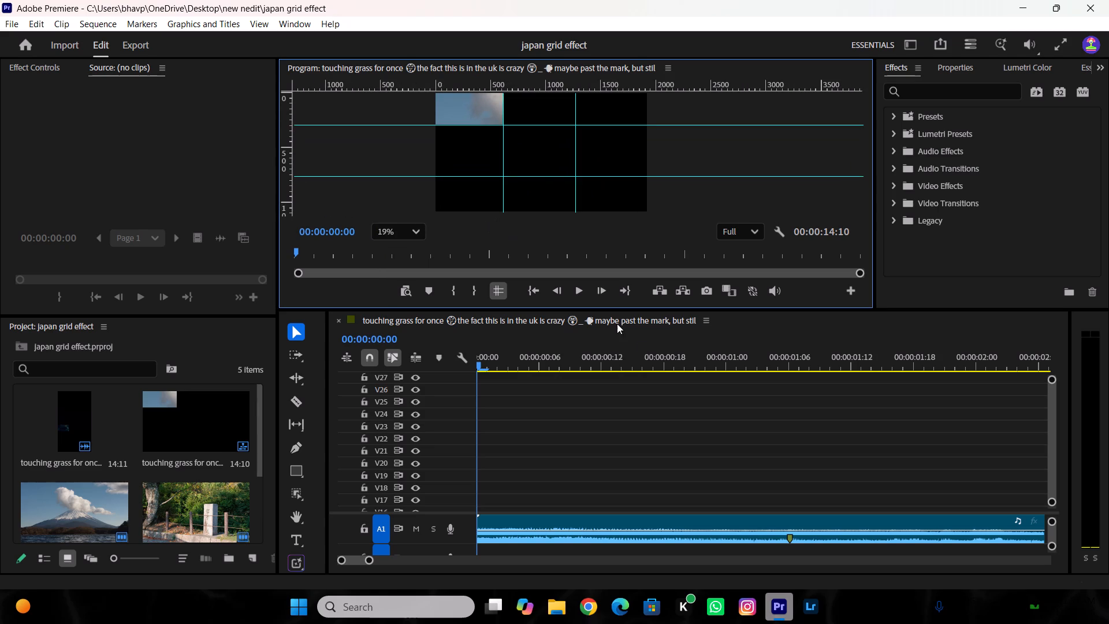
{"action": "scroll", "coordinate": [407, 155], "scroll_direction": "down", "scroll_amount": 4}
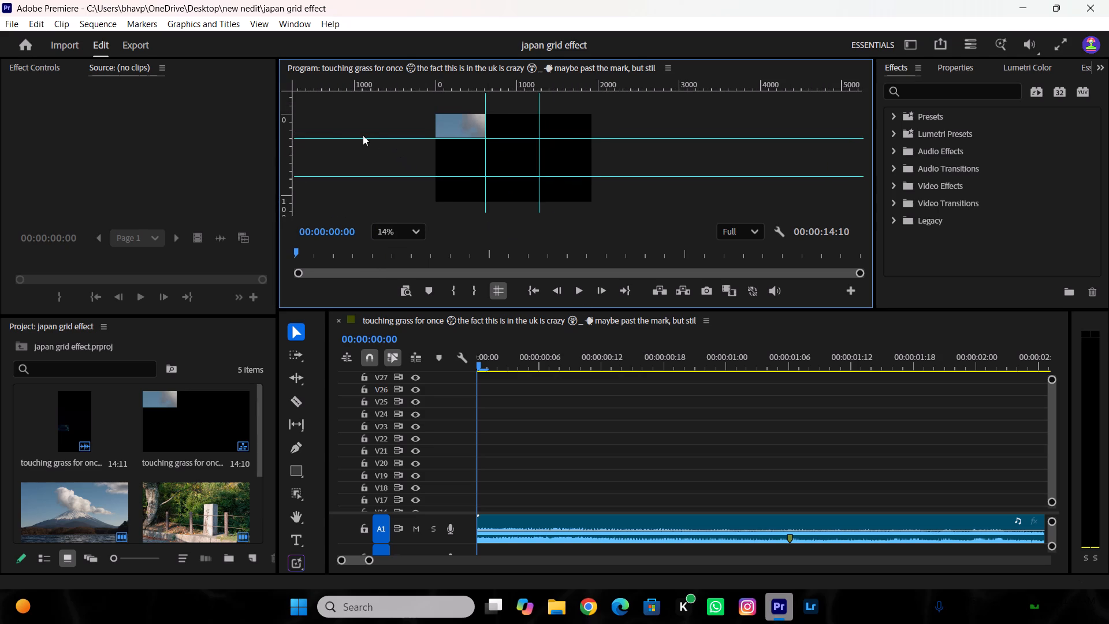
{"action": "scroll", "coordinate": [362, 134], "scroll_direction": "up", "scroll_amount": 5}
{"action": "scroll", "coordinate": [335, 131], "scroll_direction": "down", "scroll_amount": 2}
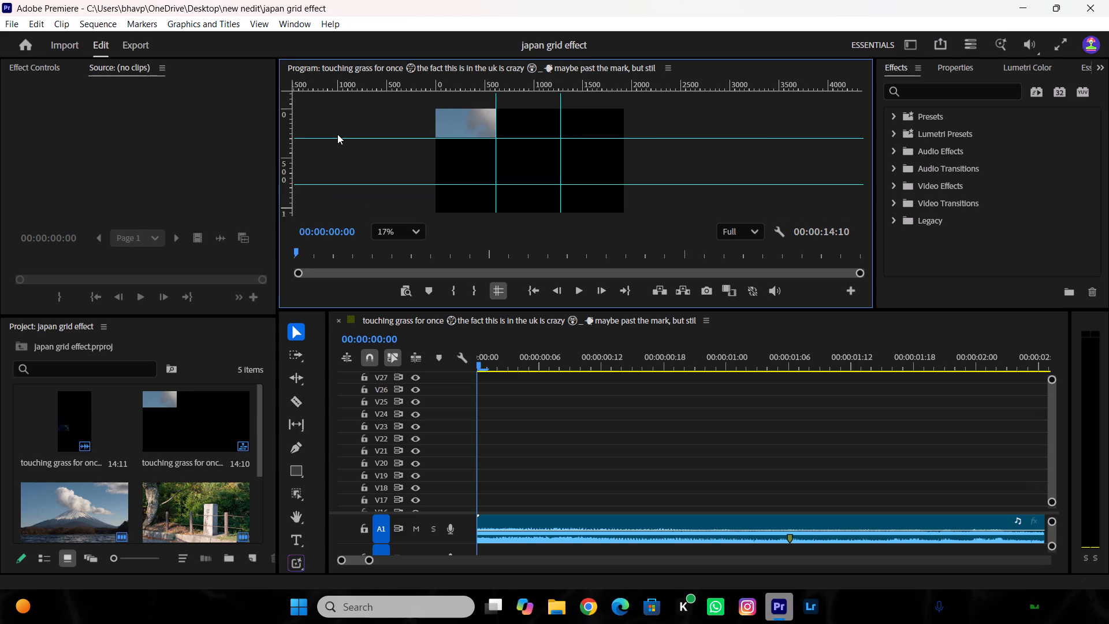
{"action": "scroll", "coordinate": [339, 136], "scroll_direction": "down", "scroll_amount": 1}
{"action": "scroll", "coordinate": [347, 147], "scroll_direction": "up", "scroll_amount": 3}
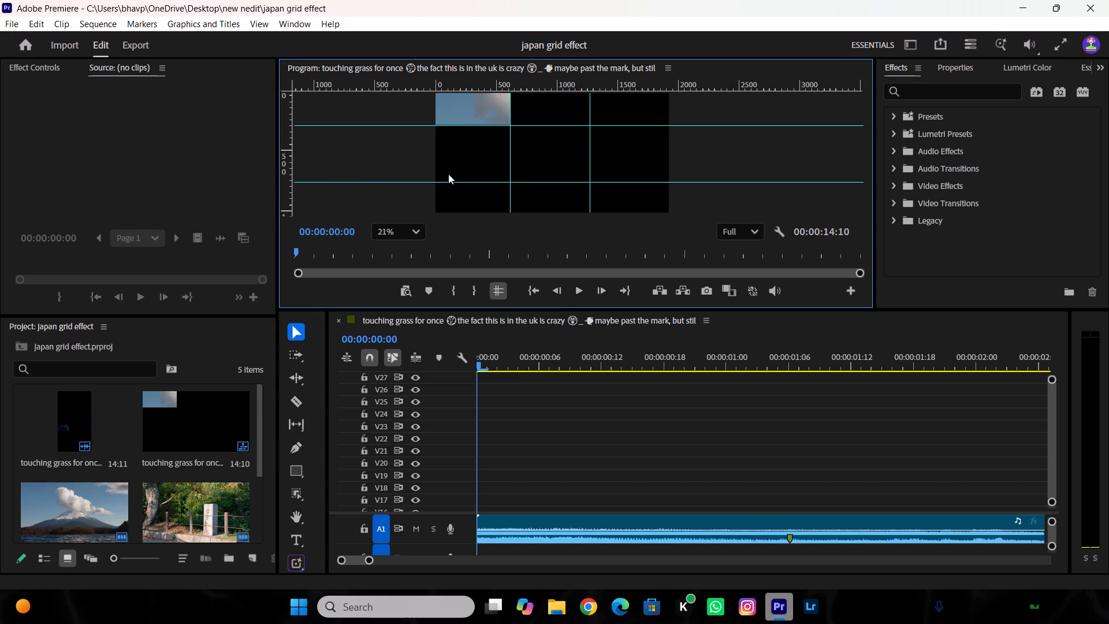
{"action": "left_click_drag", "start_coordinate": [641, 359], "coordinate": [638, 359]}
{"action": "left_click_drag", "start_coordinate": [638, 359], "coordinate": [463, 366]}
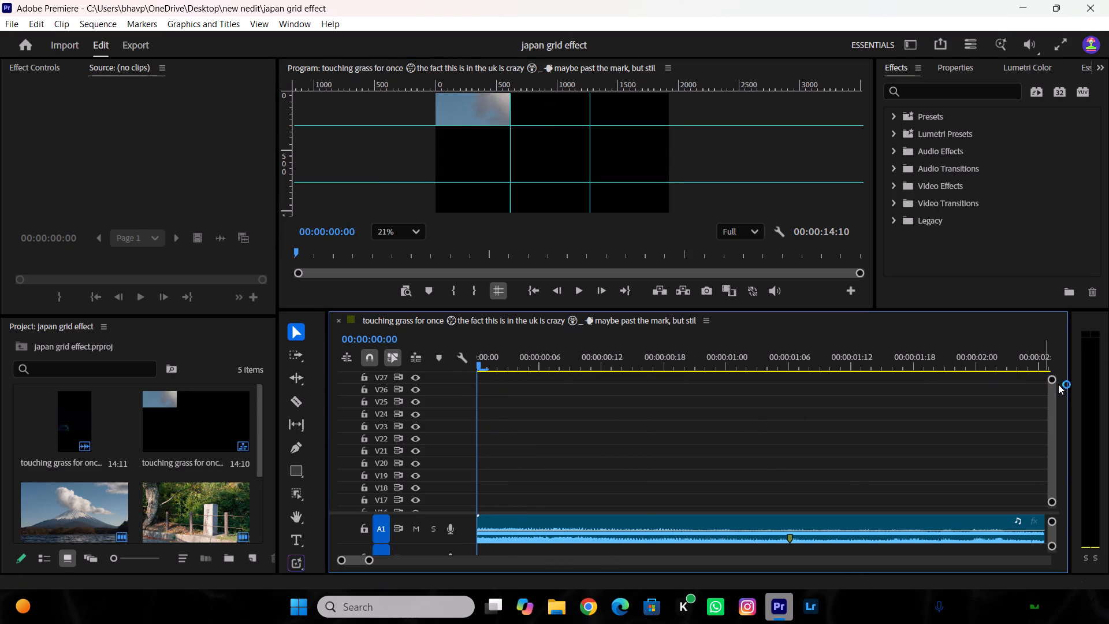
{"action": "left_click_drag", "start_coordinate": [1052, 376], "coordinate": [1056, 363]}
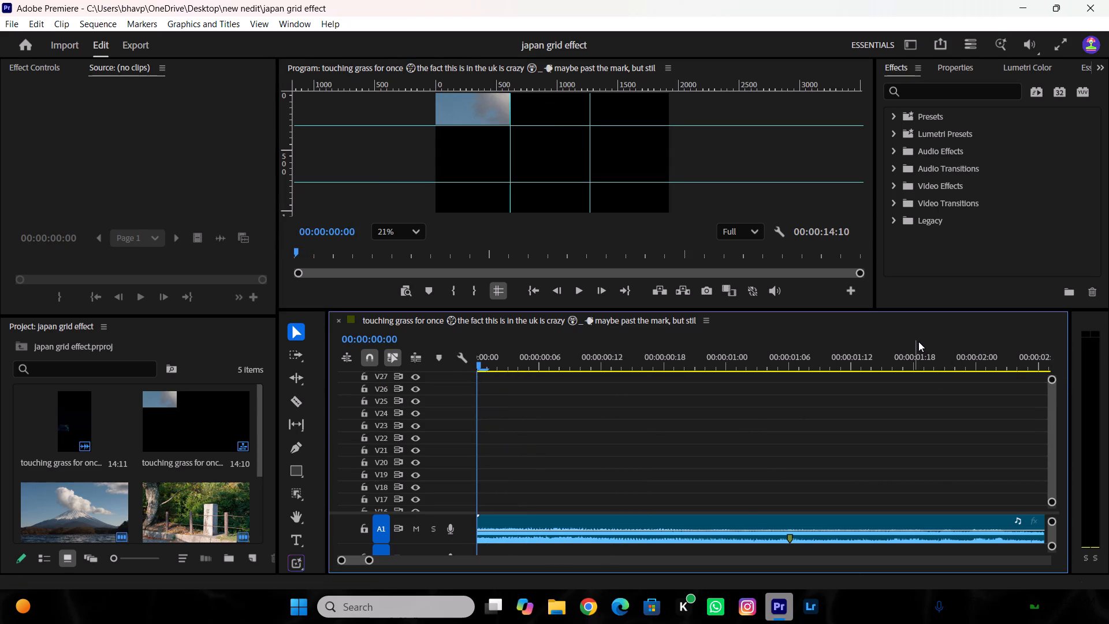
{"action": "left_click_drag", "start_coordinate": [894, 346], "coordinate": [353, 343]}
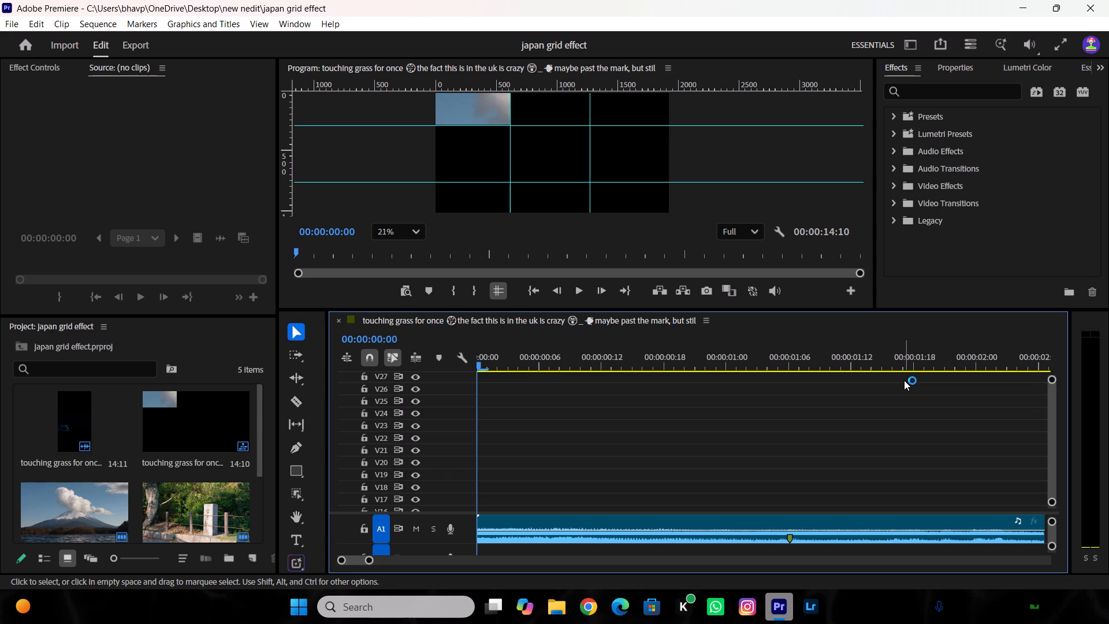
Scrub the opening of the sequence to examine the Mount Fuji grid-cell reveal and its title text, returning to the first frame.
{"action": "left_click_drag", "start_coordinate": [900, 351], "coordinate": [504, 351]}
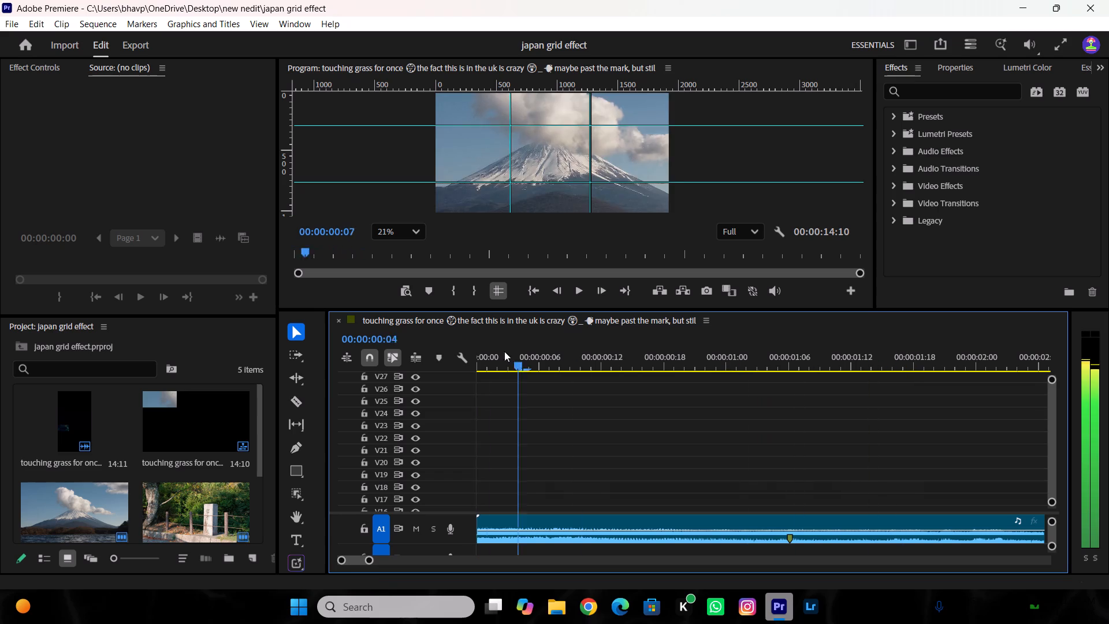
{"action": "left_click_drag", "start_coordinate": [504, 351], "coordinate": [841, 520]}
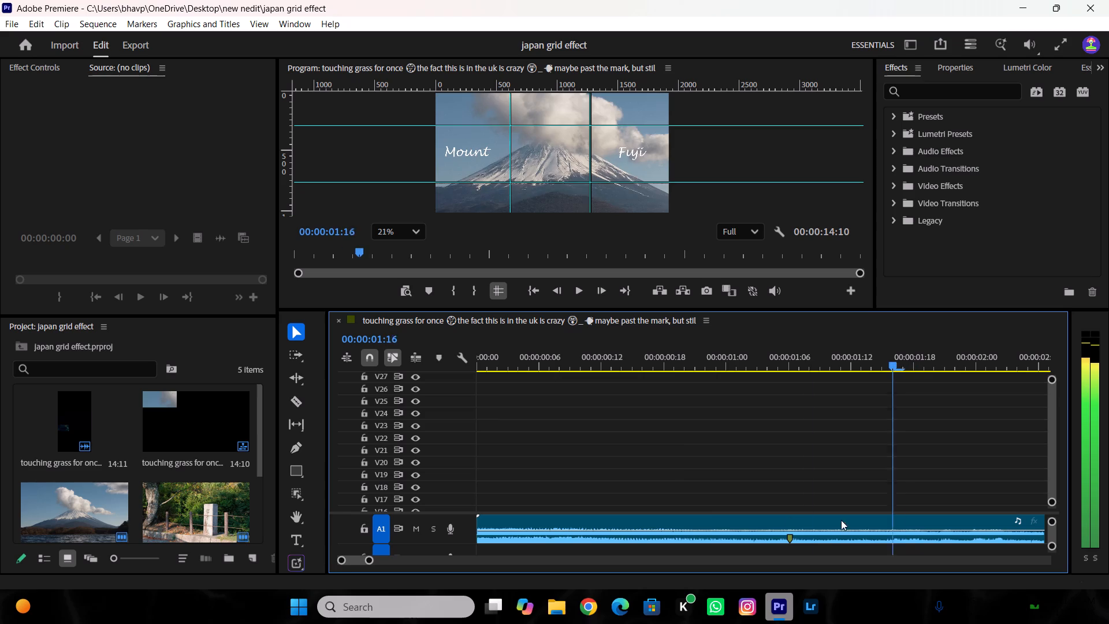
{"action": "left_click_drag", "start_coordinate": [841, 520], "coordinate": [507, 516]}
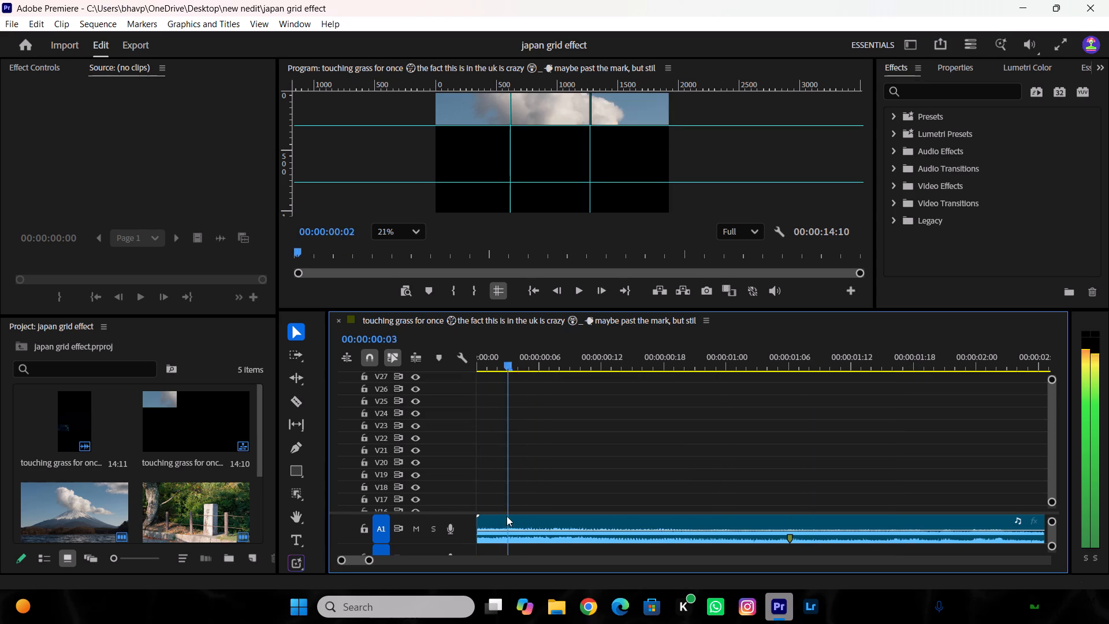
{"action": "left_click_drag", "start_coordinate": [507, 516], "coordinate": [412, 570]}
{"action": "left_click_drag", "start_coordinate": [683, 348], "coordinate": [330, 376]}
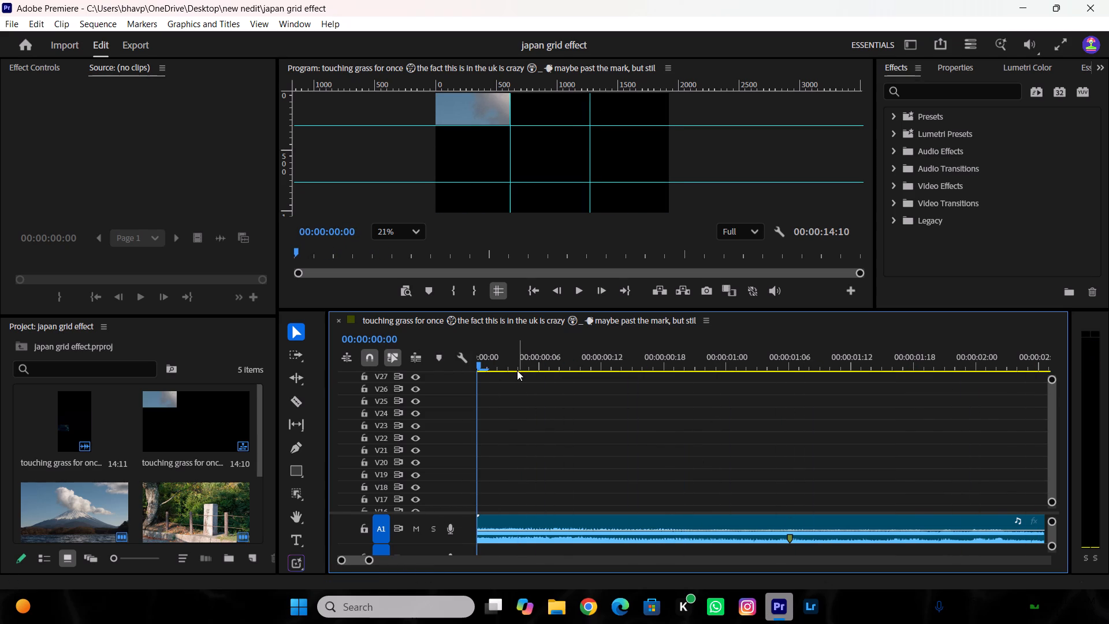
{"action": "left_click_drag", "start_coordinate": [530, 363], "coordinate": [407, 412]}
{"action": "left_click_drag", "start_coordinate": [407, 412], "coordinate": [402, 415]}
{"action": "left_click_drag", "start_coordinate": [586, 358], "coordinate": [405, 375]}
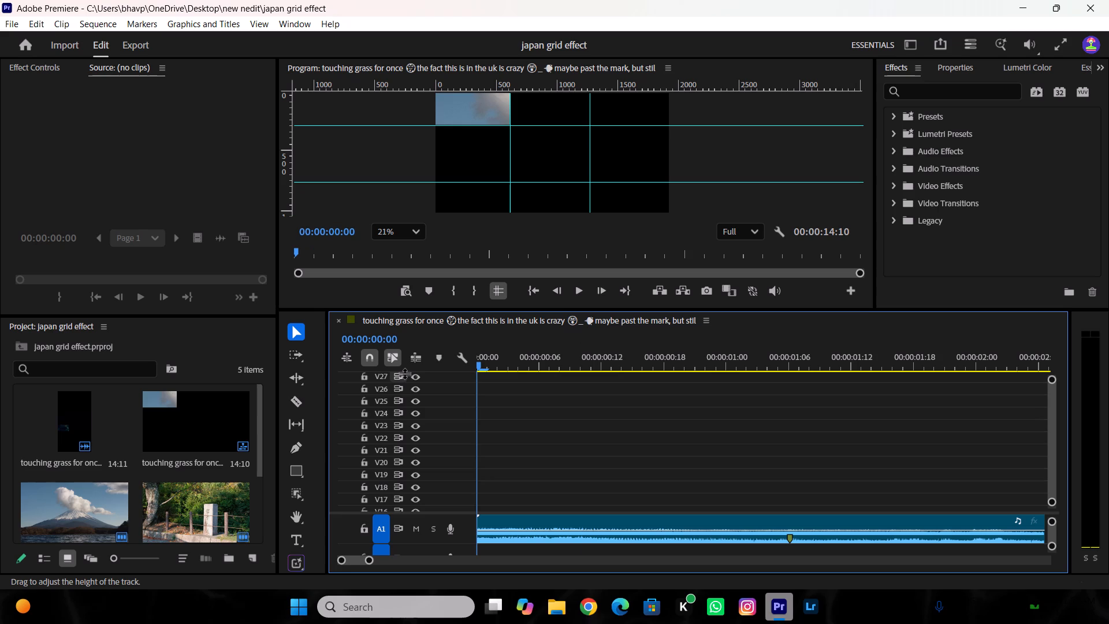
{"action": "left_click_drag", "start_coordinate": [674, 372], "coordinate": [606, 384]}
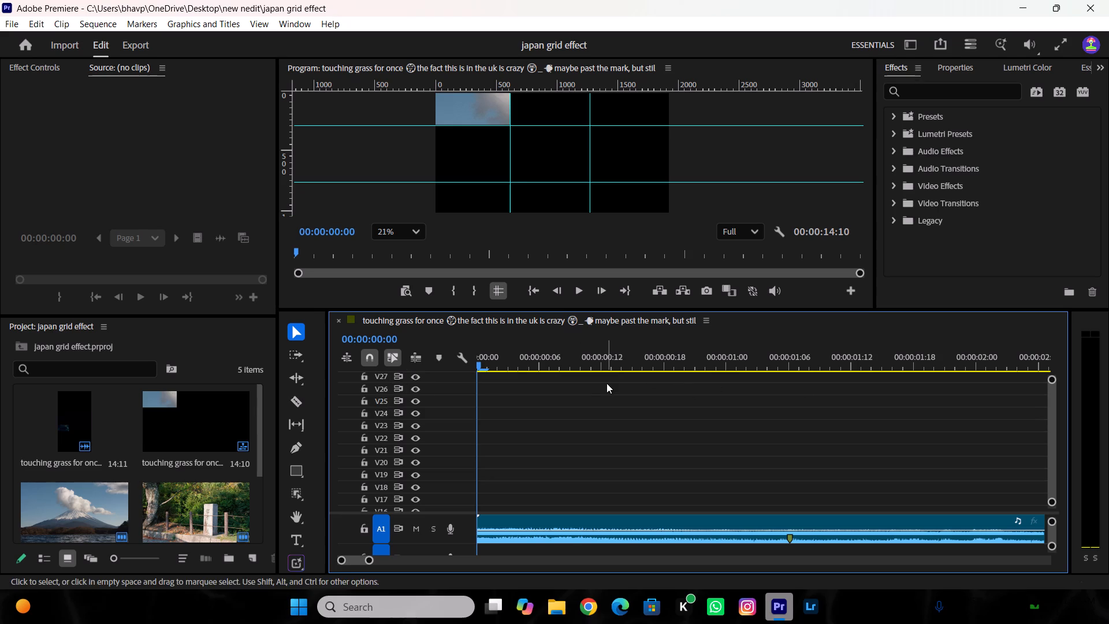
Scrub back and forth between the Mount Fuji title and the start of the stone marker shot, returning to the sequence start.
{"action": "left_click_drag", "start_coordinate": [626, 367], "coordinate": [827, 528]}
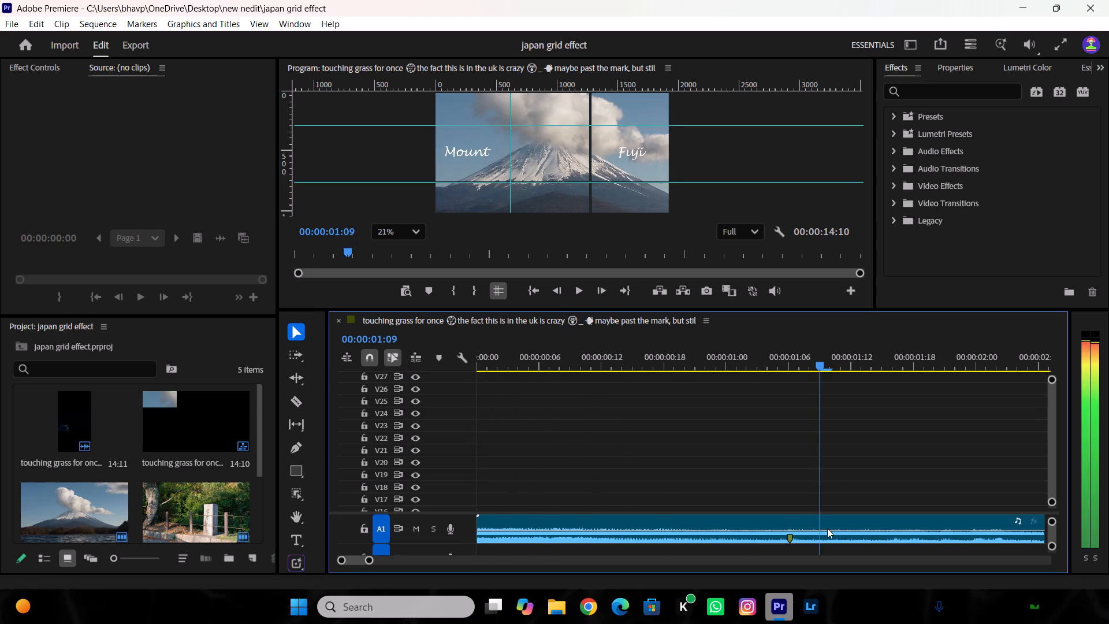
{"action": "left_click_drag", "start_coordinate": [827, 528], "coordinate": [654, 545]}
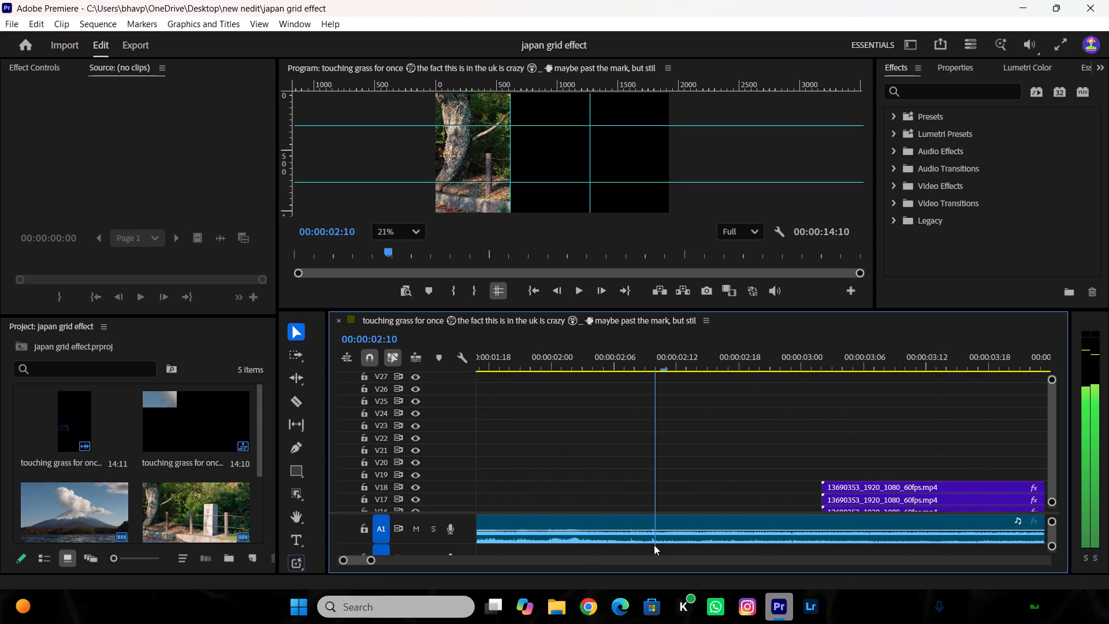
{"action": "left_click_drag", "start_coordinate": [654, 545], "coordinate": [460, 521]}
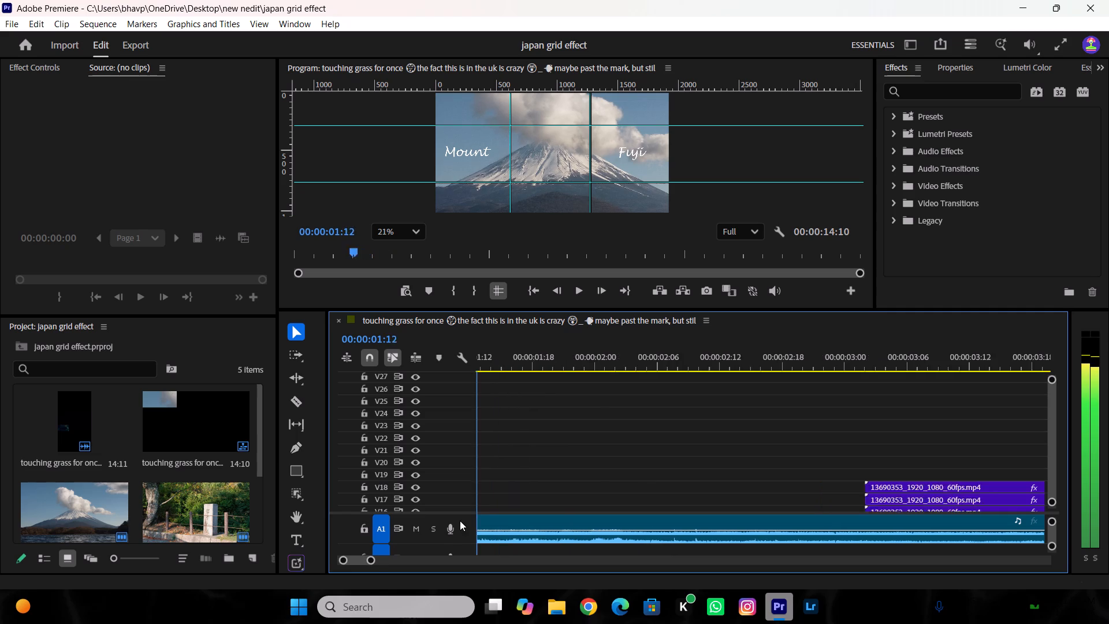
{"action": "left_click_drag", "start_coordinate": [460, 521], "coordinate": [886, 620]}
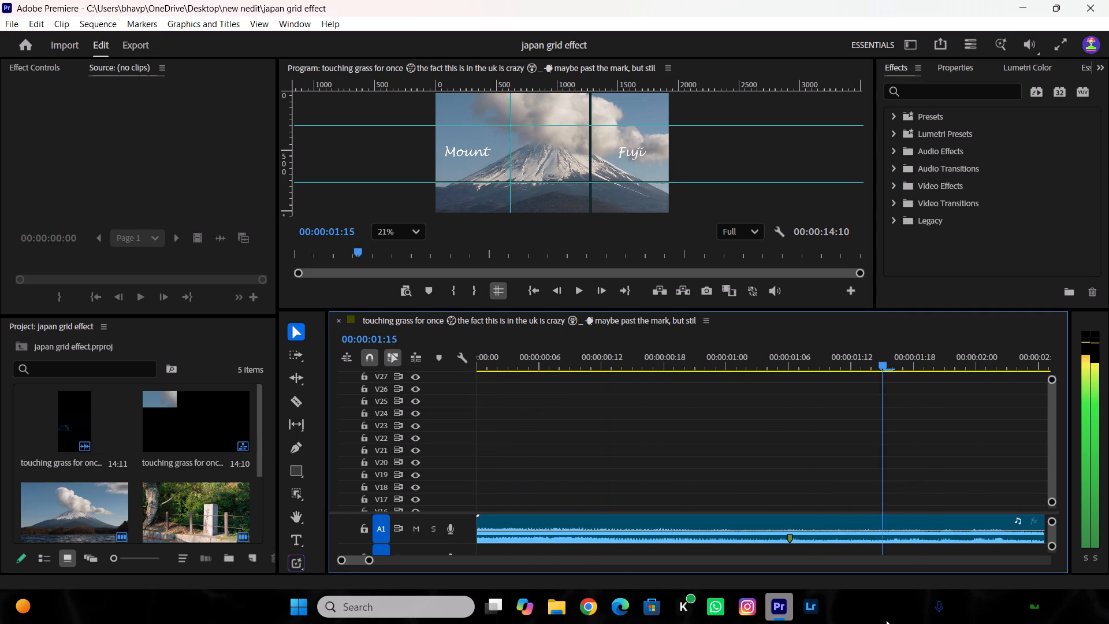
{"action": "left_click_drag", "start_coordinate": [886, 620], "coordinate": [658, 543]}
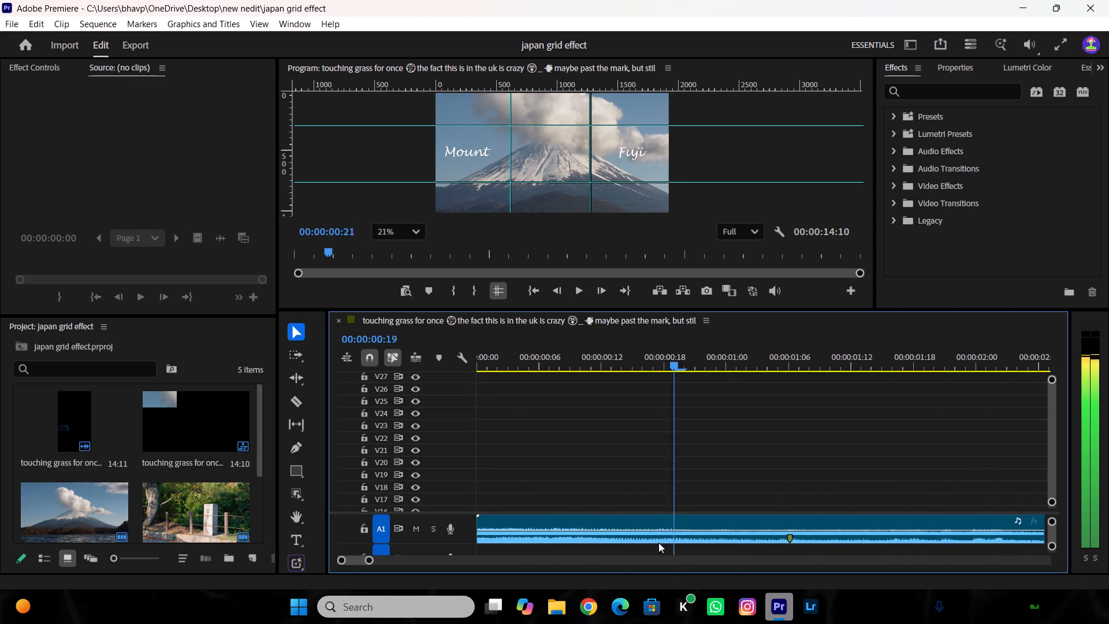
{"action": "left_click_drag", "start_coordinate": [658, 543], "coordinate": [335, 504]}
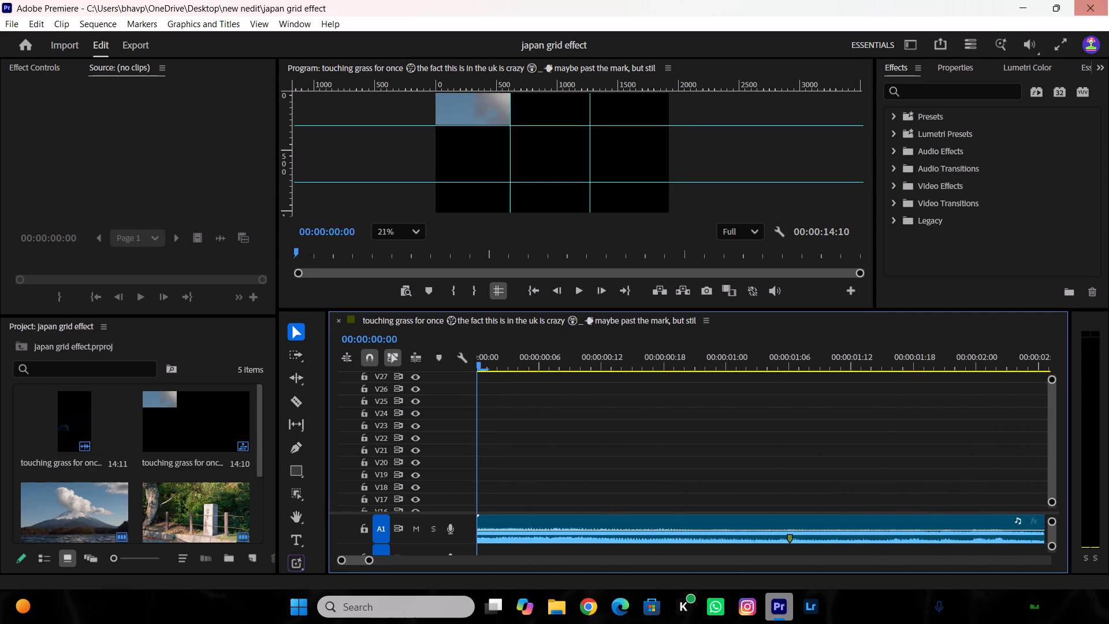
{"action": "left_click", "coordinate": [556, 362]}
{"action": "left_click_drag", "start_coordinate": [553, 362], "coordinate": [519, 370]}
{"action": "left_click_drag", "start_coordinate": [384, 388], "coordinate": [155, 408]}
{"action": "left_click", "coordinate": [155, 408]}
{"action": "left_click_drag", "start_coordinate": [488, 363], "coordinate": [408, 366]}
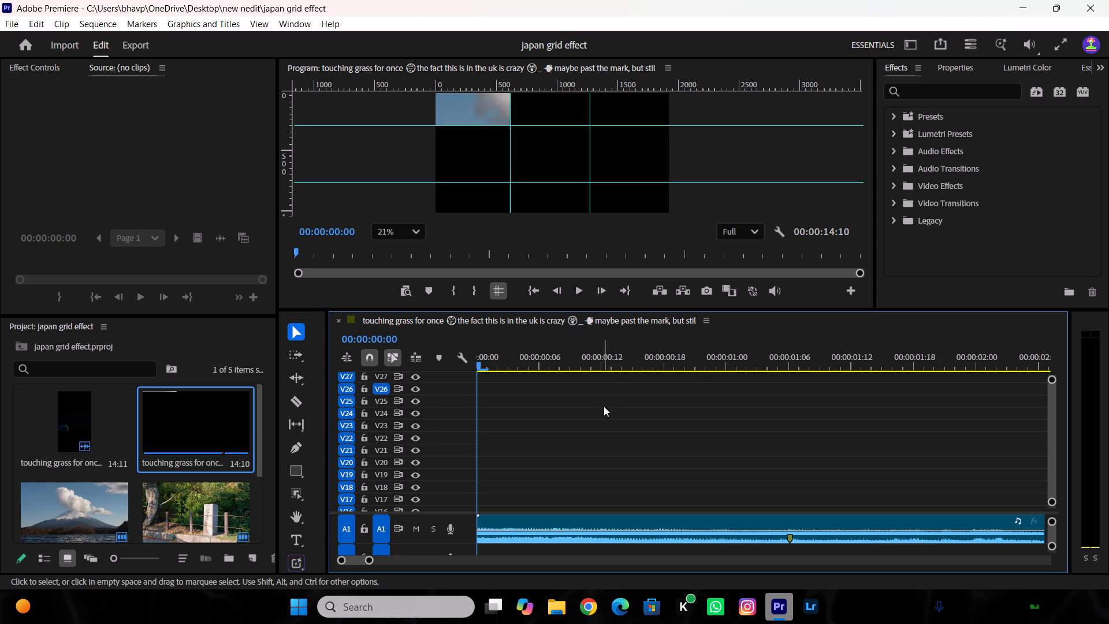
Scrub from the sequence start to the end of the stone marker shot to review both grid reveals in order.
{"action": "left_click", "coordinate": [609, 370]}
{"action": "left_click_drag", "start_coordinate": [609, 370], "coordinate": [592, 369]}
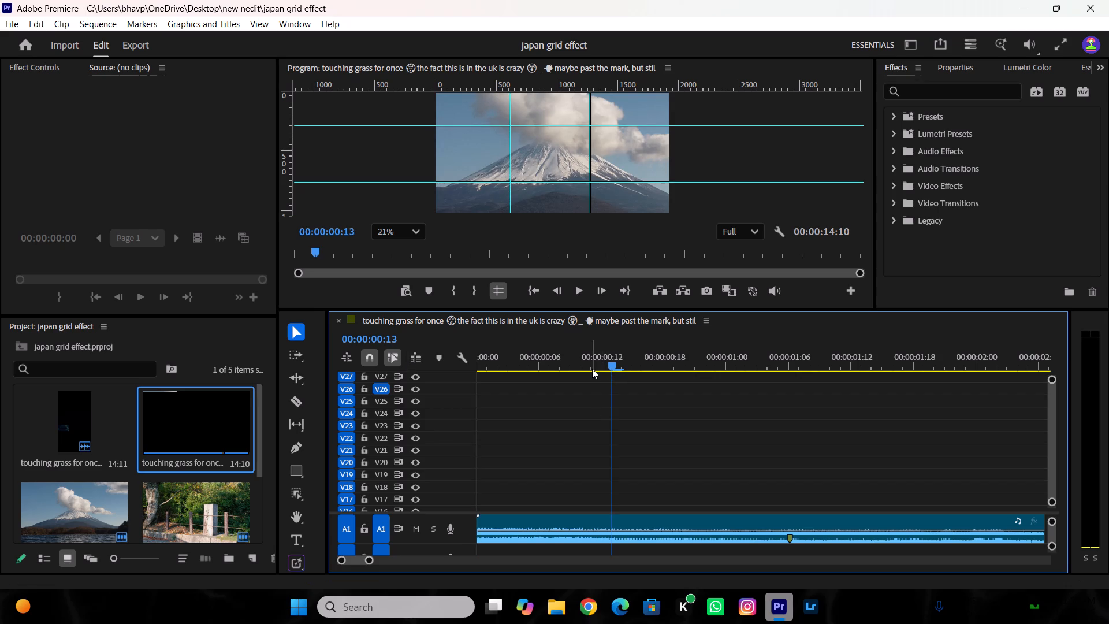
{"action": "left_click_drag", "start_coordinate": [592, 369], "coordinate": [587, 367]}
{"action": "double_click", "coordinate": [587, 367]}
{"action": "left_click_drag", "start_coordinate": [586, 367], "coordinate": [550, 369]}
{"action": "left_click_drag", "start_coordinate": [550, 368], "coordinate": [475, 370]}
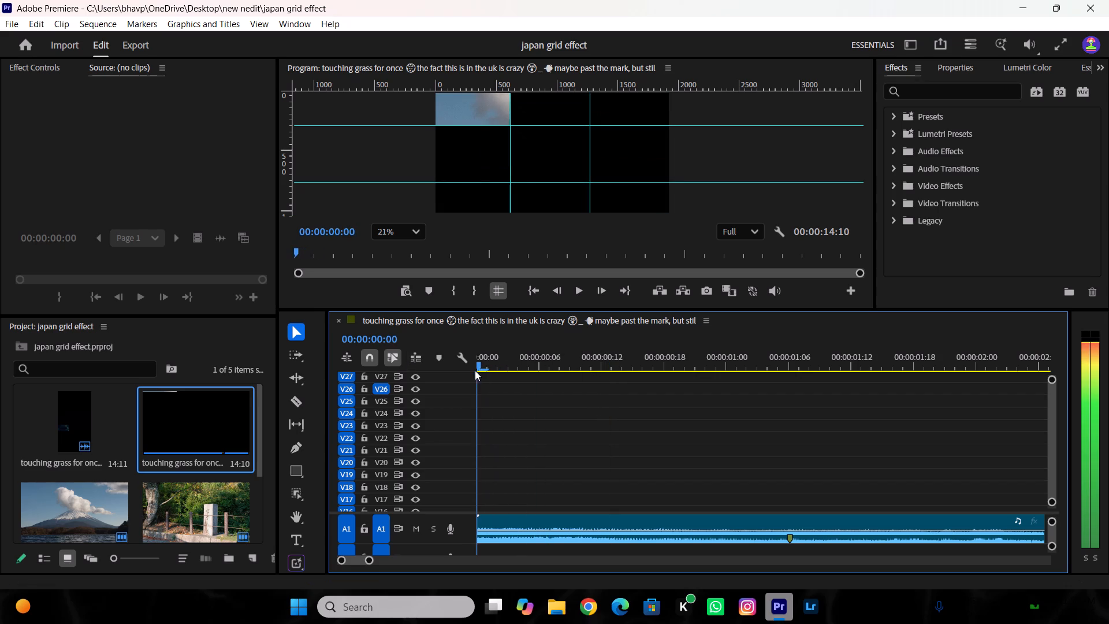
{"action": "left_click_drag", "start_coordinate": [475, 370], "coordinate": [560, 401]}
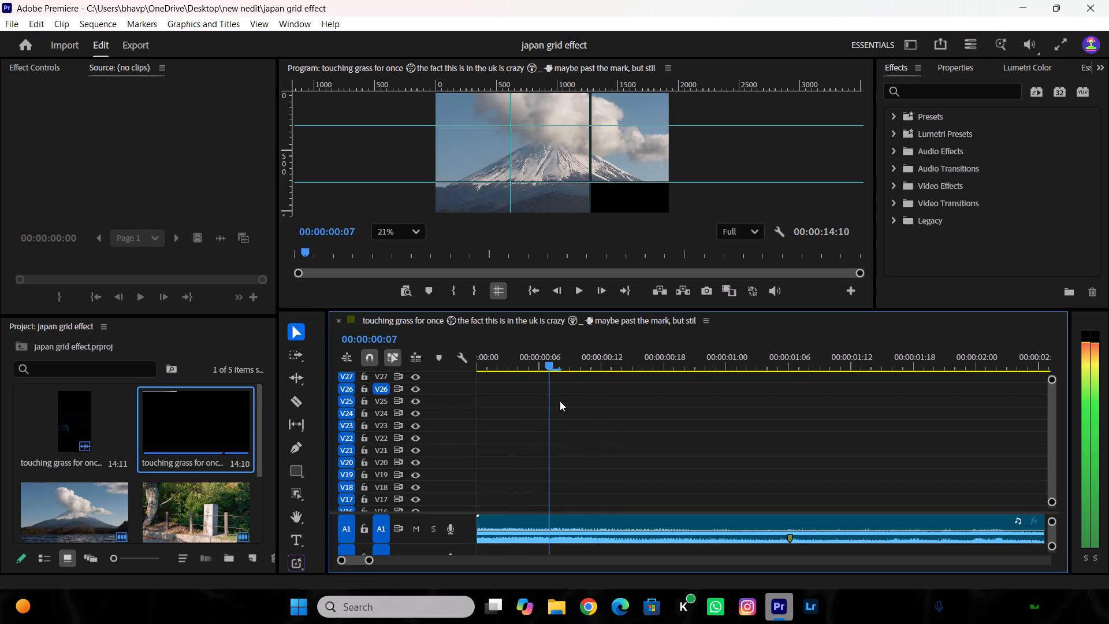
{"action": "left_click_drag", "start_coordinate": [560, 401], "coordinate": [740, 450]}
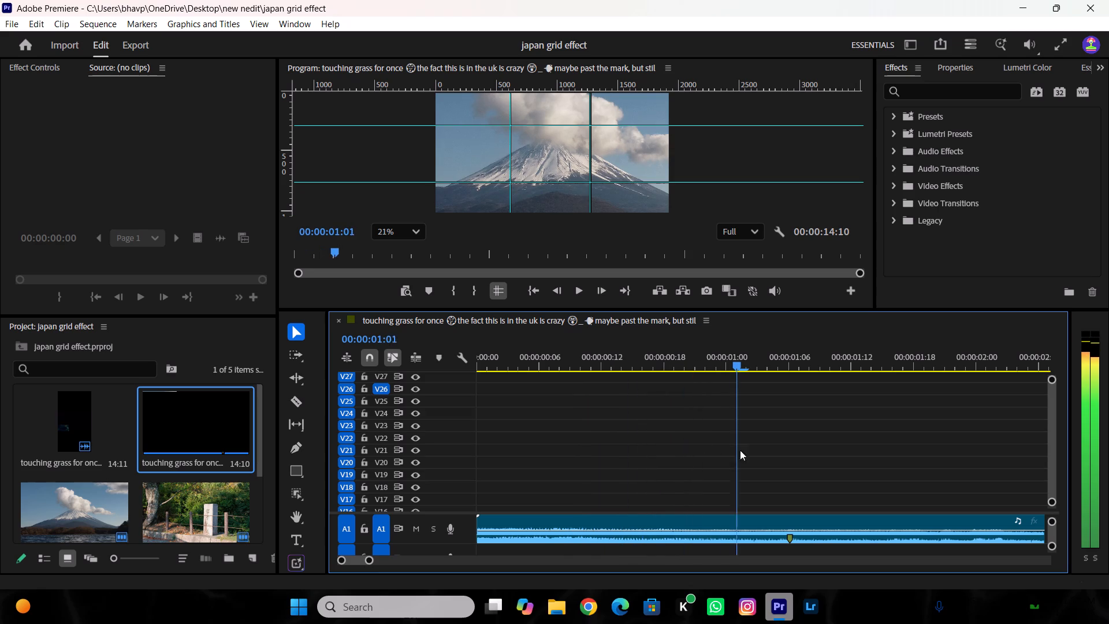
{"action": "left_click_drag", "start_coordinate": [740, 450], "coordinate": [1052, 544]}
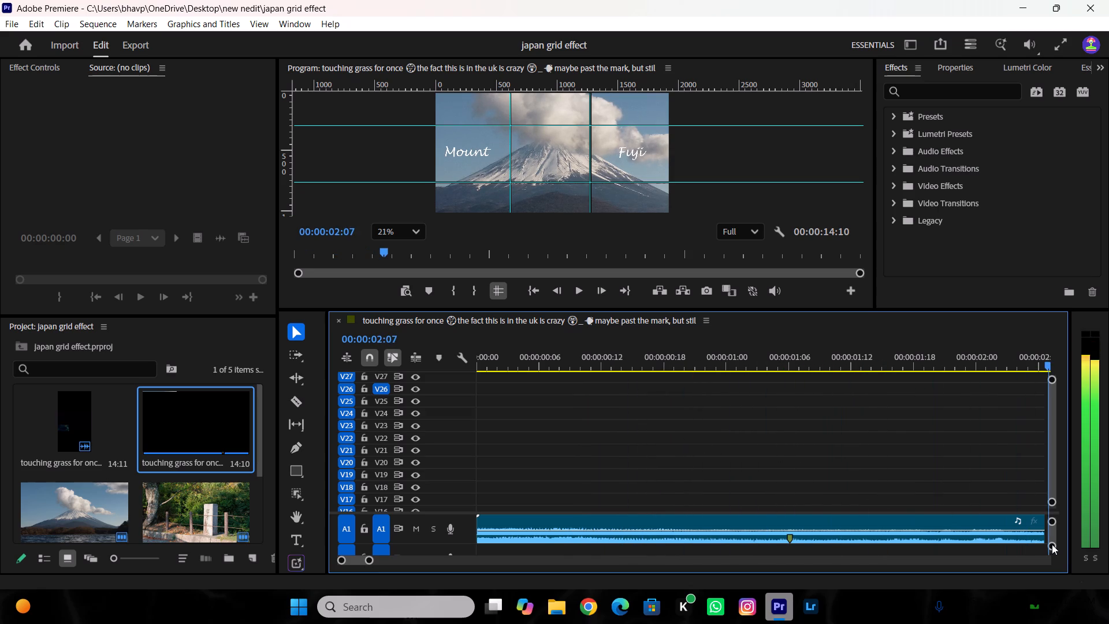
{"action": "left_click_drag", "start_coordinate": [1052, 544], "coordinate": [1016, 557]}
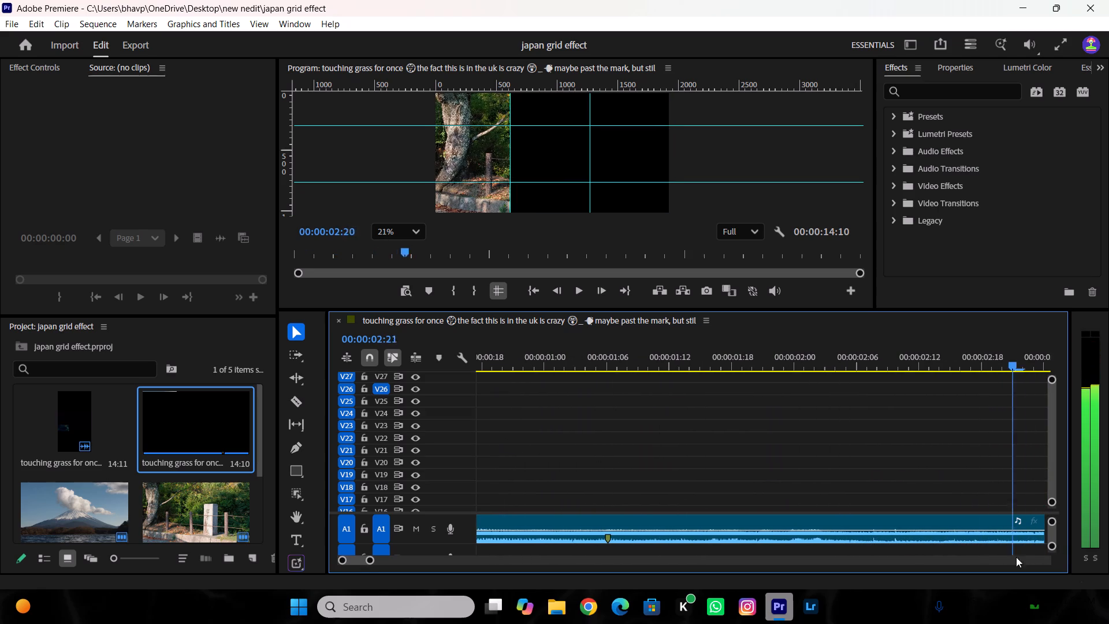
{"action": "left_click_drag", "start_coordinate": [1016, 557], "coordinate": [1002, 590]}
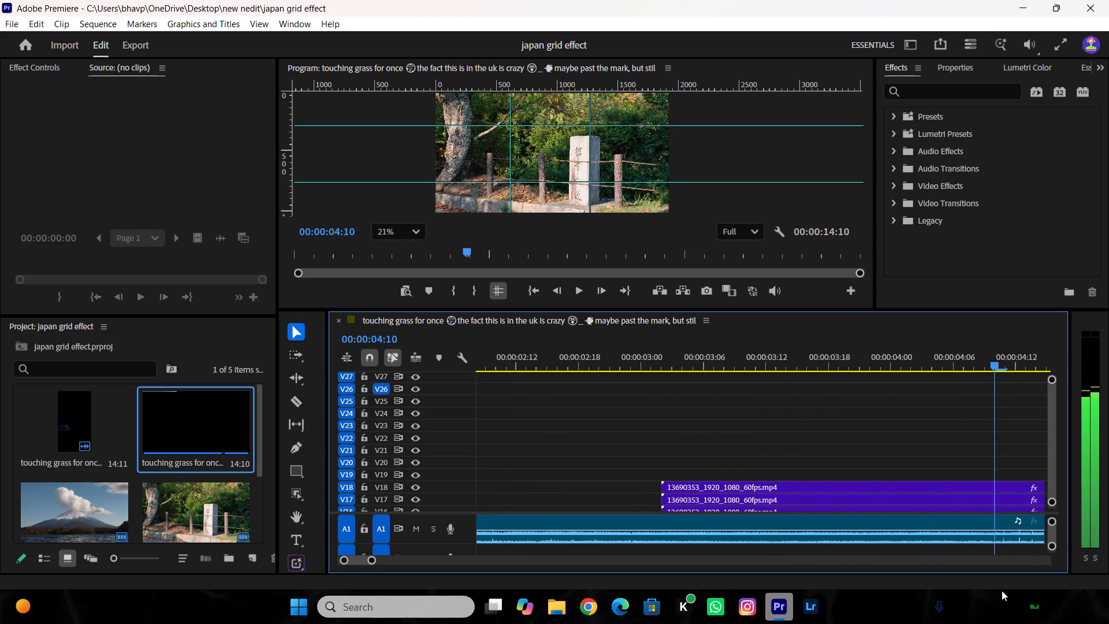
{"action": "left_click_drag", "start_coordinate": [1002, 590], "coordinate": [891, 597]}
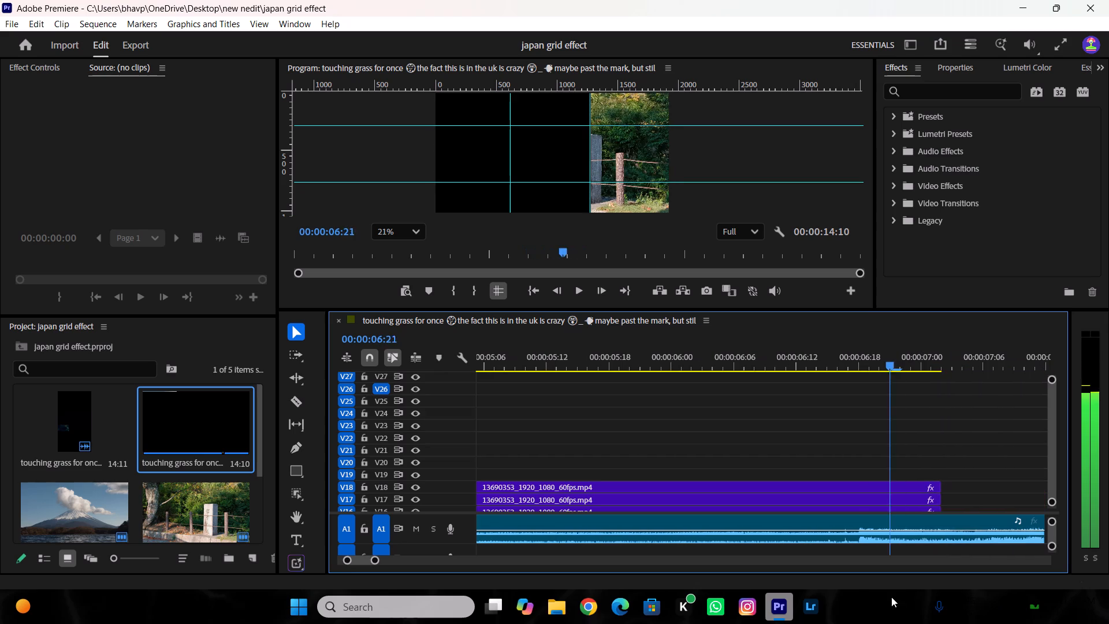
{"action": "left_click_drag", "start_coordinate": [891, 597], "coordinate": [948, 613]}
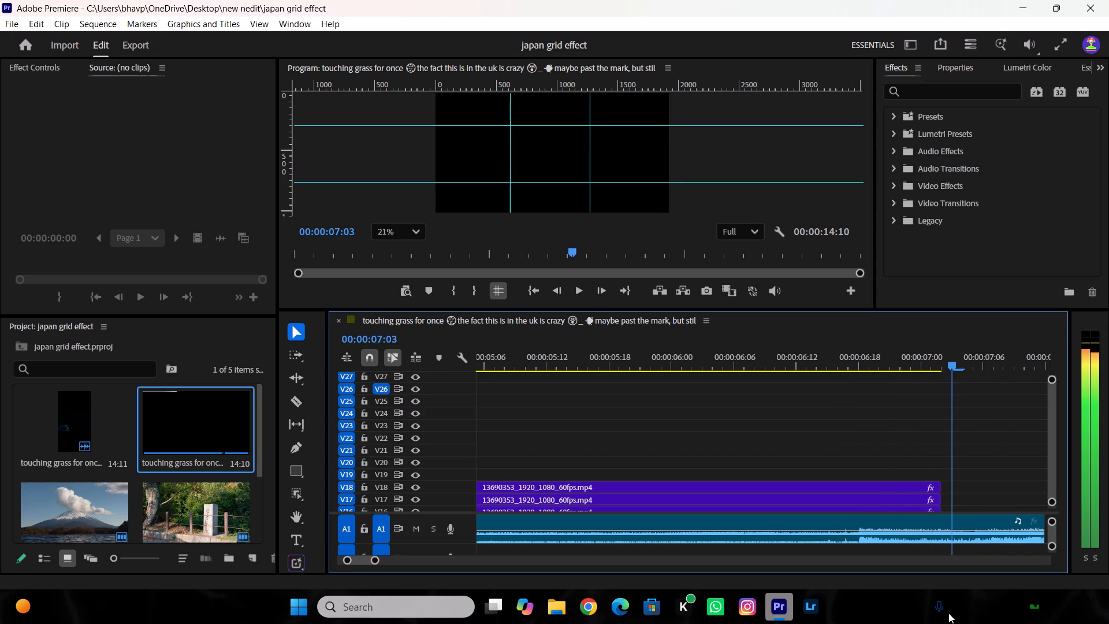
{"action": "left_click_drag", "start_coordinate": [948, 613], "coordinate": [906, 608]}
Scrub the stone marker shot's ending, between about 00:00:06:13 and 00:00:07:03, to examine how its columns disappear one by one.
{"action": "scroll", "coordinate": [888, 471], "scroll_direction": "down", "scroll_amount": 1}
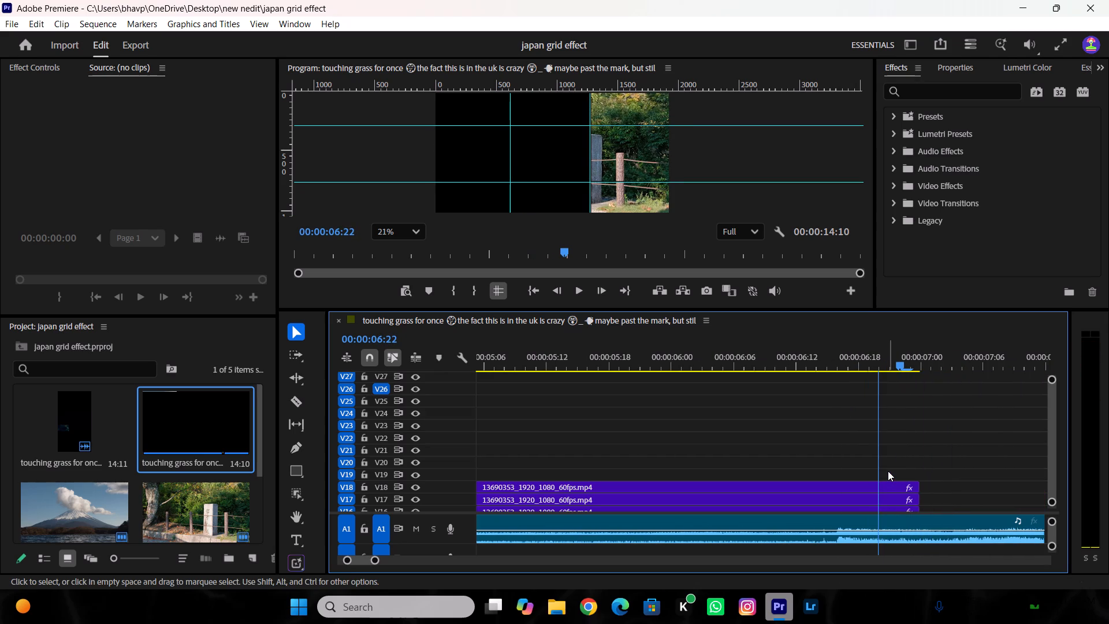
{"action": "scroll", "coordinate": [888, 471], "scroll_direction": "up", "scroll_amount": 3}
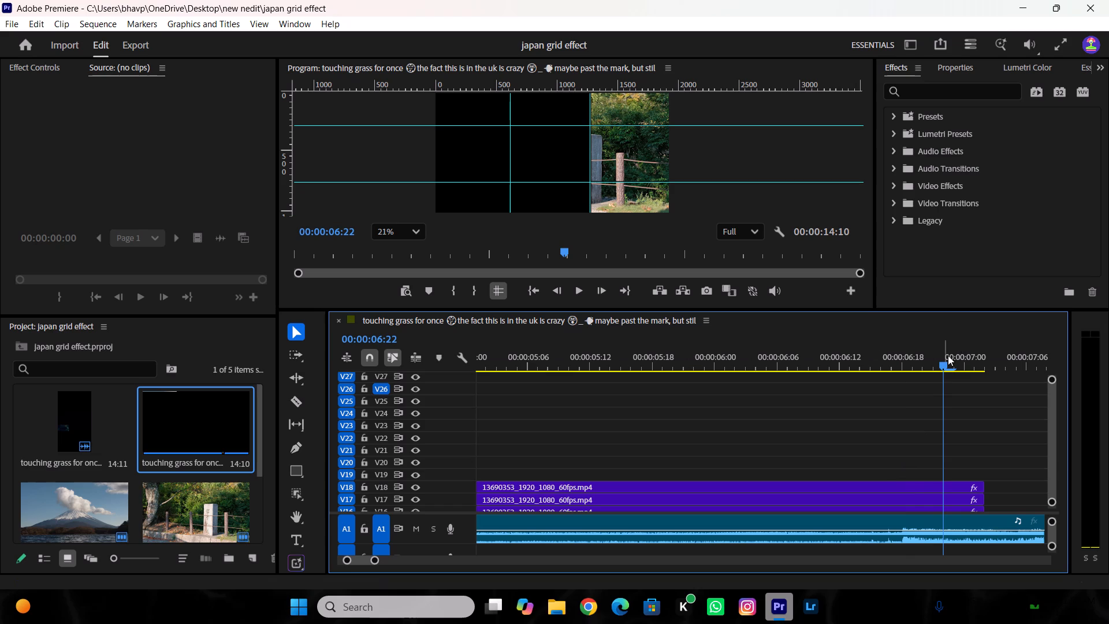
{"action": "left_click_drag", "start_coordinate": [942, 362], "coordinate": [856, 381]}
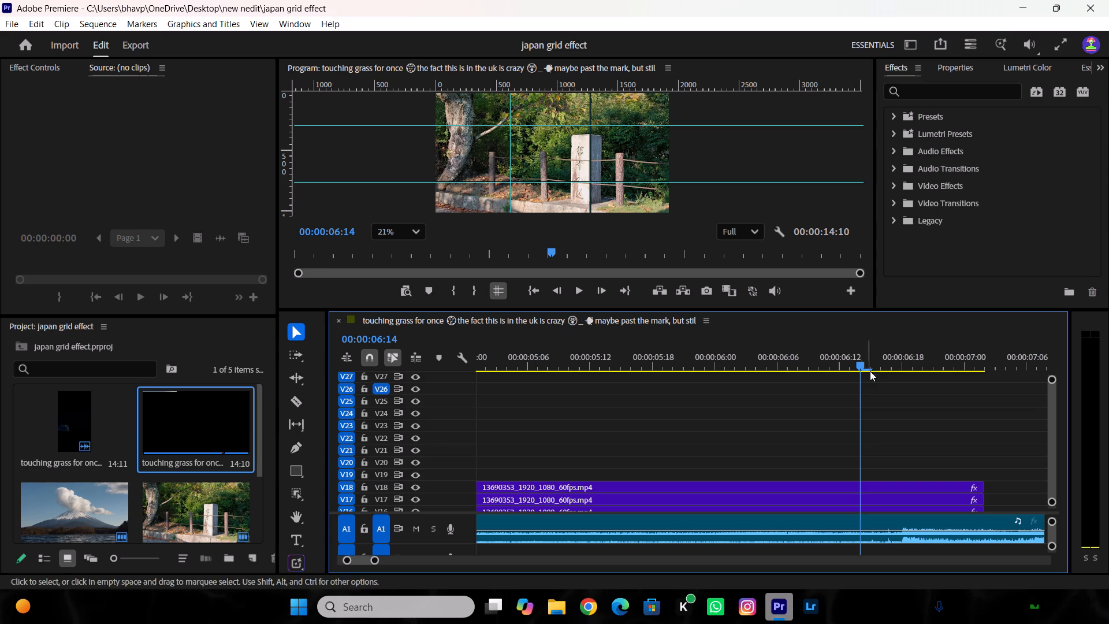
{"action": "left_click_drag", "start_coordinate": [857, 365], "coordinate": [850, 372]}
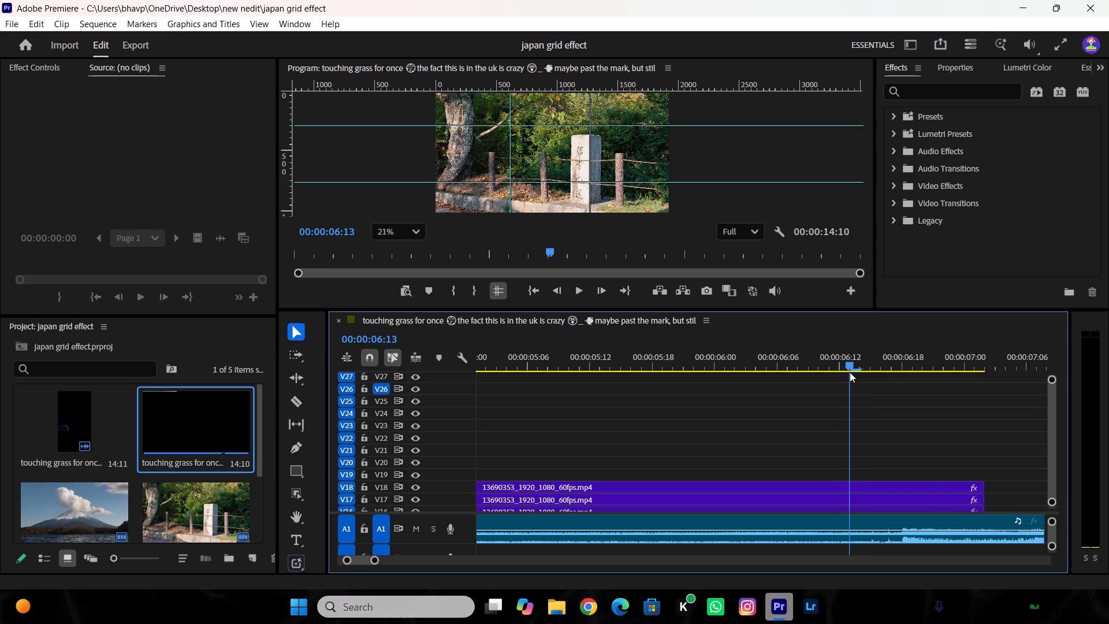
{"action": "left_click_drag", "start_coordinate": [850, 372], "coordinate": [886, 380]}
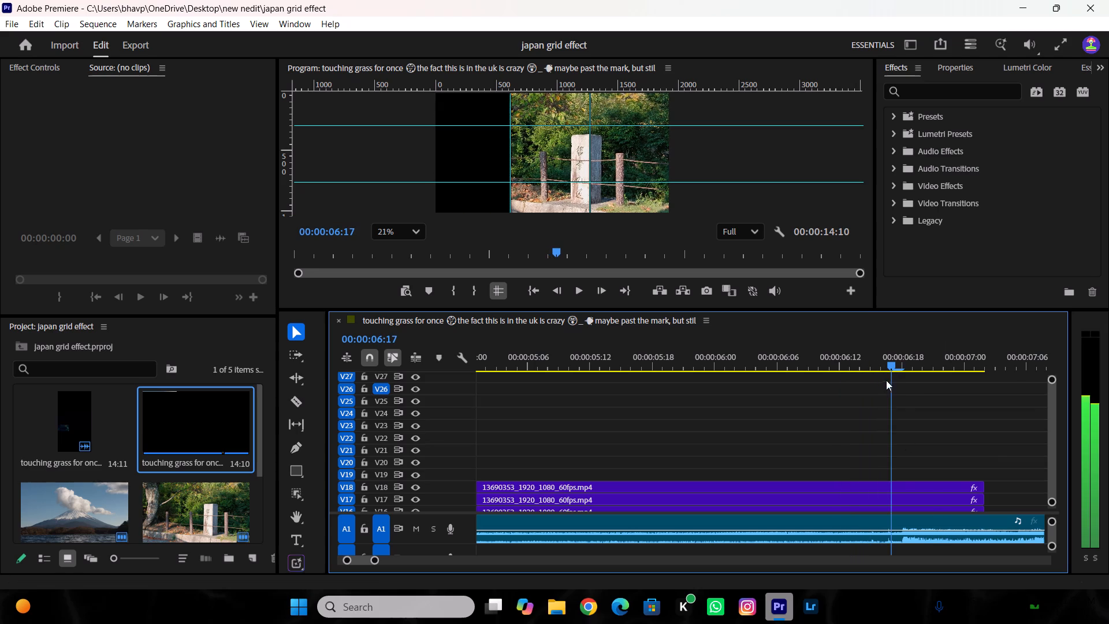
{"action": "left_click_drag", "start_coordinate": [886, 380], "coordinate": [992, 405]}
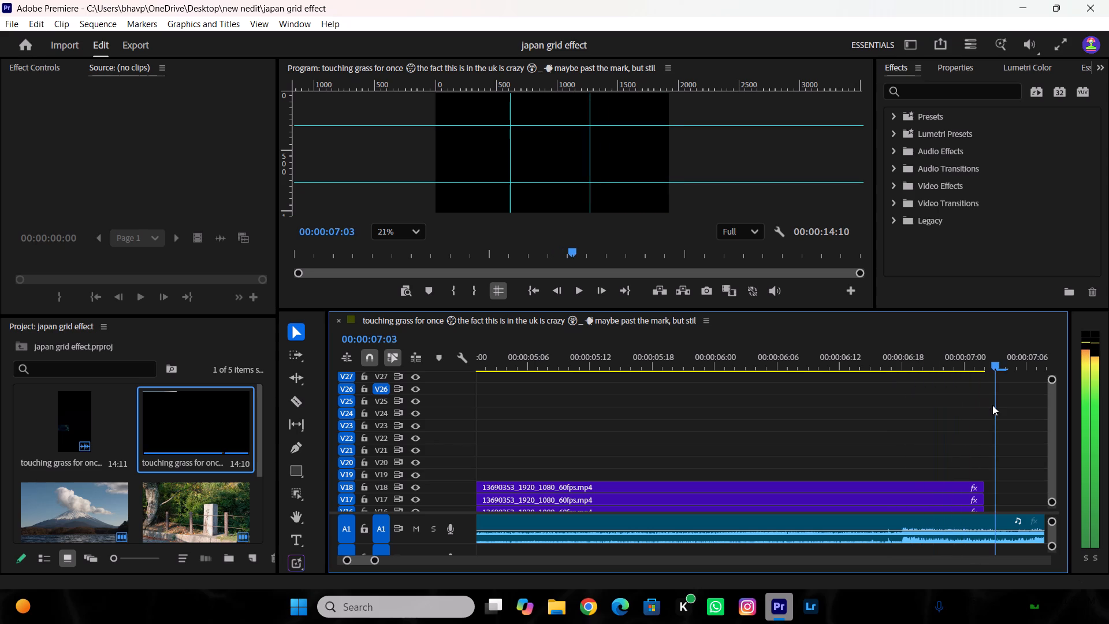
{"action": "left_click_drag", "start_coordinate": [992, 405], "coordinate": [977, 425]}
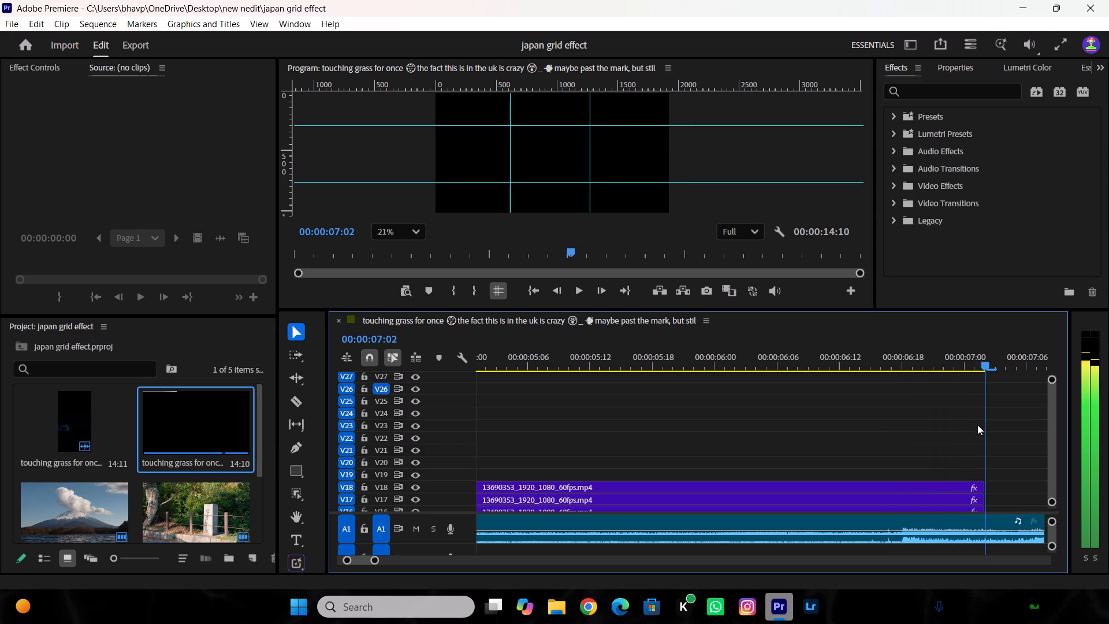
{"action": "left_click_drag", "start_coordinate": [977, 425], "coordinate": [862, 440]}
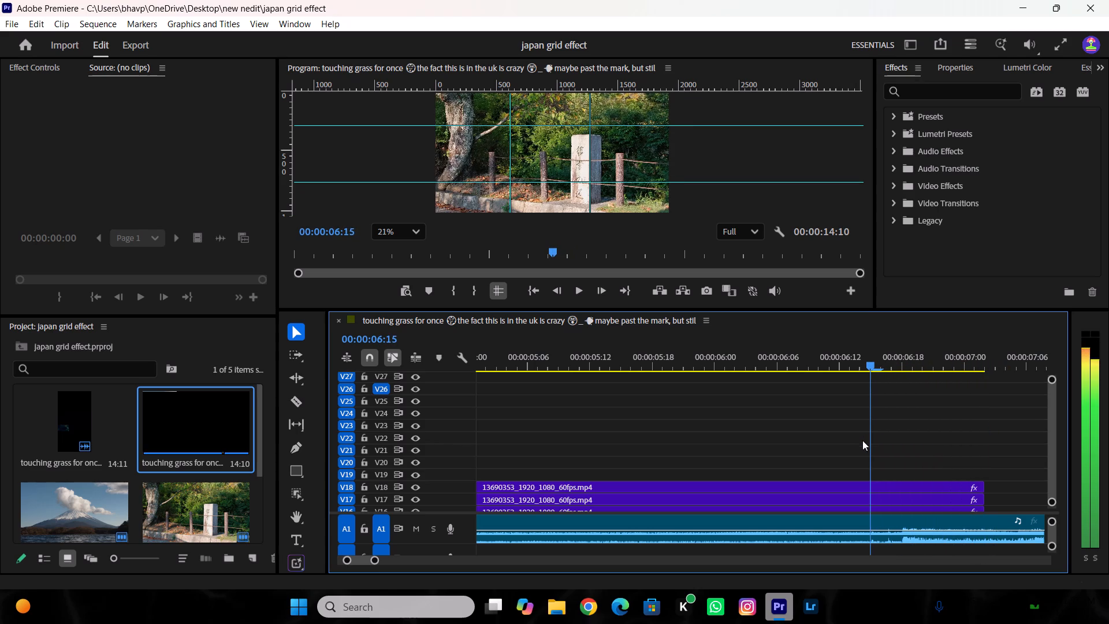
{"action": "left_click_drag", "start_coordinate": [862, 440], "coordinate": [870, 441]}
{"action": "left_click_drag", "start_coordinate": [870, 441], "coordinate": [868, 448]}
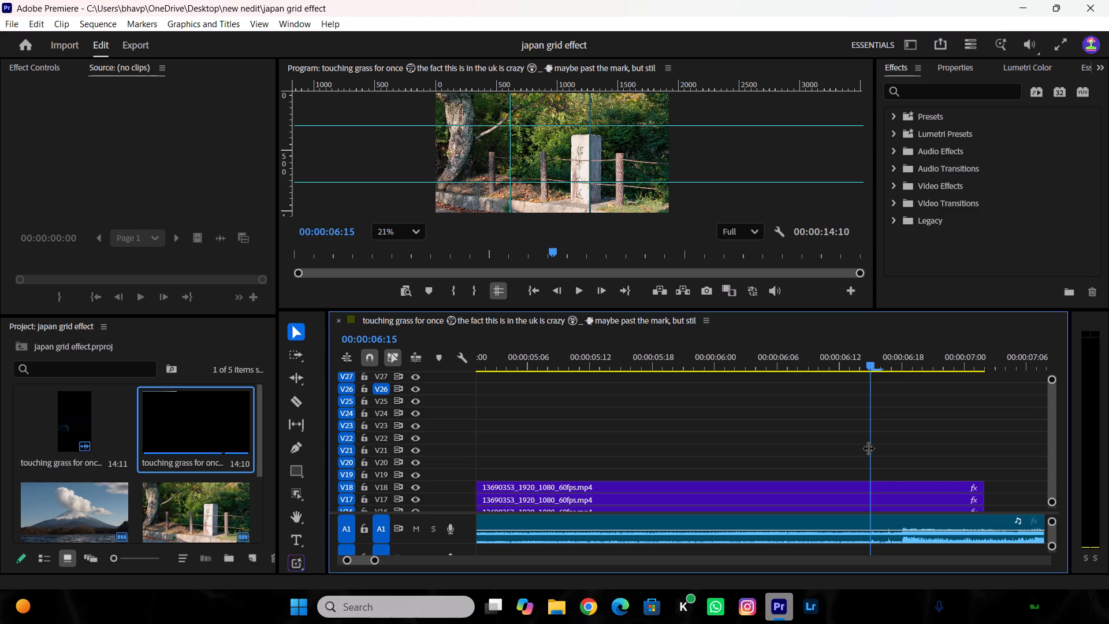
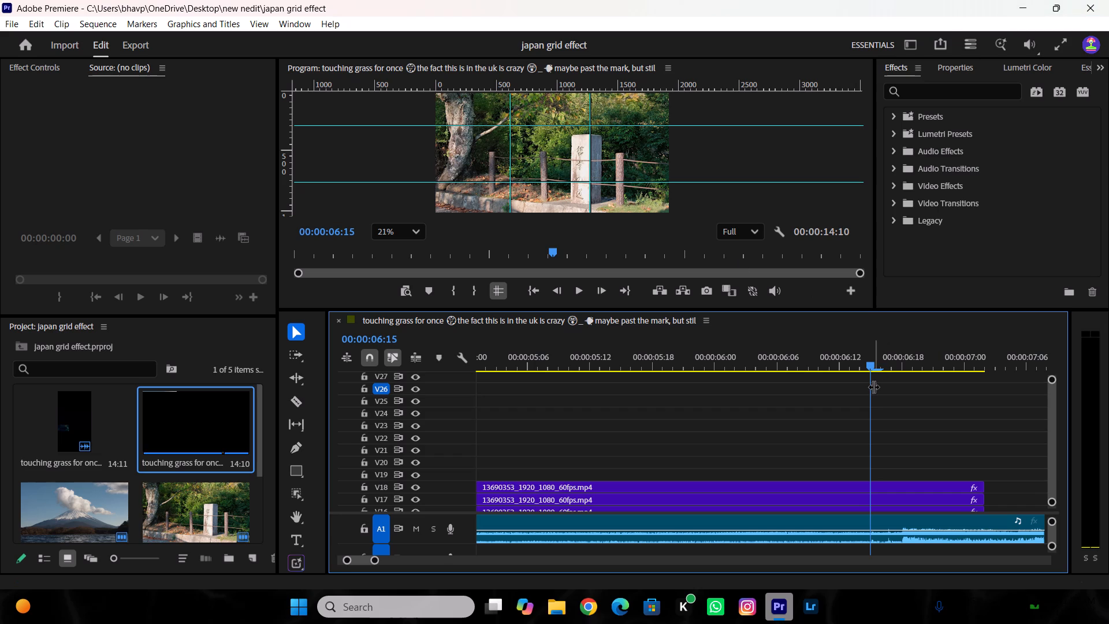
Scrub the stone marker shot back to 00:00:06:12 and forward to 00:00:06:15 to examine the frames around the start of its column transition.
{"action": "left_click_drag", "start_coordinate": [872, 366], "coordinate": [842, 381]}
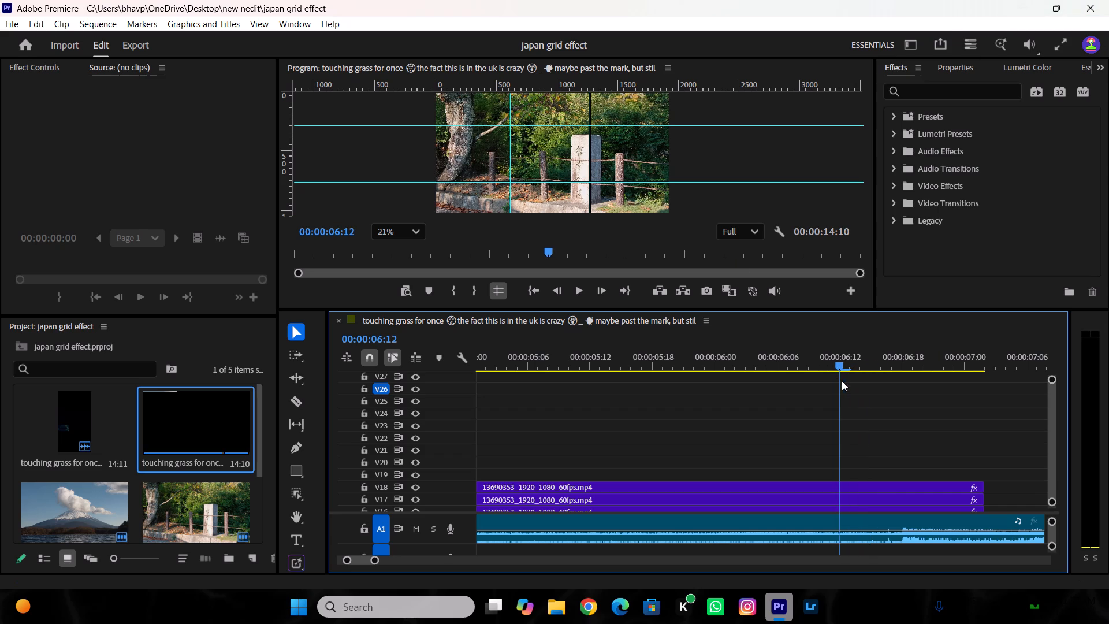
{"action": "left_click_drag", "start_coordinate": [842, 381], "coordinate": [876, 409]}
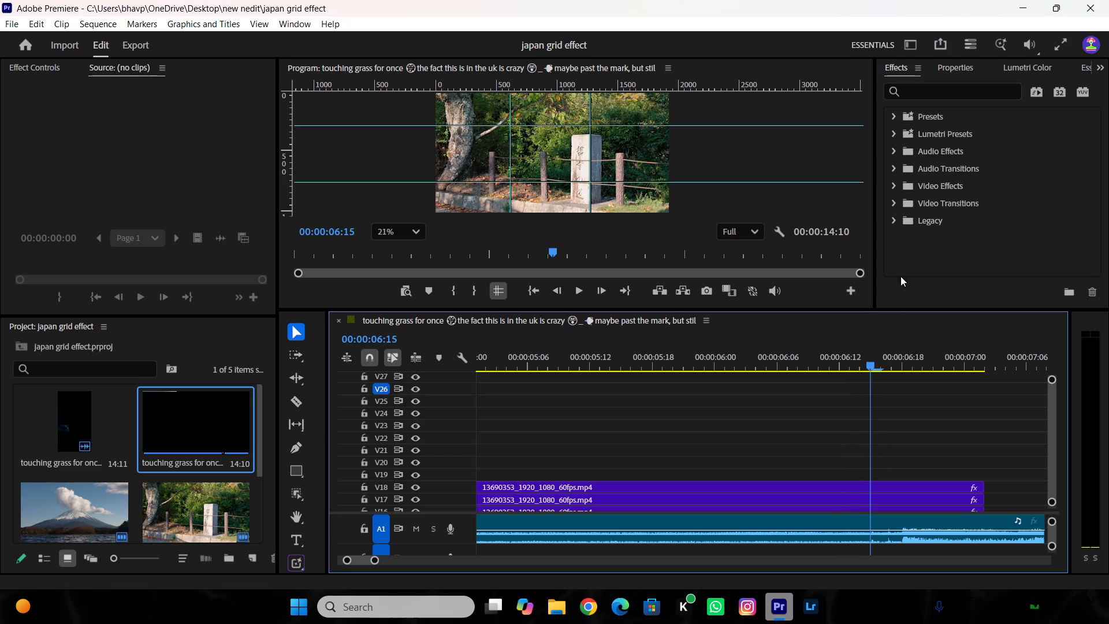
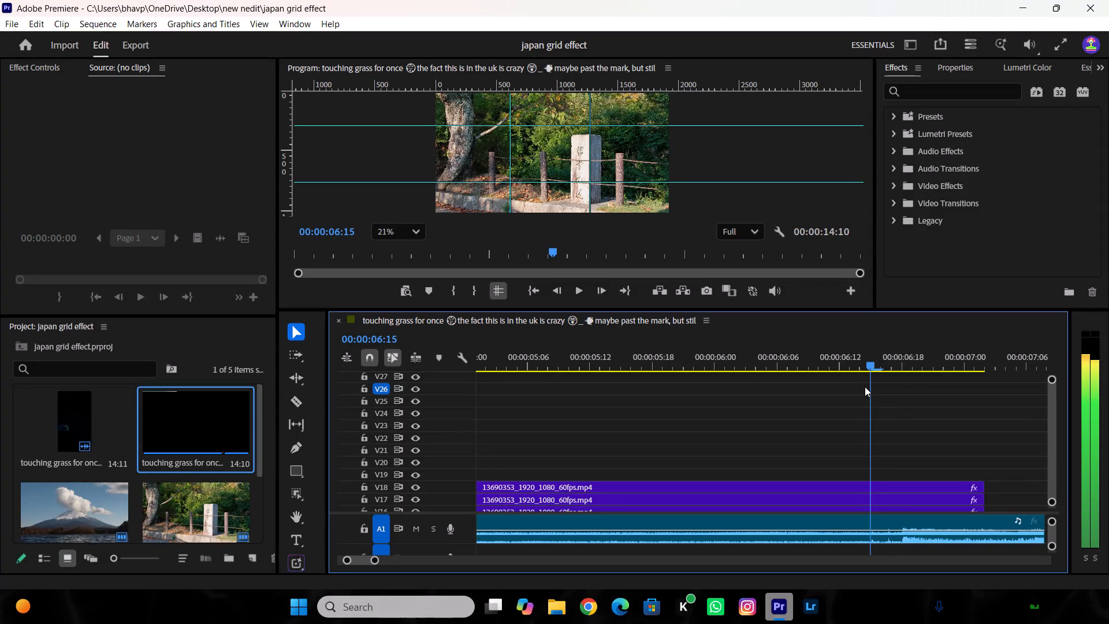
Switch to Google Chrome, close the extra blank New Tab window and bring the remaining one forward.
{"action": "double_click", "coordinate": [590, 610]}
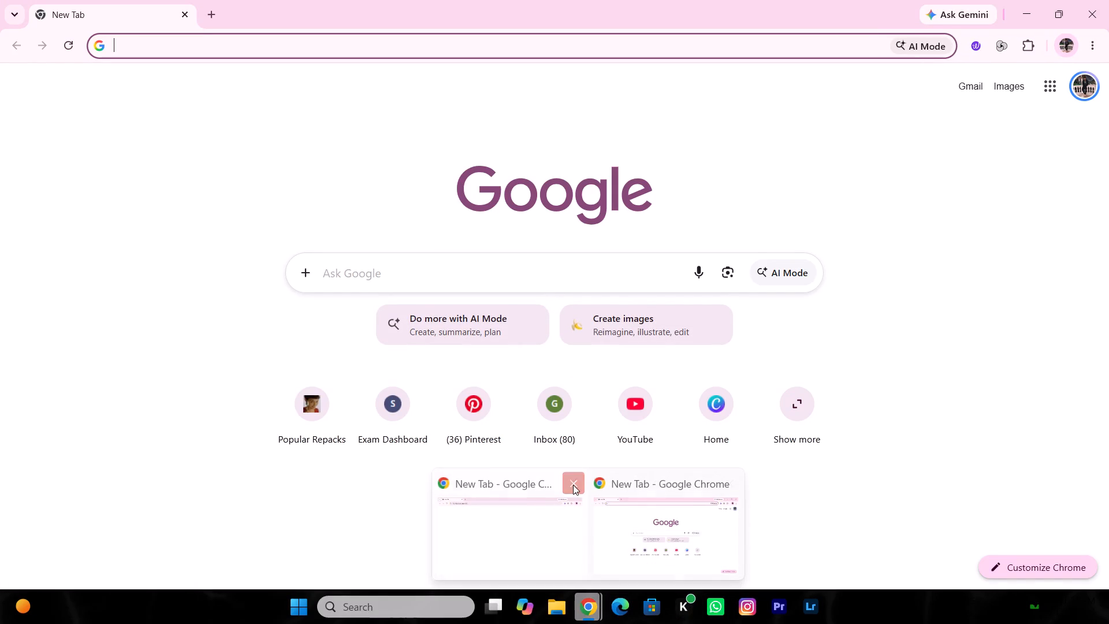
{"action": "left_click", "coordinate": [573, 485]}
{"action": "left_click", "coordinate": [564, 553]}
Search Google for "japan 4k videos".
{"action": "double_click", "coordinate": [437, 255]}
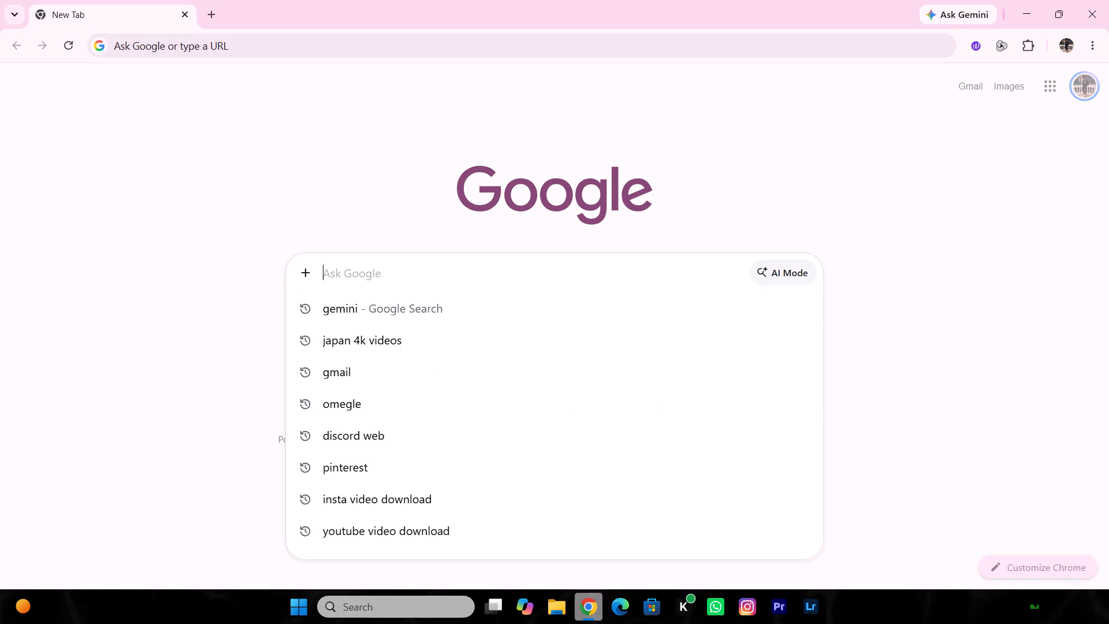
{"action": "double_click", "coordinate": [437, 276]}
{"action": "triple_click", "coordinate": [426, 274]}
{"action": "double_click", "coordinate": [426, 273]}
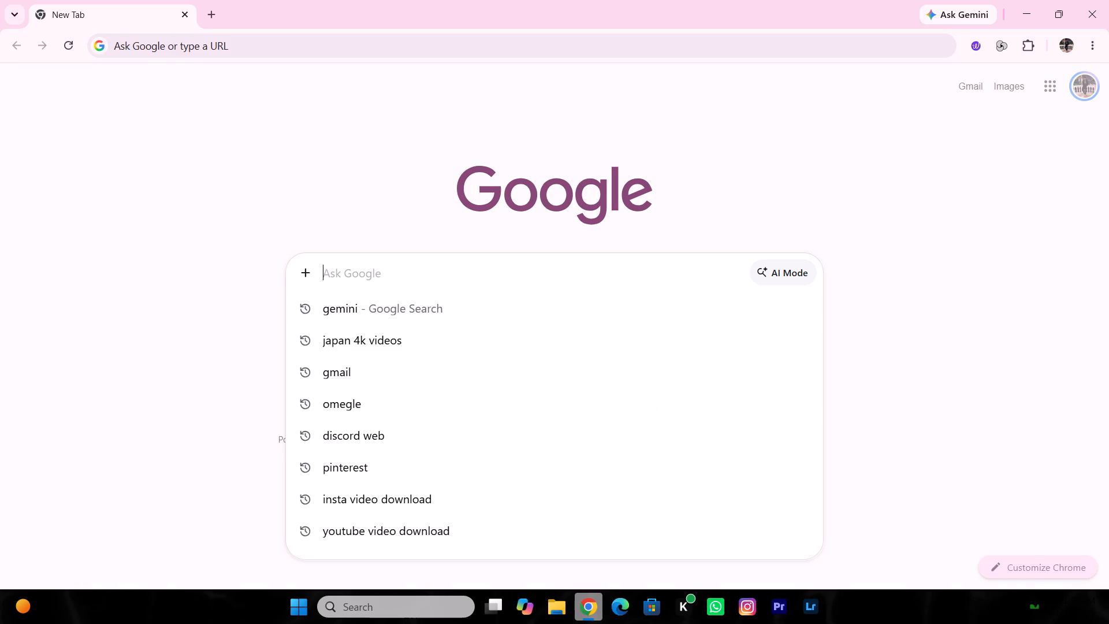
{"action": "left_click", "coordinate": [426, 273]}
{"action": "left_click_drag", "start_coordinate": [323, 275], "coordinate": [404, 275]}
{"action": "left_click", "coordinate": [404, 275]}
{"action": "left_click", "coordinate": [507, 270]}
Switch to Chrome, search Google for japan 4k videos, and browse the free Japan clips on Pexels.
{"action": "left_click", "coordinate": [396, 278]}
{"action": "left_click", "coordinate": [500, 270]}
{"action": "left_click", "coordinate": [427, 338]}
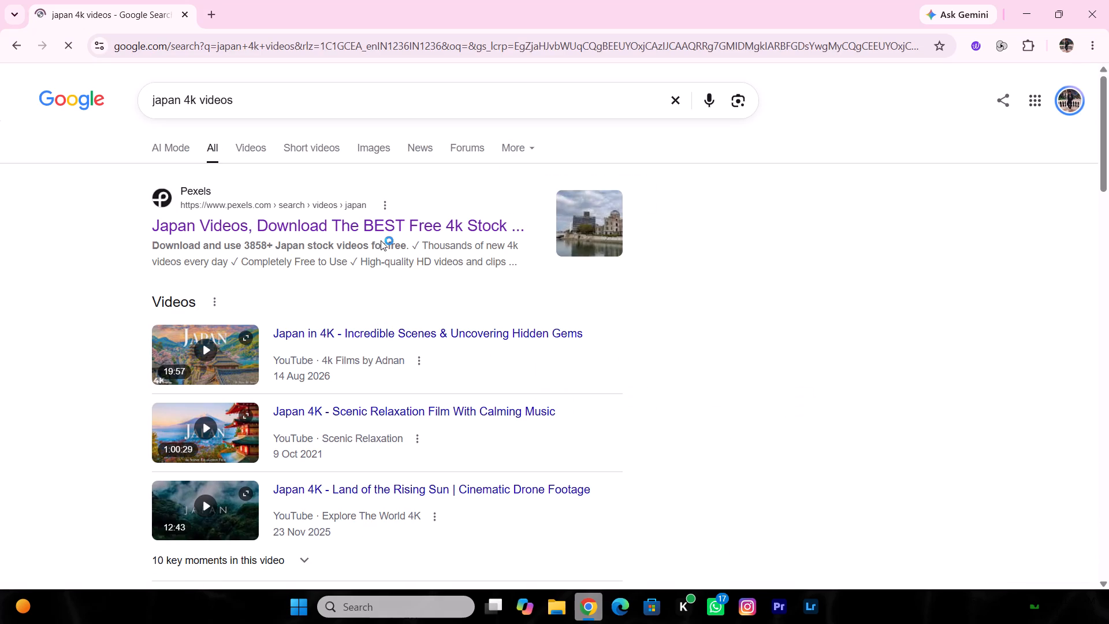
{"action": "left_click", "coordinate": [388, 225]}
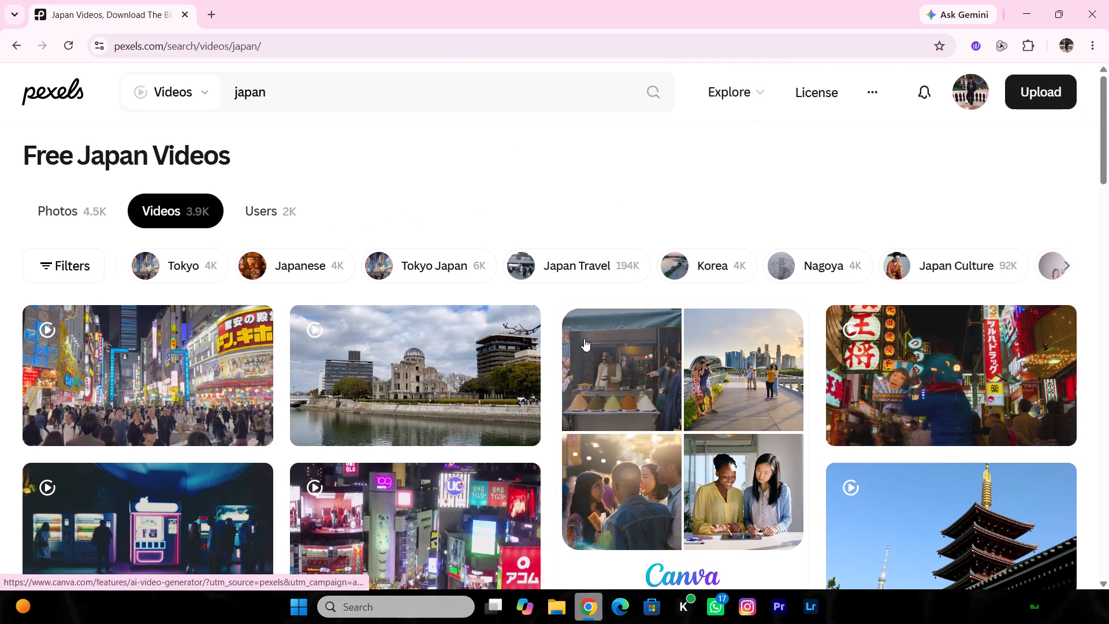
{"action": "scroll", "coordinate": [584, 339], "scroll_direction": "down", "scroll_amount": 2}
{"action": "scroll", "coordinate": [836, 256], "scroll_direction": "up", "scroll_amount": 3}
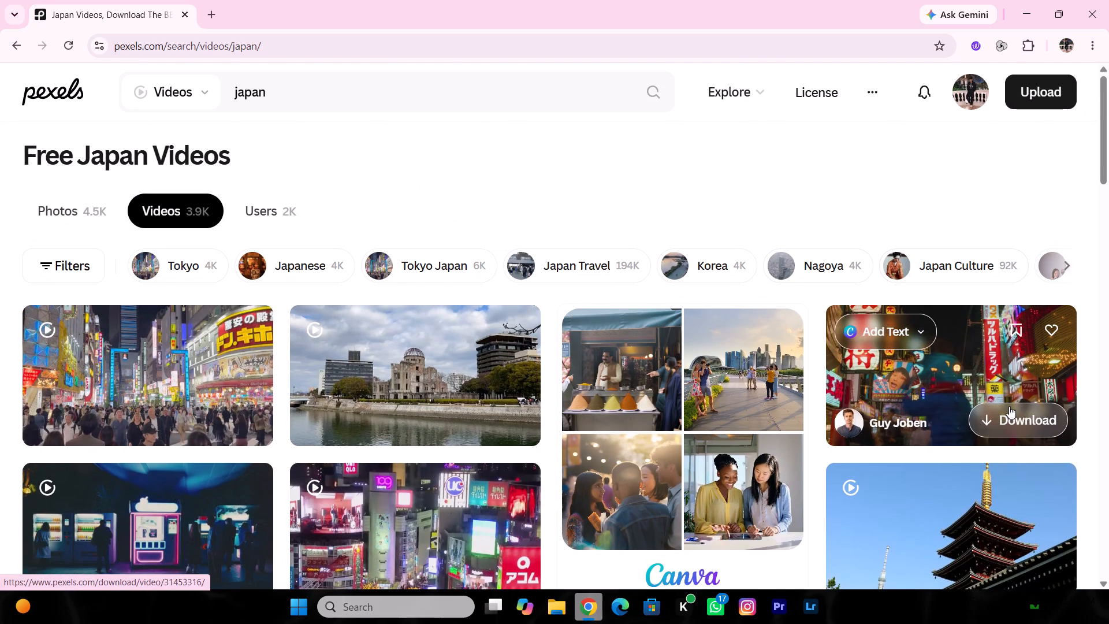
{"action": "scroll", "coordinate": [835, 420], "scroll_direction": "down", "scroll_amount": 2}
{"action": "scroll", "coordinate": [412, 419], "scroll_direction": "down", "scroll_amount": 3}
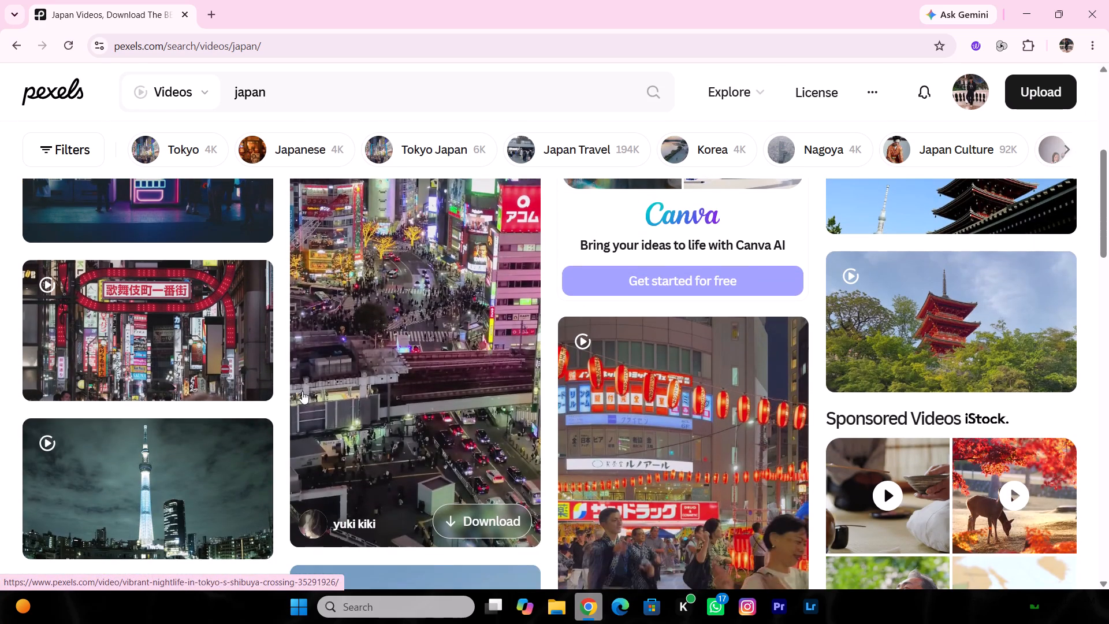
{"action": "scroll", "coordinate": [295, 410], "scroll_direction": "down", "scroll_amount": 2}
{"action": "scroll", "coordinate": [424, 410], "scroll_direction": "down", "scroll_amount": 3}
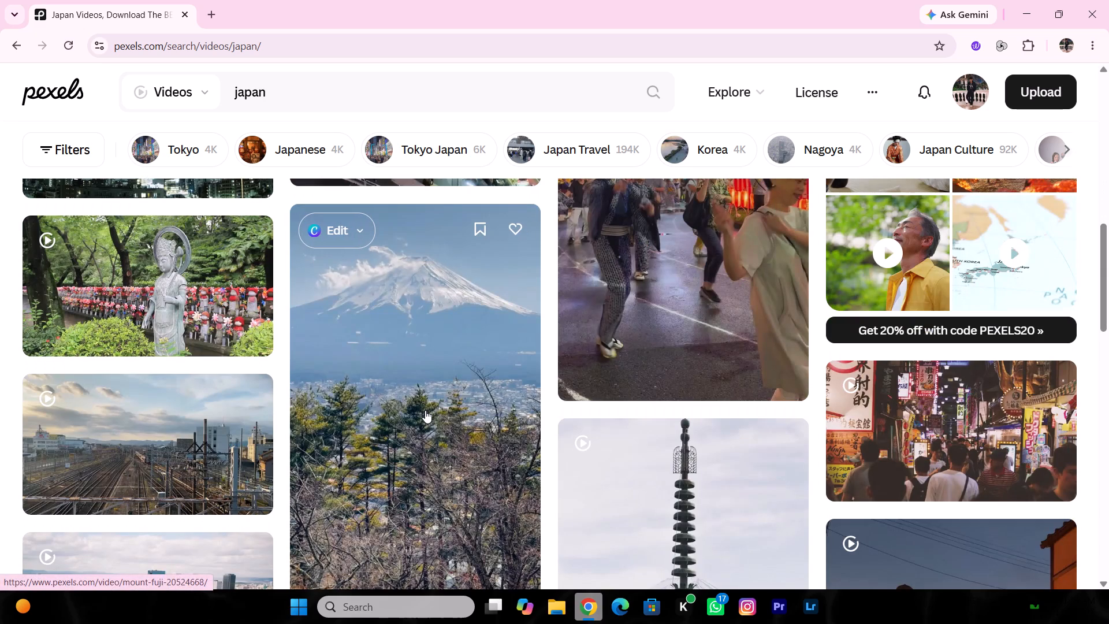
Switch to Premiere and import the six clips from 16992918-uhd_3840_2160_60fps through 13690353_1920_1080_60fps from the Downloads folder.
{"action": "left_click", "coordinate": [773, 606]}
{"action": "scroll", "coordinate": [65, 419], "scroll_direction": "down", "scroll_amount": 9}
{"action": "left_click", "coordinate": [154, 476]}
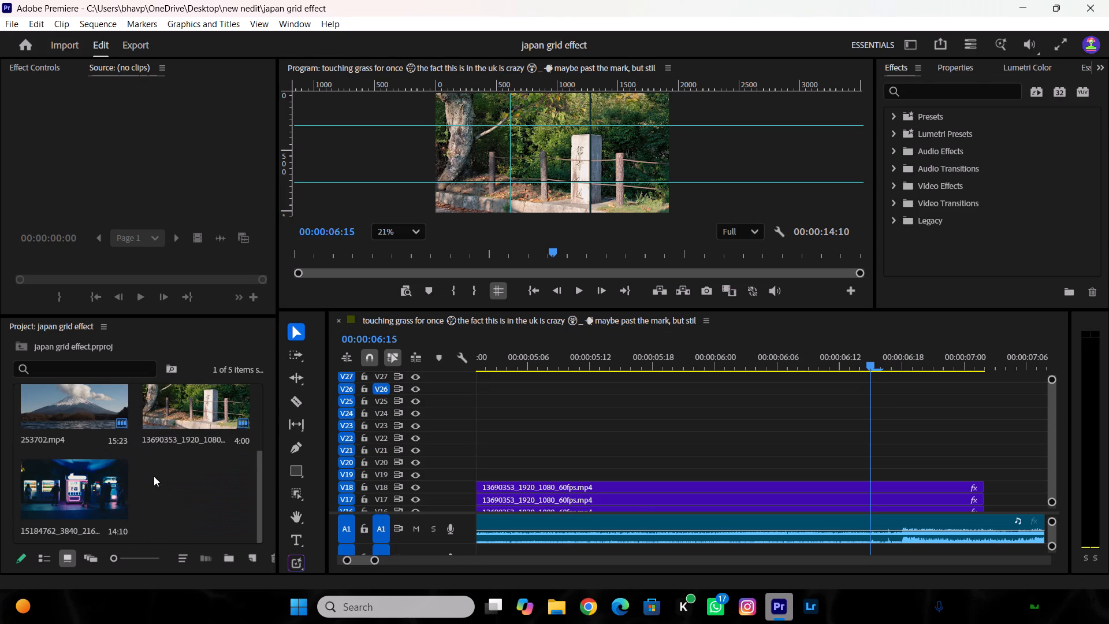
{"action": "triple_click", "coordinate": [154, 476]}
{"action": "double_click", "coordinate": [154, 476]}
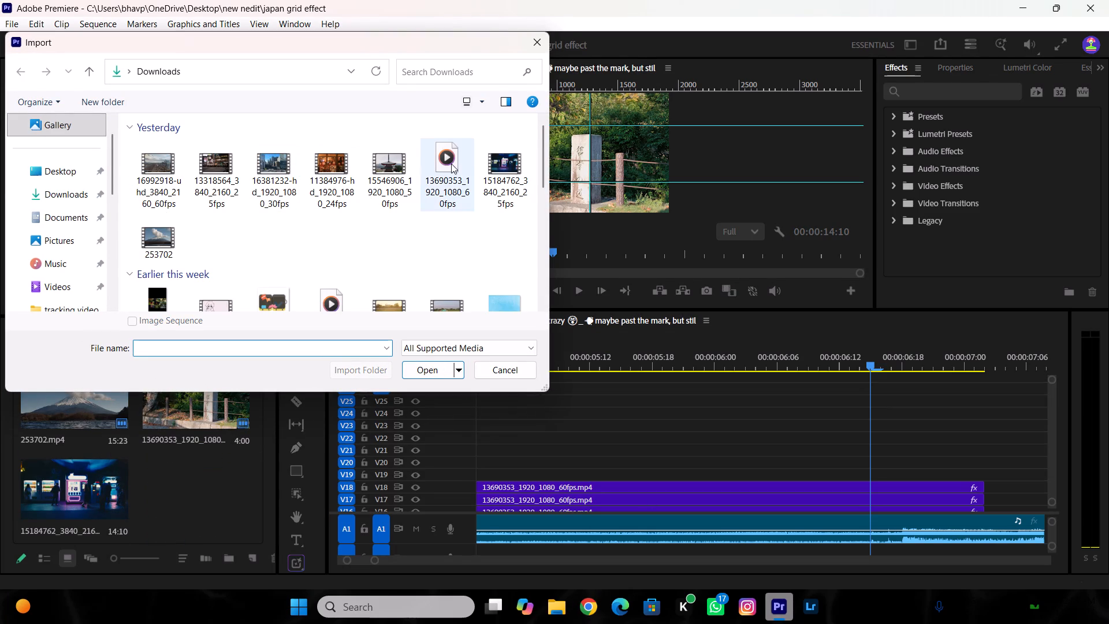
{"action": "left_click_drag", "start_coordinate": [122, 155], "coordinate": [297, 168]}
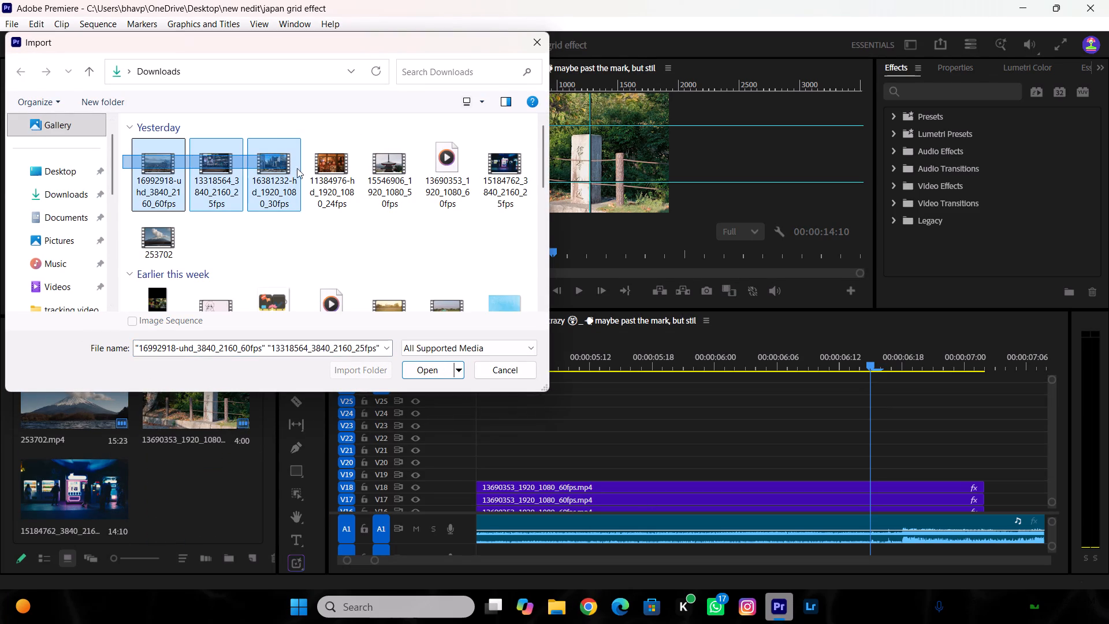
{"action": "left_click_drag", "start_coordinate": [297, 168], "coordinate": [427, 166]}
{"action": "left_click", "coordinate": [429, 367]}
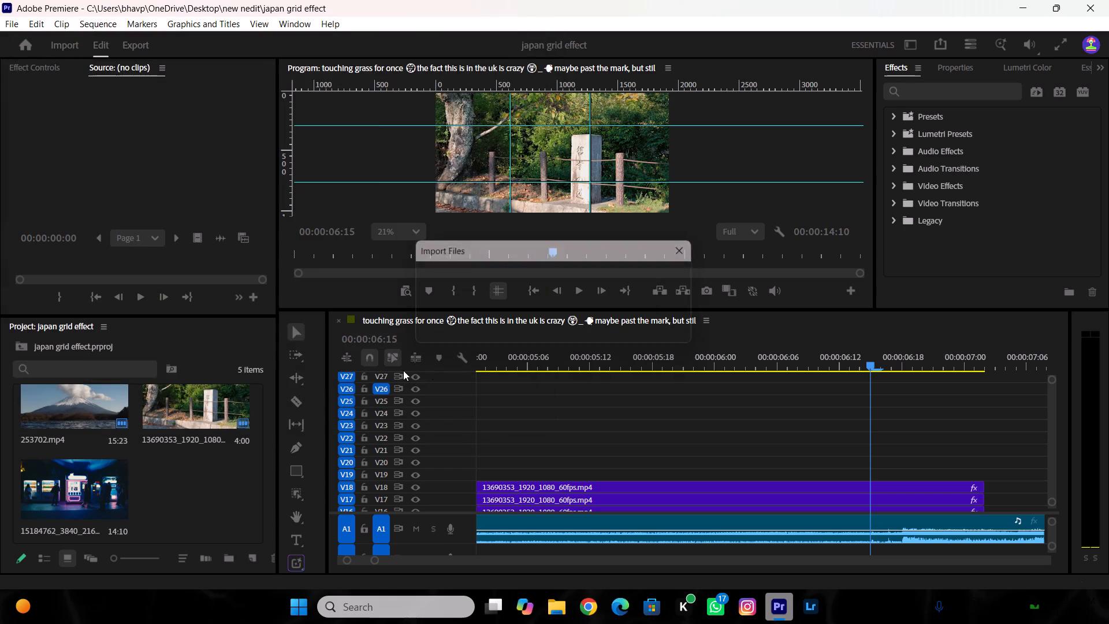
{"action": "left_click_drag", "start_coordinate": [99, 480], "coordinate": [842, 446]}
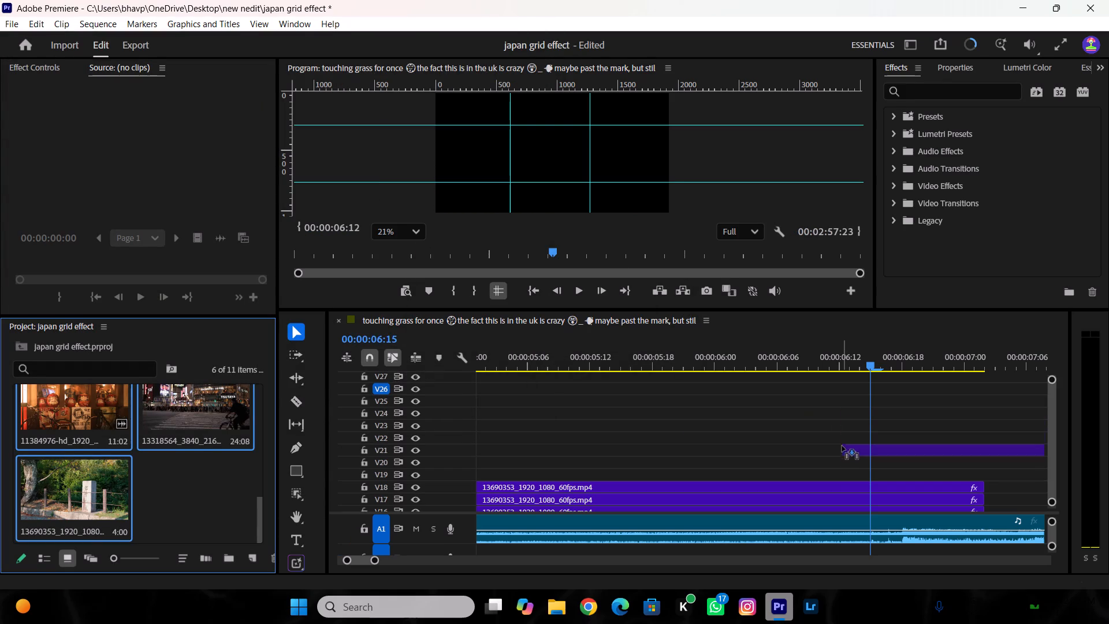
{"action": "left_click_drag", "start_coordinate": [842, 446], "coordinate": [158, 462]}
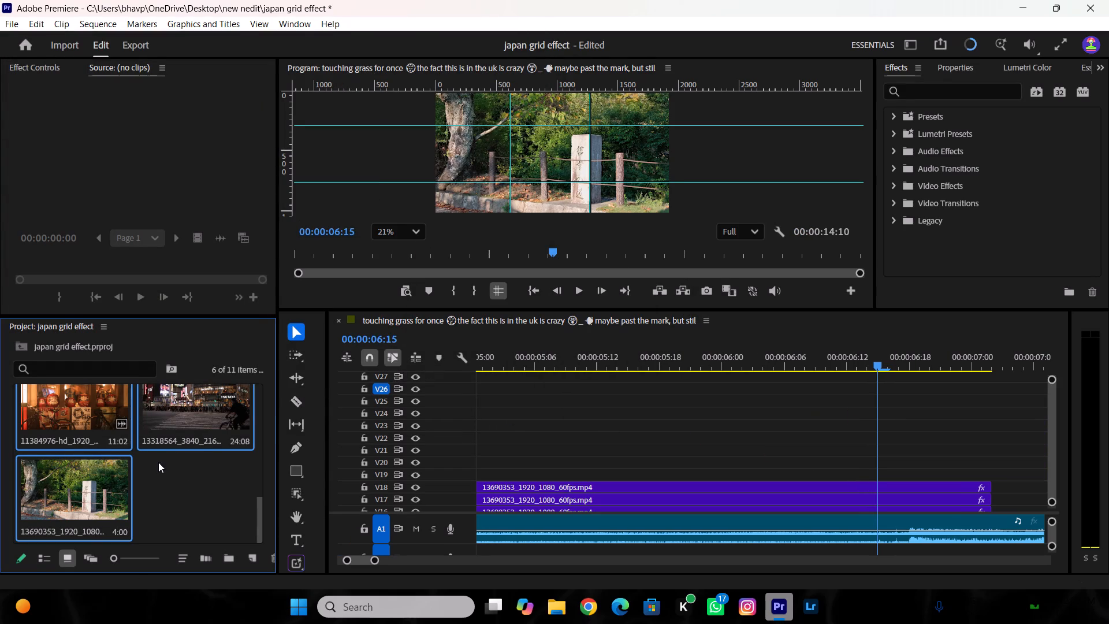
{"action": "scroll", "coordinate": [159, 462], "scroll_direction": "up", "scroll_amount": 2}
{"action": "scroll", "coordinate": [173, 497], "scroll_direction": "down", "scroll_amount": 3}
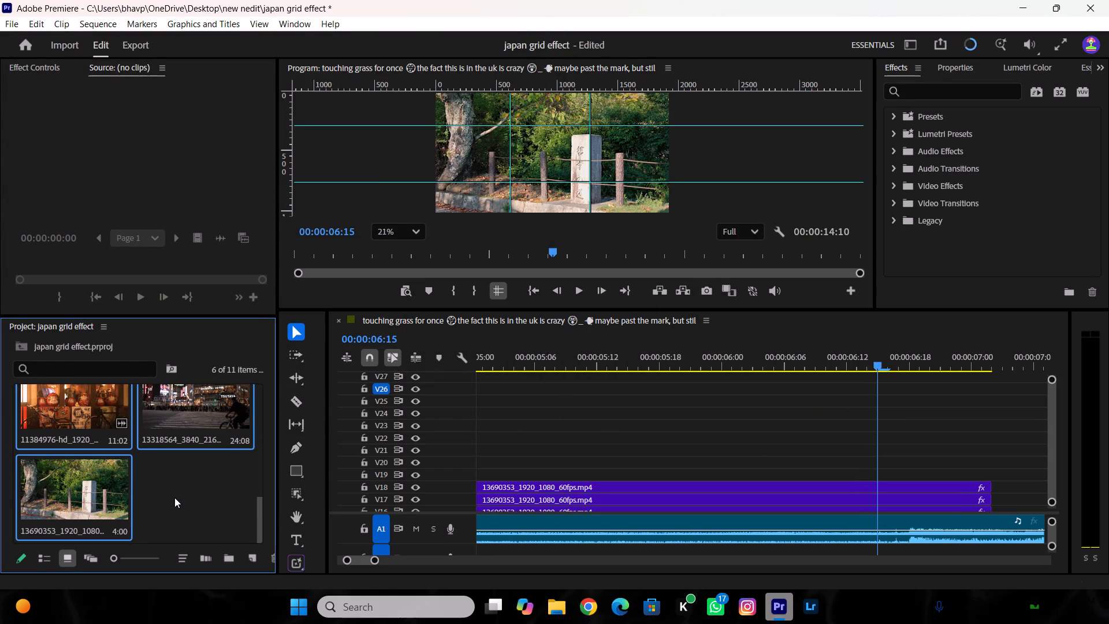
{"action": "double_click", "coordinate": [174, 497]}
Place the pagoda clip 15546906_1920_1080_50fps.mp4 on track V19, starting at 00:00:06:15 above the stone marker shot.
{"action": "scroll", "coordinate": [175, 497], "scroll_direction": "up", "scroll_amount": 5}
{"action": "left_click", "coordinate": [523, 361]}
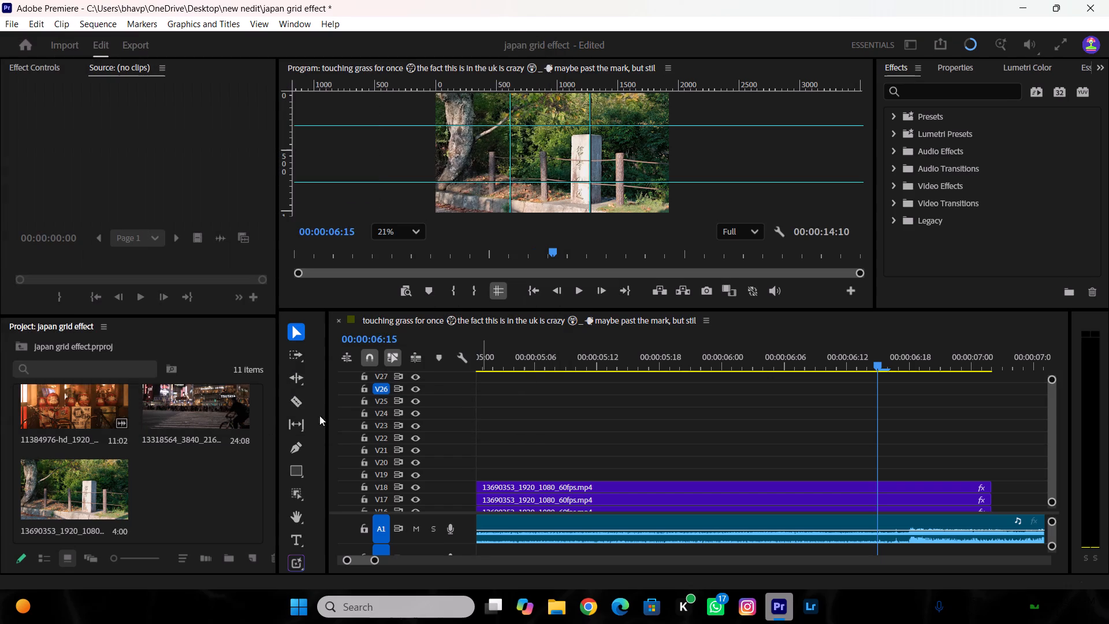
{"action": "scroll", "coordinate": [225, 465], "scroll_direction": "up", "scroll_amount": 5}
{"action": "scroll", "coordinate": [210, 474], "scroll_direction": "down", "scroll_amount": 2}
{"action": "scroll", "coordinate": [210, 474], "scroll_direction": "up", "scroll_amount": 1}
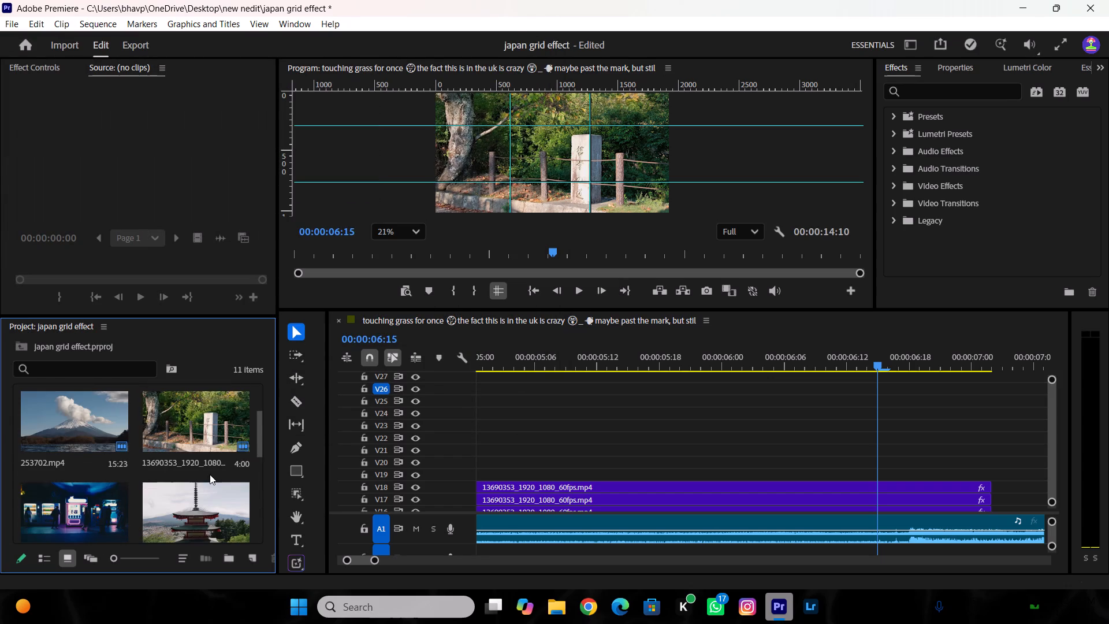
{"action": "scroll", "coordinate": [210, 474], "scroll_direction": "down", "scroll_amount": 1}
{"action": "left_click_drag", "start_coordinate": [210, 429], "coordinate": [471, 417]}
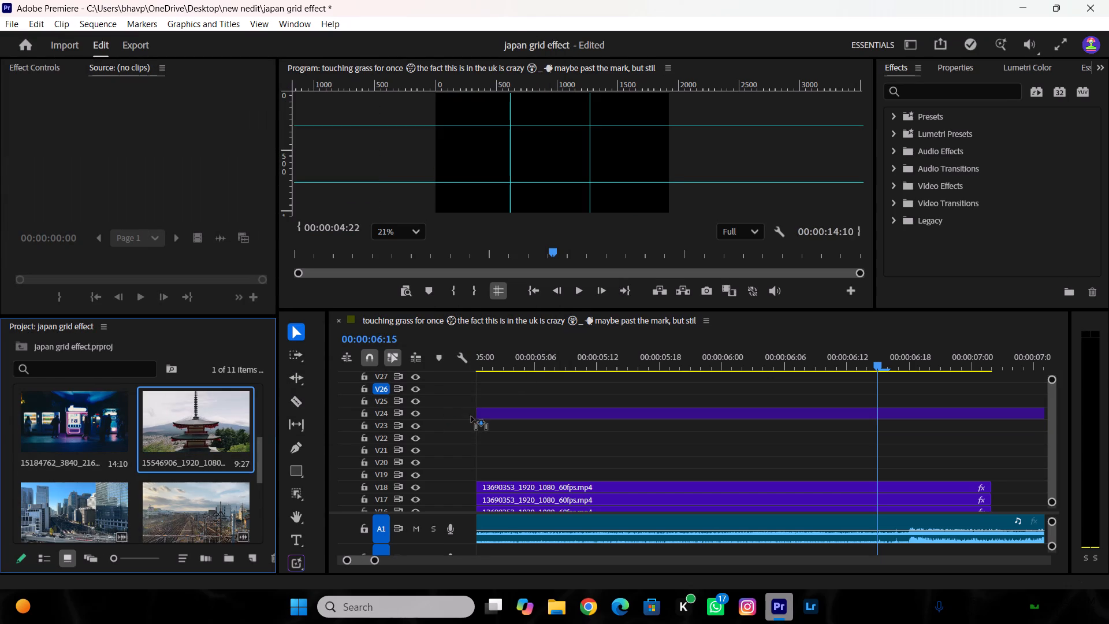
{"action": "left_click_drag", "start_coordinate": [471, 417], "coordinate": [879, 467]}
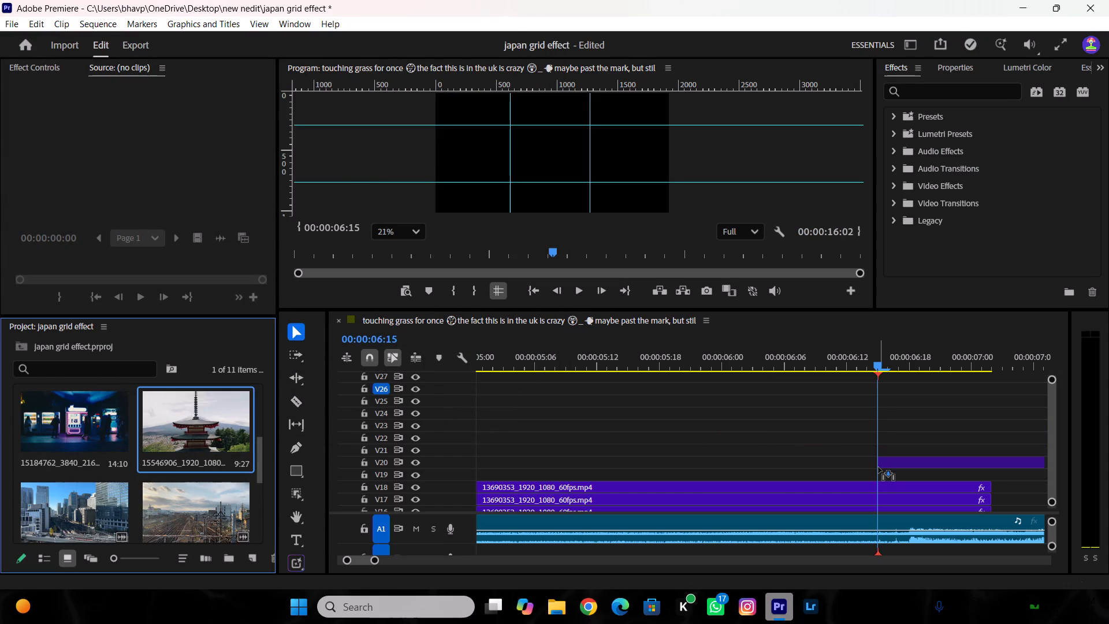
{"action": "left_click_drag", "start_coordinate": [879, 467], "coordinate": [879, 471]}
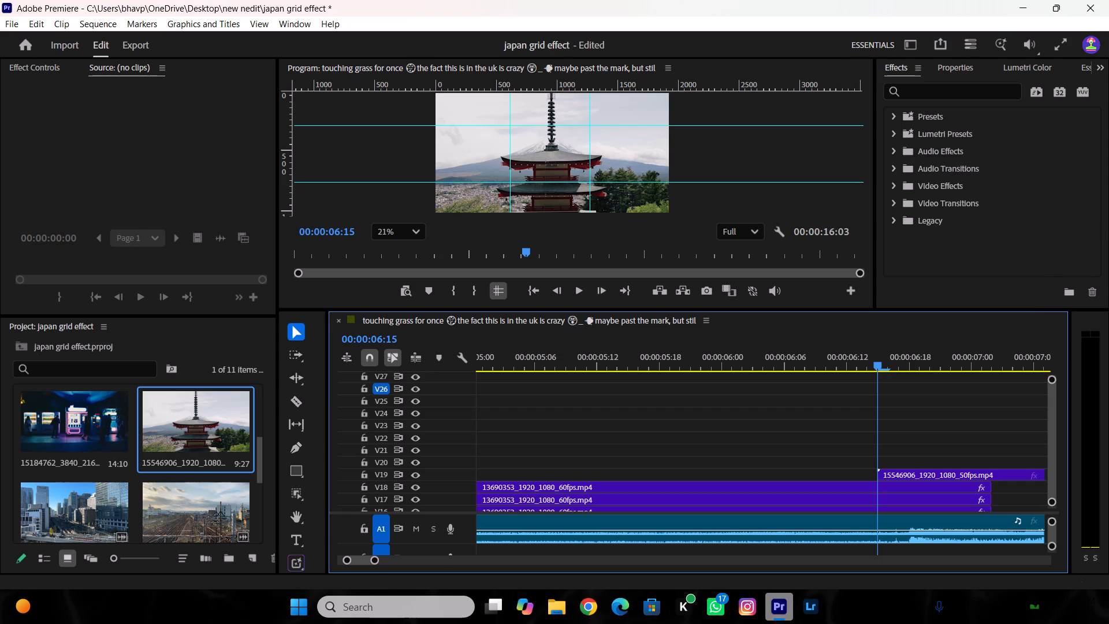
Scrub back to 00:00:06:14 and 00:00:06:13 to examine the stone marker frames just before the pagoda clip starts.
{"action": "left_click_drag", "start_coordinate": [869, 362], "coordinate": [868, 373]}
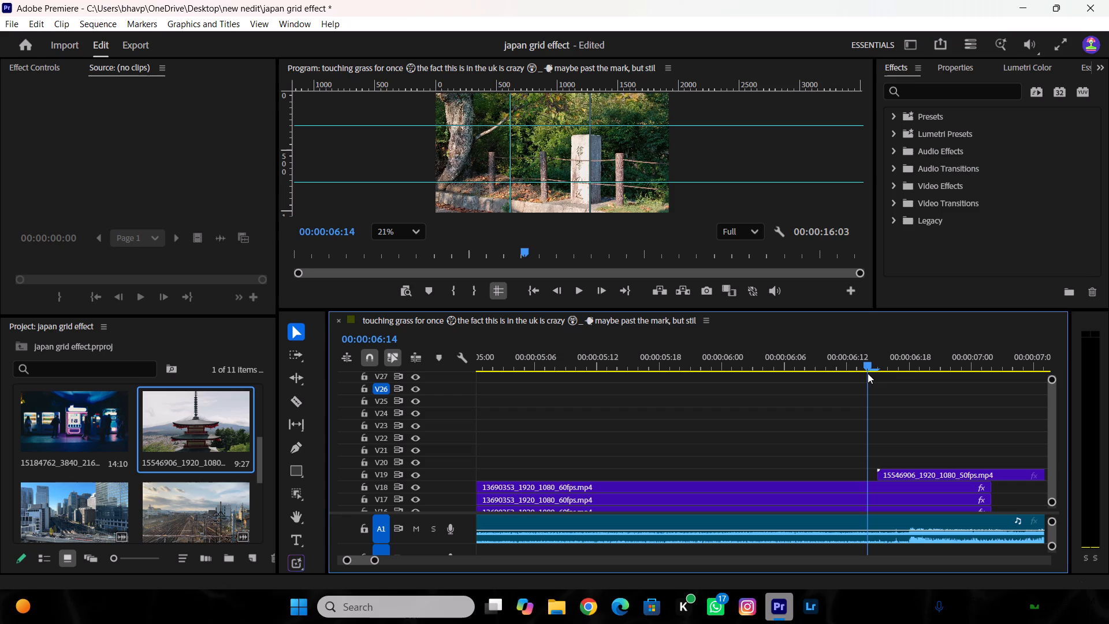
{"action": "left_click_drag", "start_coordinate": [868, 373], "coordinate": [868, 373]}
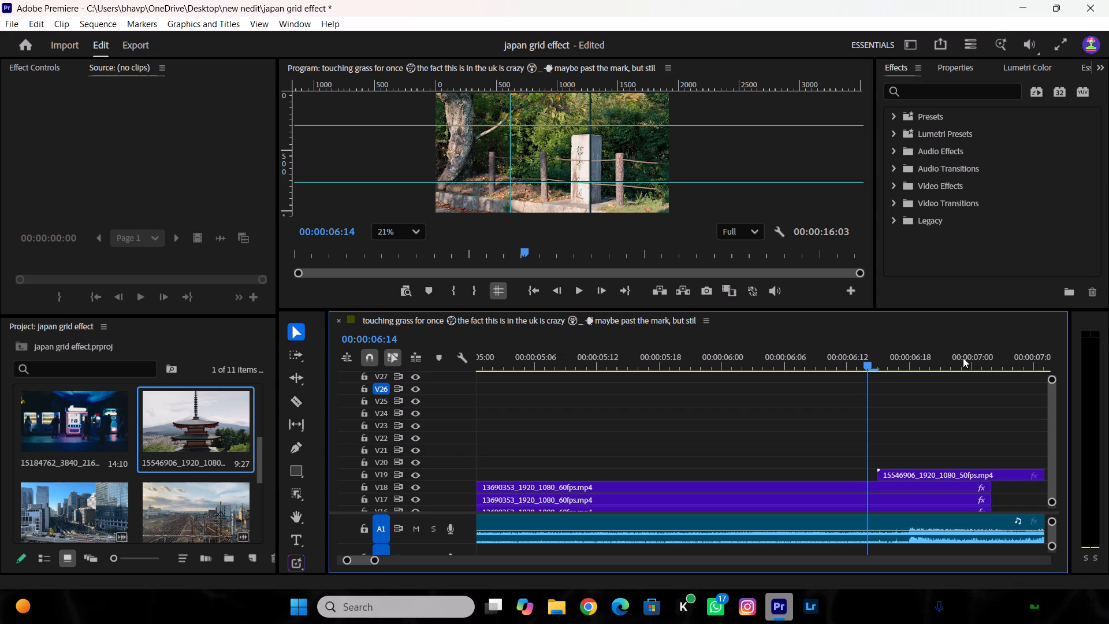
{"action": "left_click_drag", "start_coordinate": [871, 366], "coordinate": [870, 367]}
{"action": "left_click_drag", "start_coordinate": [870, 367], "coordinate": [872, 367]}
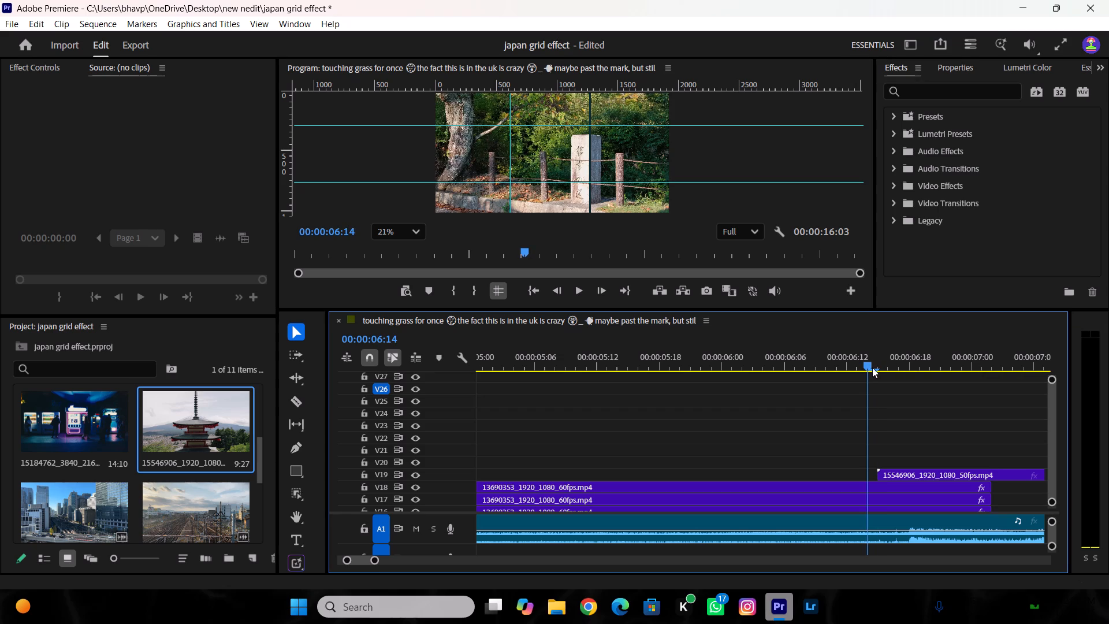
{"action": "left_click_drag", "start_coordinate": [872, 367], "coordinate": [864, 375]}
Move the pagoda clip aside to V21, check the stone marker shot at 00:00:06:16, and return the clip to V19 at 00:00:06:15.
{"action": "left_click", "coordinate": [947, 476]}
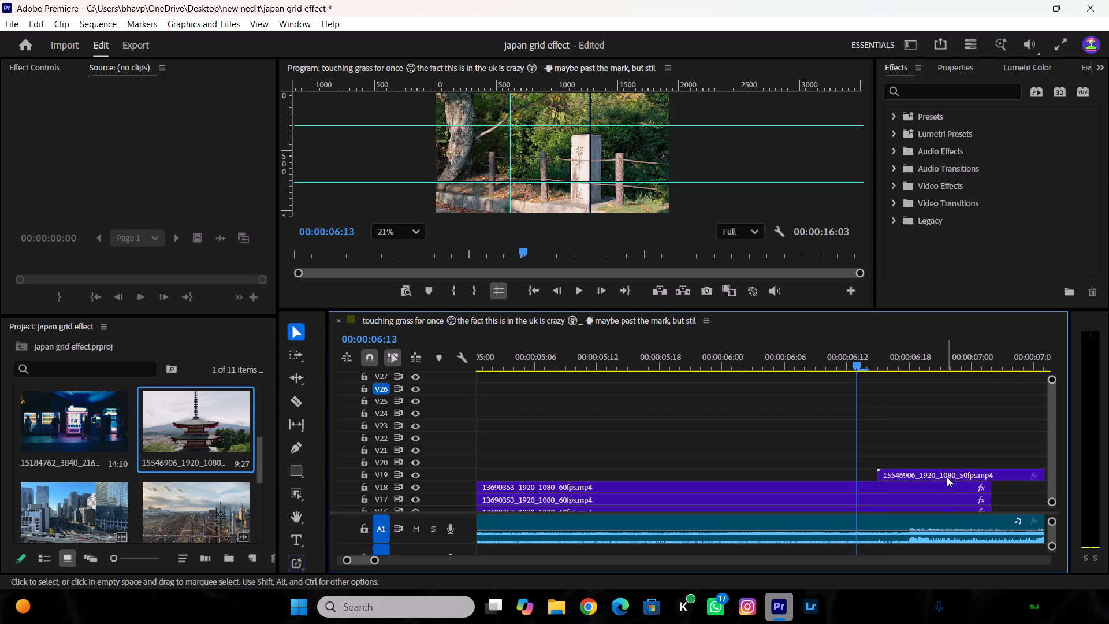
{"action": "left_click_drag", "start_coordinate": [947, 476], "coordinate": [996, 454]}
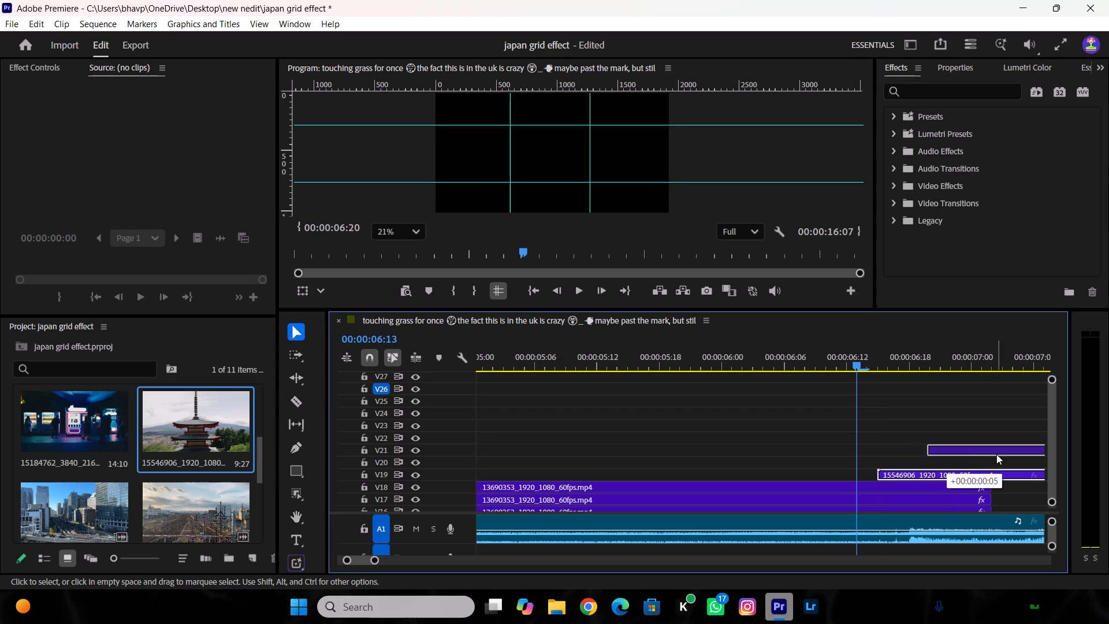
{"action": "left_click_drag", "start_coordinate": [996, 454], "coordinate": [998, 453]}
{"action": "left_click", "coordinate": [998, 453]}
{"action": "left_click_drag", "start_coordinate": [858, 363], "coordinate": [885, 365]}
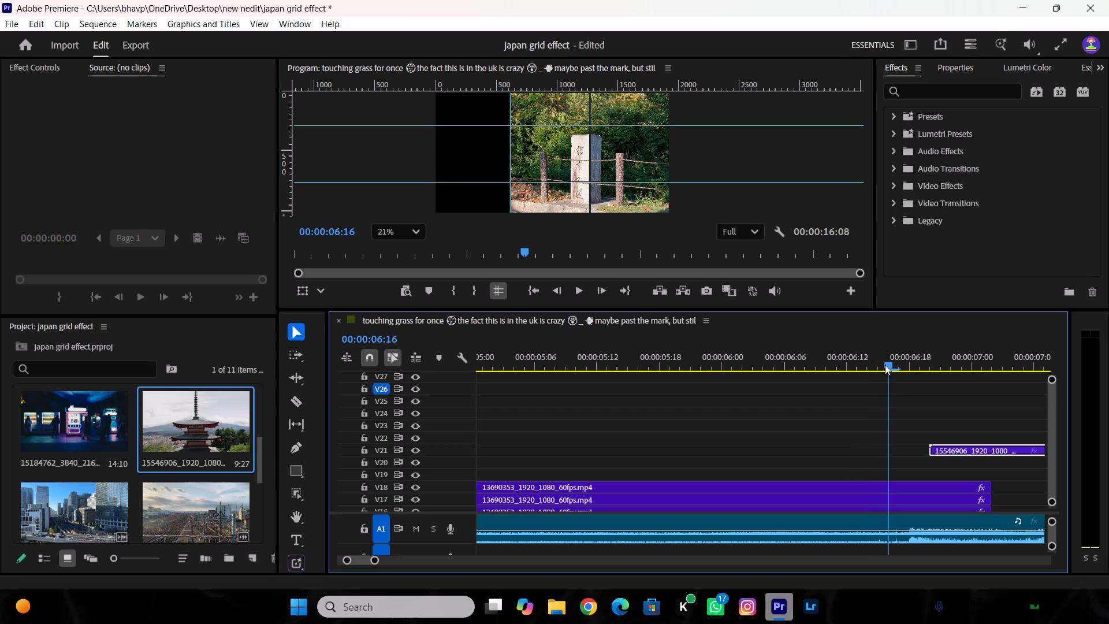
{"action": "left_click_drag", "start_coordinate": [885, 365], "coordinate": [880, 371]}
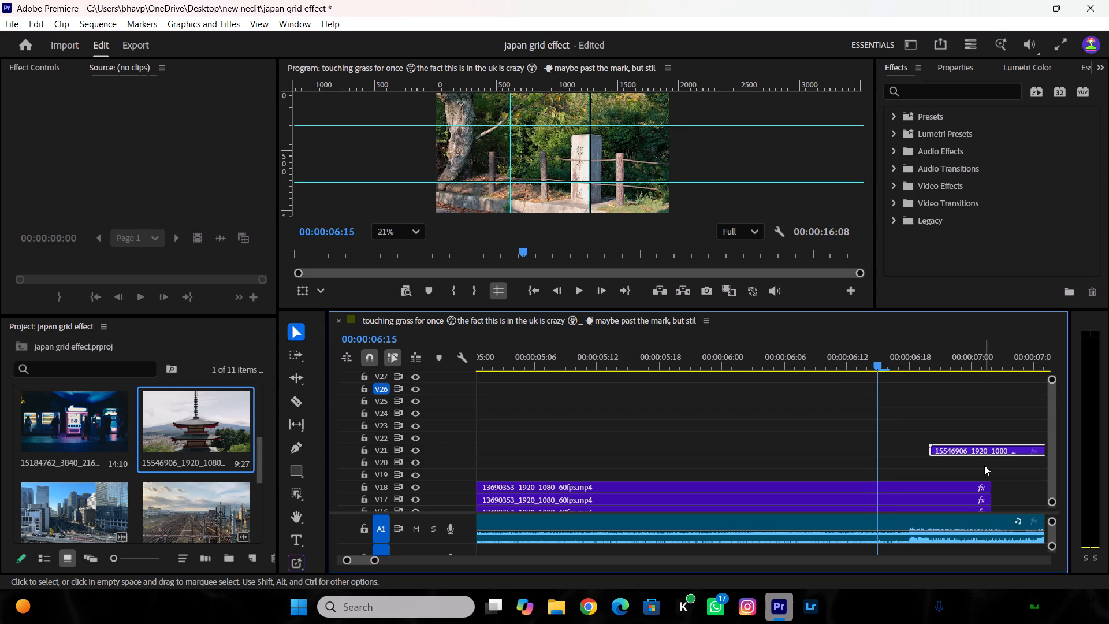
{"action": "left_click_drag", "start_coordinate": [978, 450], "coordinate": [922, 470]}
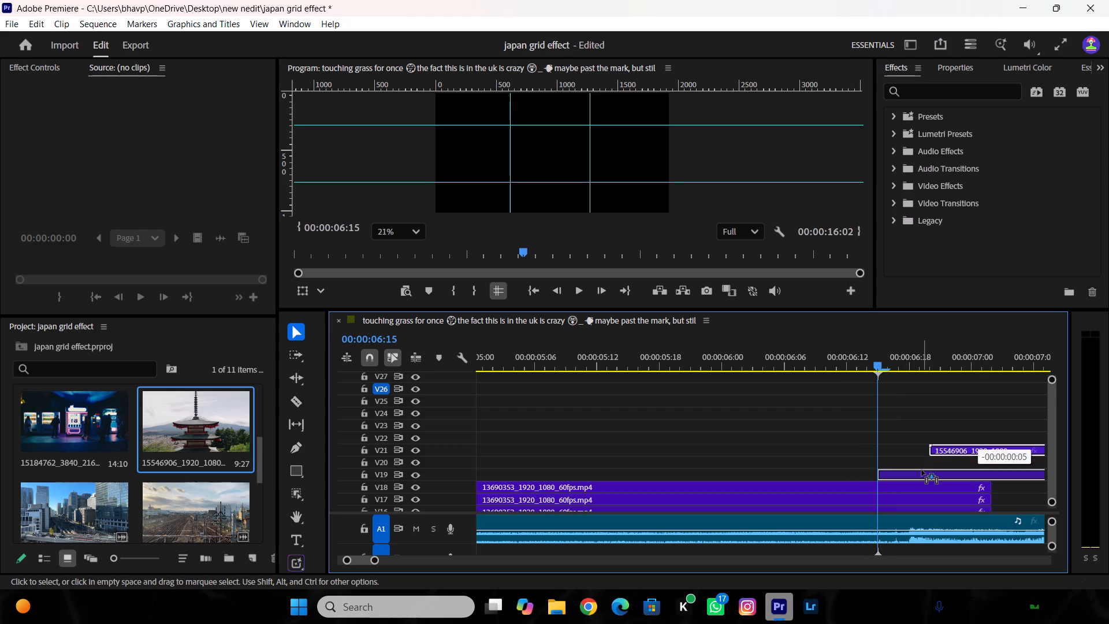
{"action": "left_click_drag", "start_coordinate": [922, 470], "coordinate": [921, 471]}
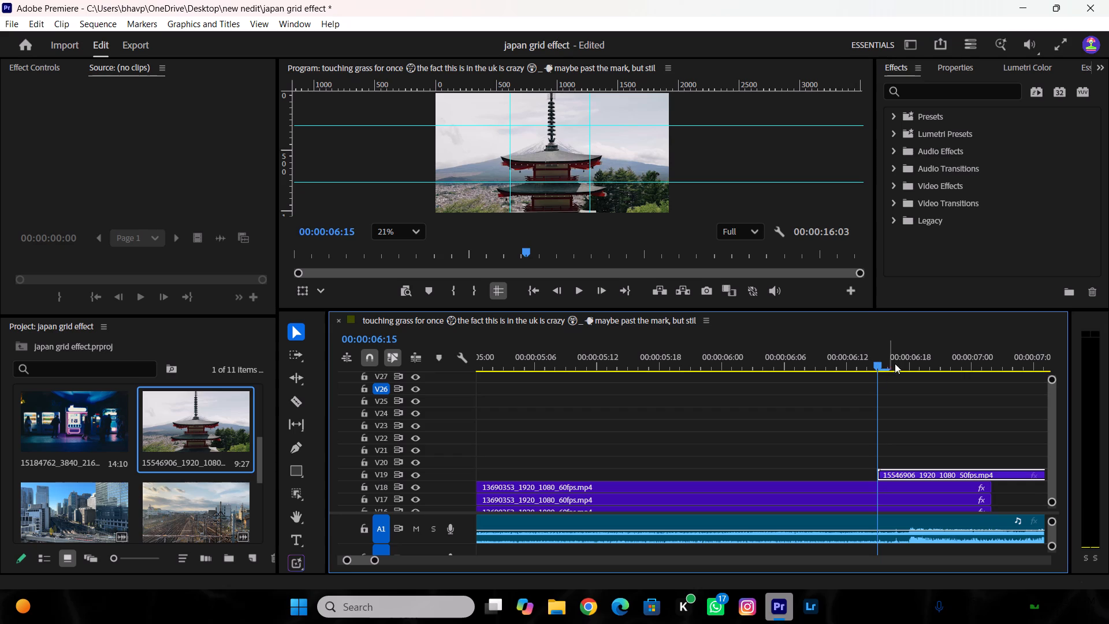
Scale the pagoda clip on V19 down to 43 in its Motion settings.
{"action": "scroll", "coordinate": [891, 411], "scroll_direction": "down", "scroll_amount": 4}
{"action": "scroll", "coordinate": [891, 411], "scroll_direction": "up", "scroll_amount": 2}
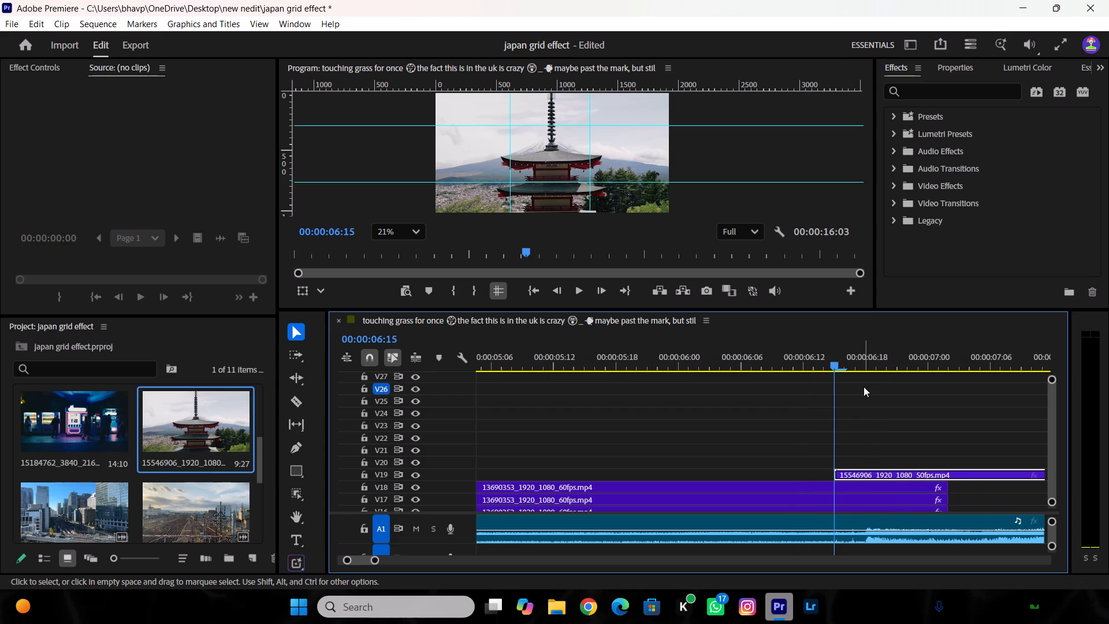
{"action": "left_click", "coordinate": [9, 61]}
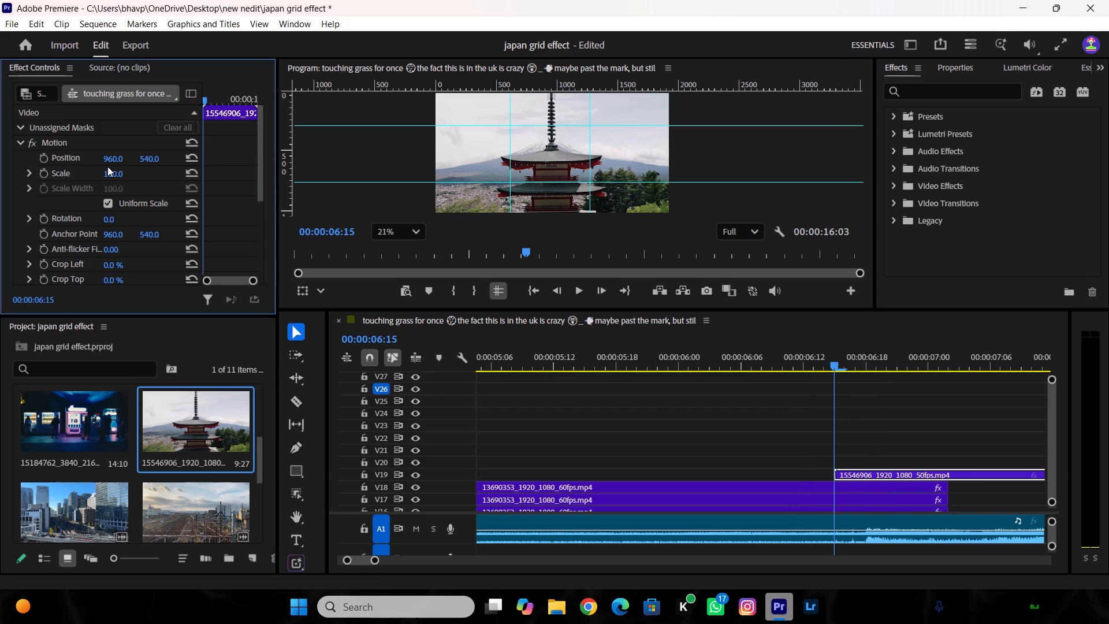
{"action": "left_click_drag", "start_coordinate": [110, 170], "coordinate": [62, 187]}
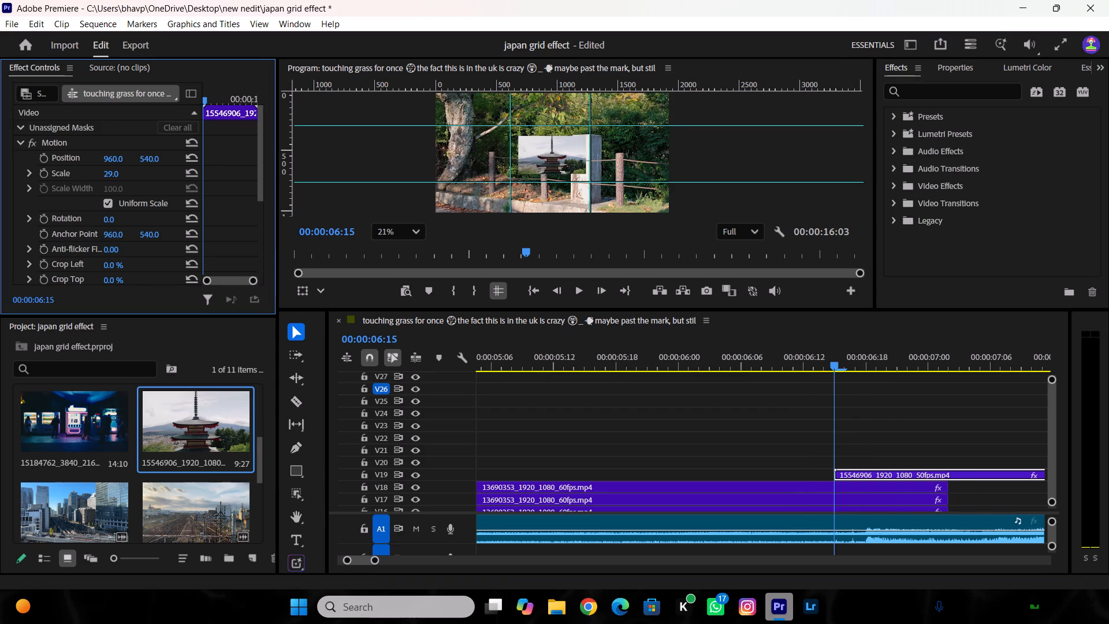
{"action": "left_click_drag", "start_coordinate": [62, 187], "coordinate": [69, 191]}
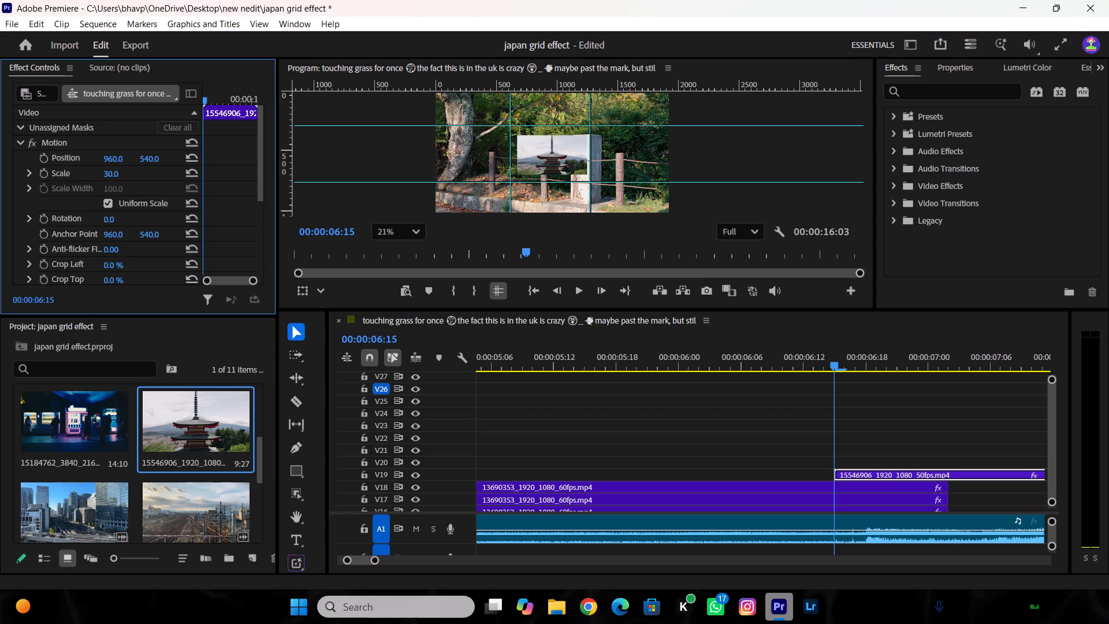
{"action": "left_click_drag", "start_coordinate": [69, 191], "coordinate": [87, 198]}
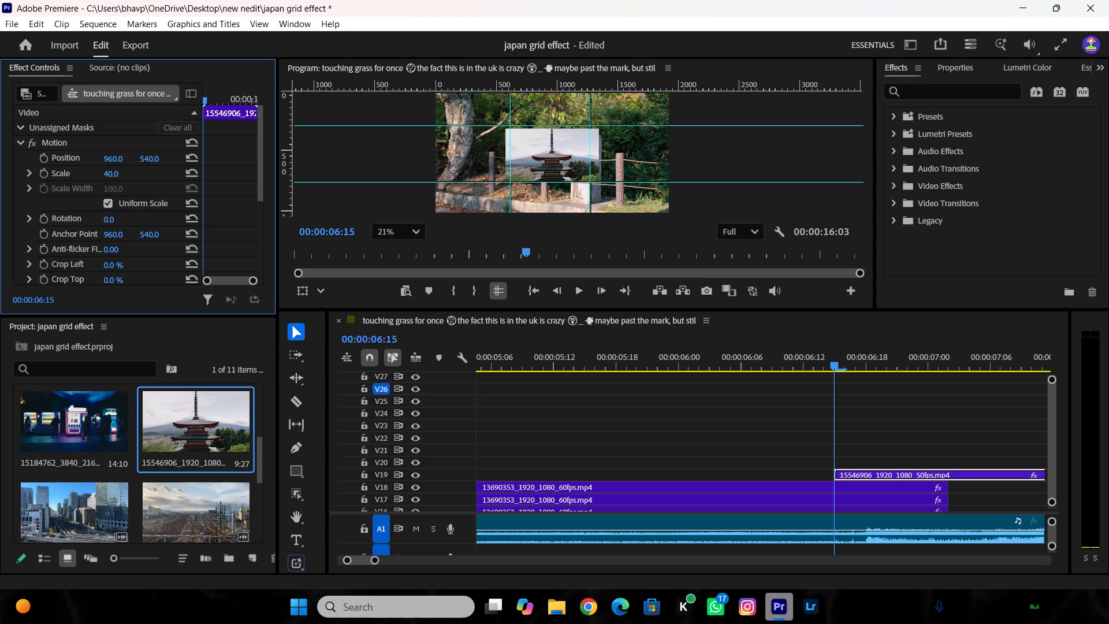
{"action": "left_click_drag", "start_coordinate": [87, 198], "coordinate": [93, 200]}
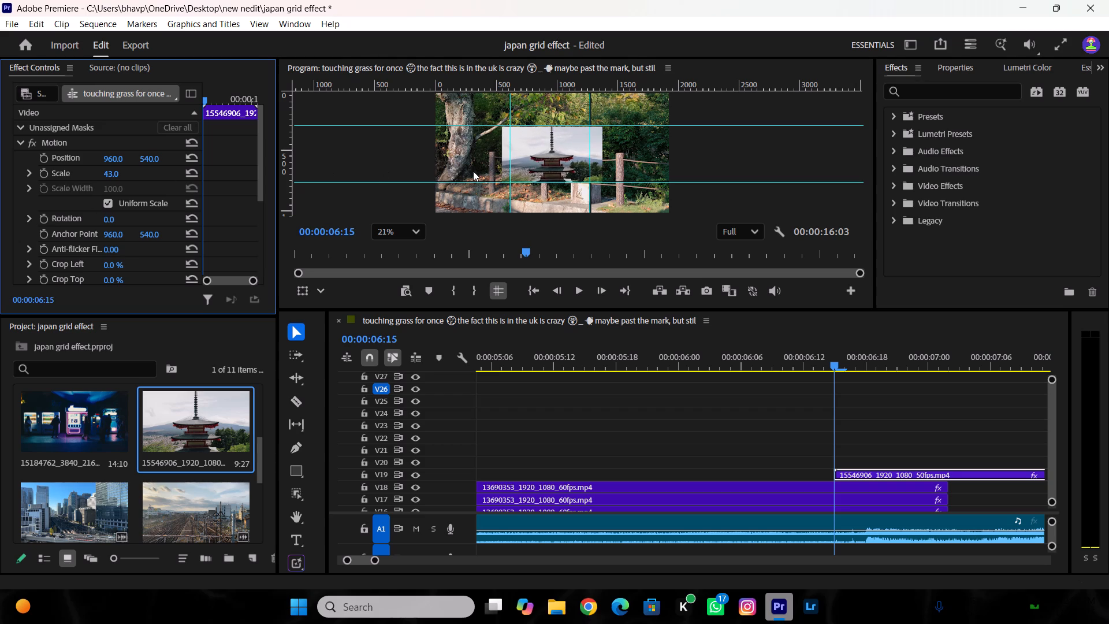
Remove the pagoda clip 15546906_1920_1080_50fps.mp4 from above the stone marker shot in the timeline.
{"action": "left_click_drag", "start_coordinate": [952, 474], "coordinate": [966, 437]}
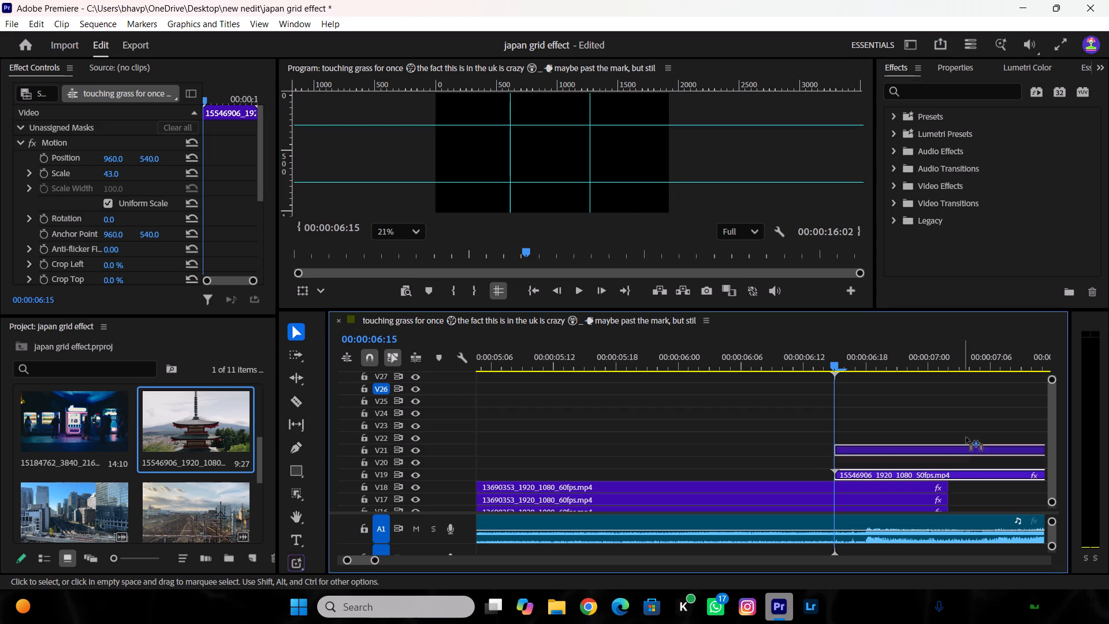
{"action": "left_click_drag", "start_coordinate": [966, 437], "coordinate": [985, 410]}
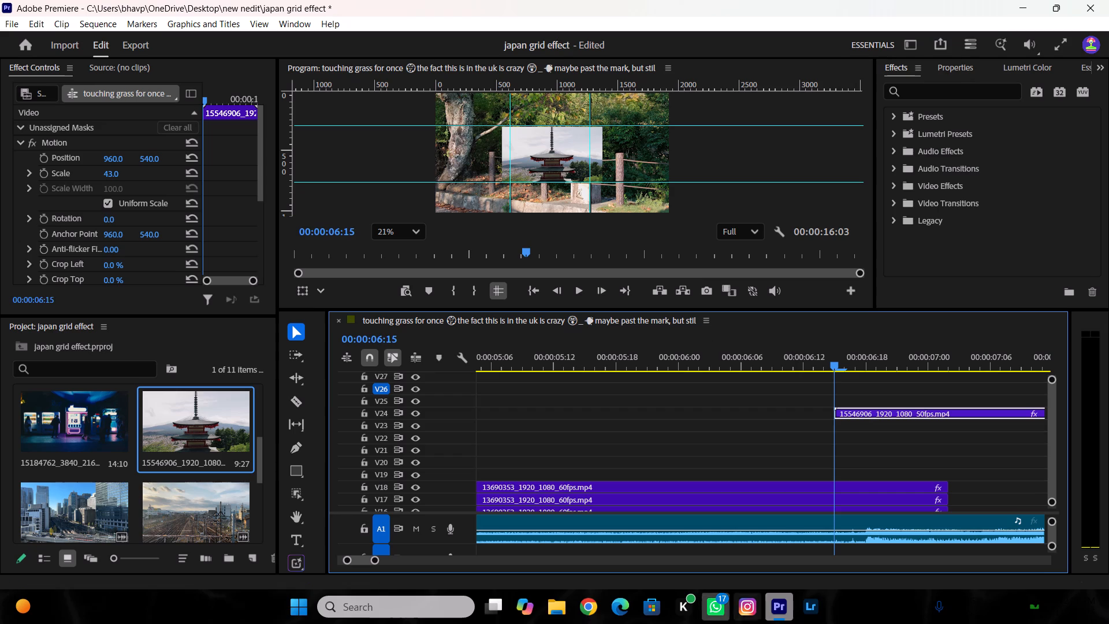
{"action": "left_click", "coordinate": [598, 618]}
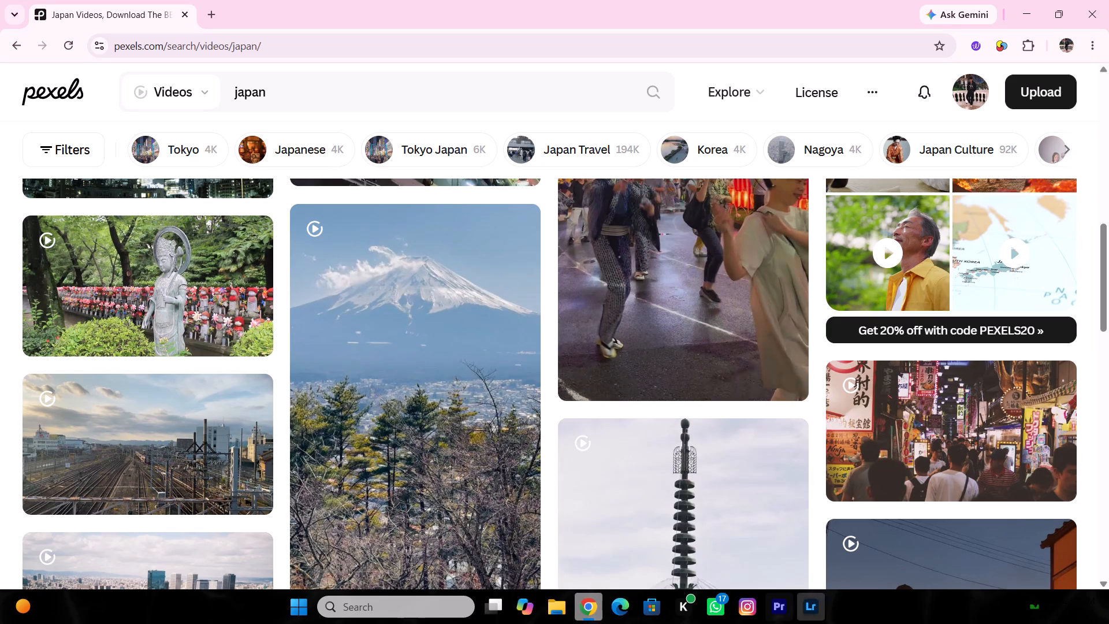
{"action": "left_click", "coordinate": [782, 604]}
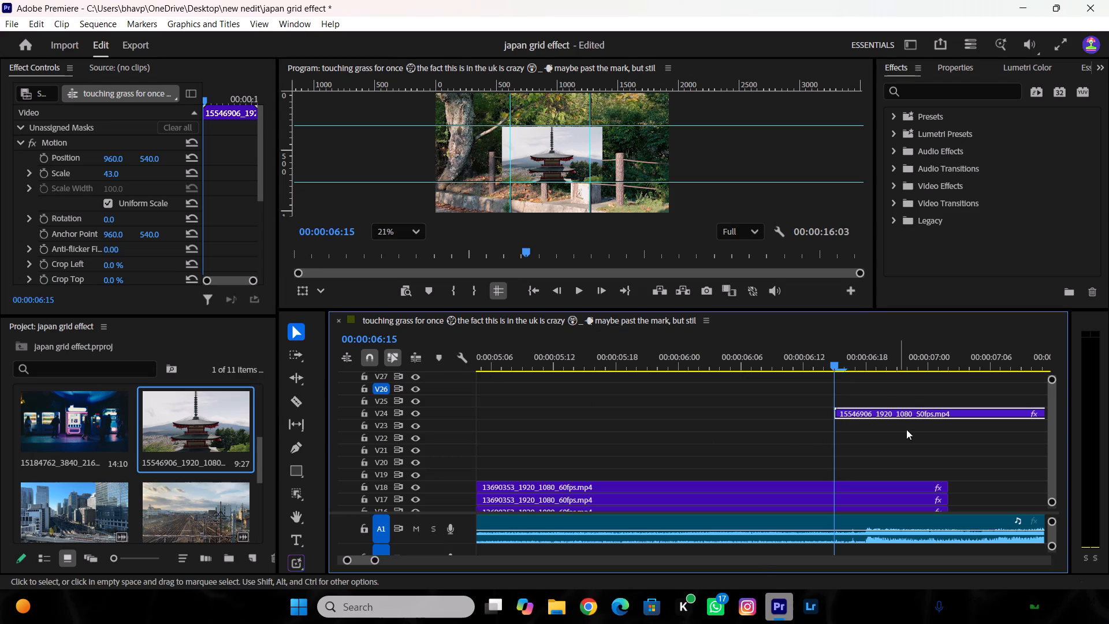
{"action": "key", "text": "Delete"}
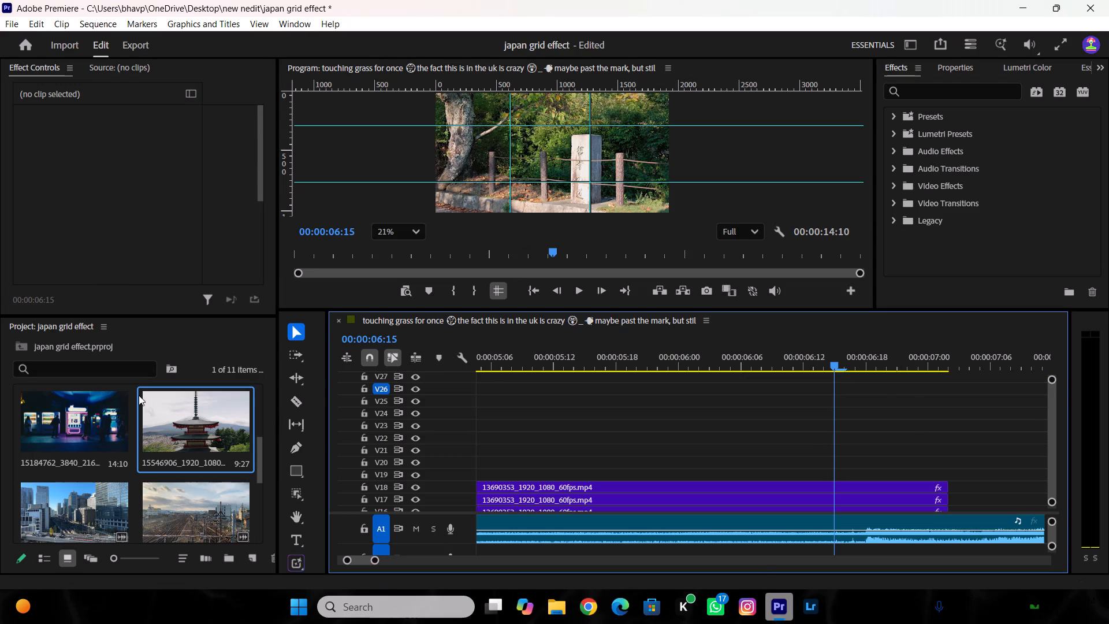
Place the daruma shop clip 11384976-hd_1920_1080_24fps.mp4 on V19, starting at 00:00:06:15 above the stone marker shot.
{"action": "scroll", "coordinate": [133, 465], "scroll_direction": "down", "scroll_amount": 2}
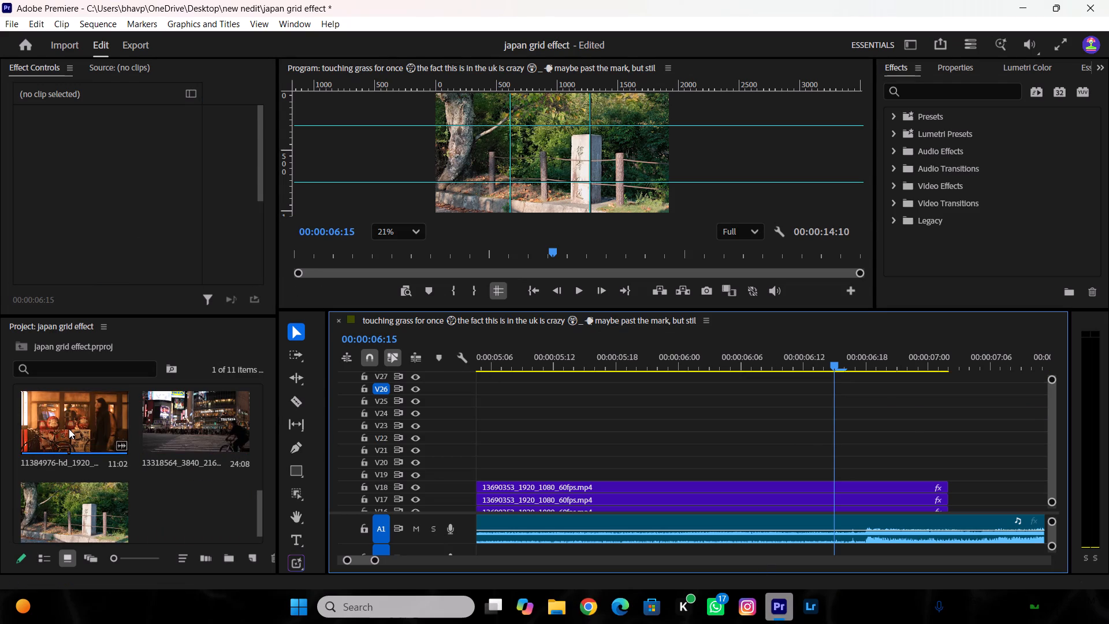
{"action": "left_click_drag", "start_coordinate": [69, 429], "coordinate": [833, 465]}
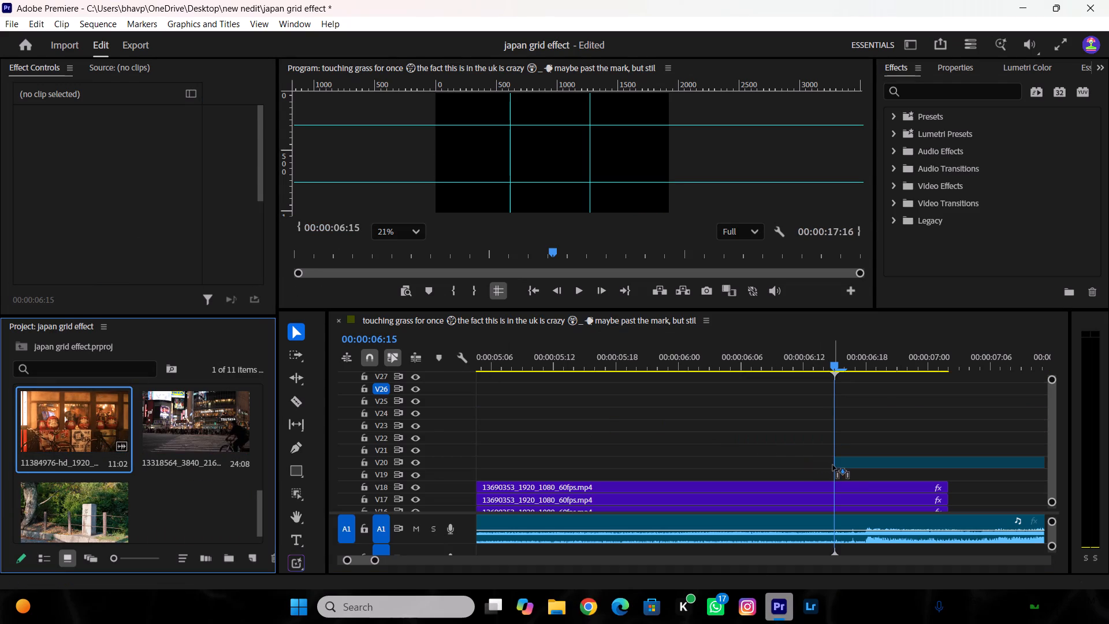
{"action": "left_click_drag", "start_coordinate": [833, 465], "coordinate": [838, 472]}
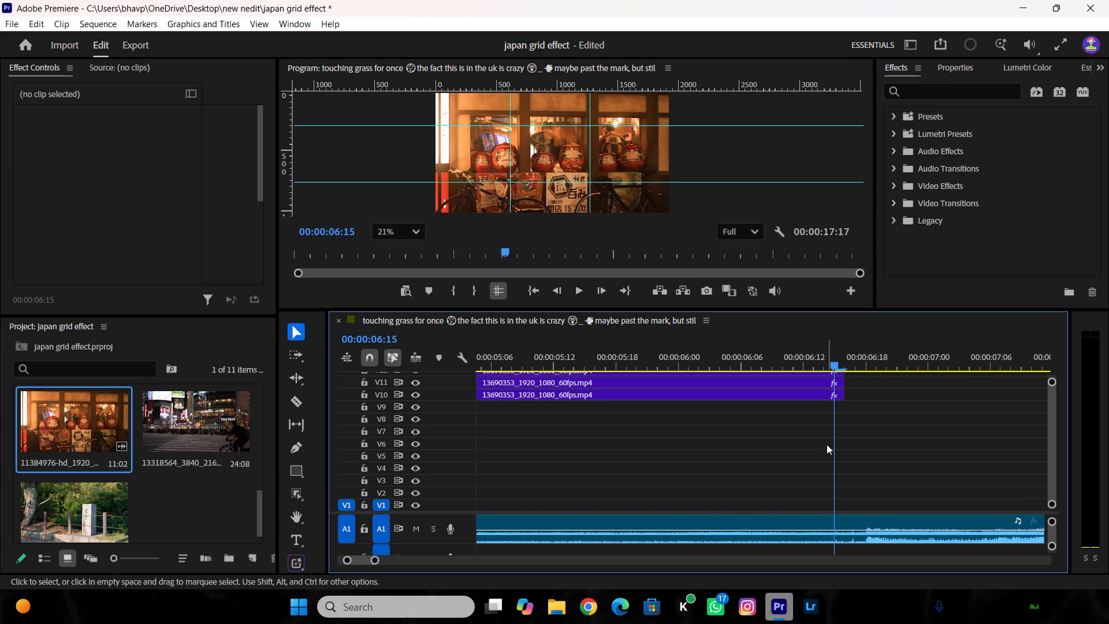
{"action": "scroll", "coordinate": [827, 444], "scroll_direction": "up", "scroll_amount": 15, "text": "ctrl"}
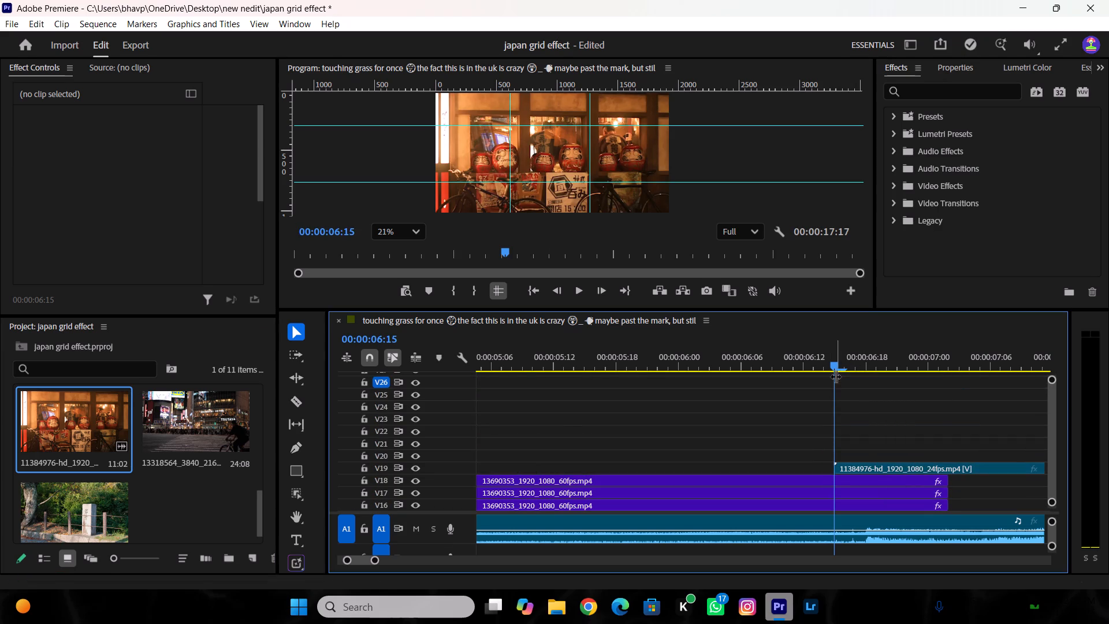
Move the daruma shop clip aside to V20 at about 00:00:06:20 and check the stone marker frames from 00:00:06:14 to 00:00:06:16.
{"action": "left_click_drag", "start_coordinate": [835, 364], "coordinate": [821, 366]}
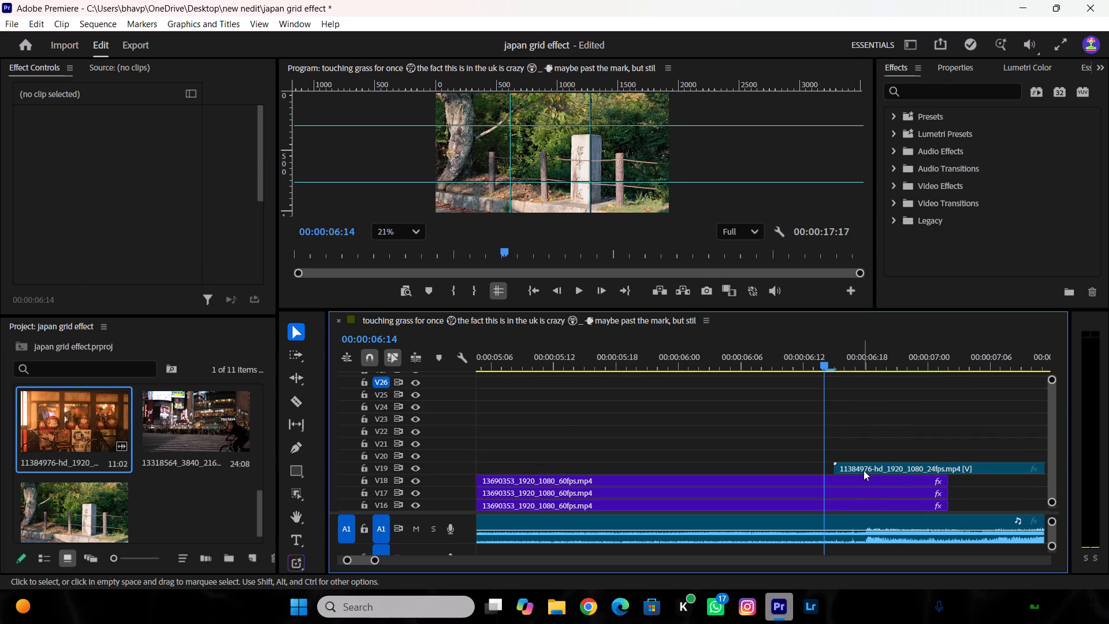
{"action": "left_click_drag", "start_coordinate": [868, 467], "coordinate": [915, 457]}
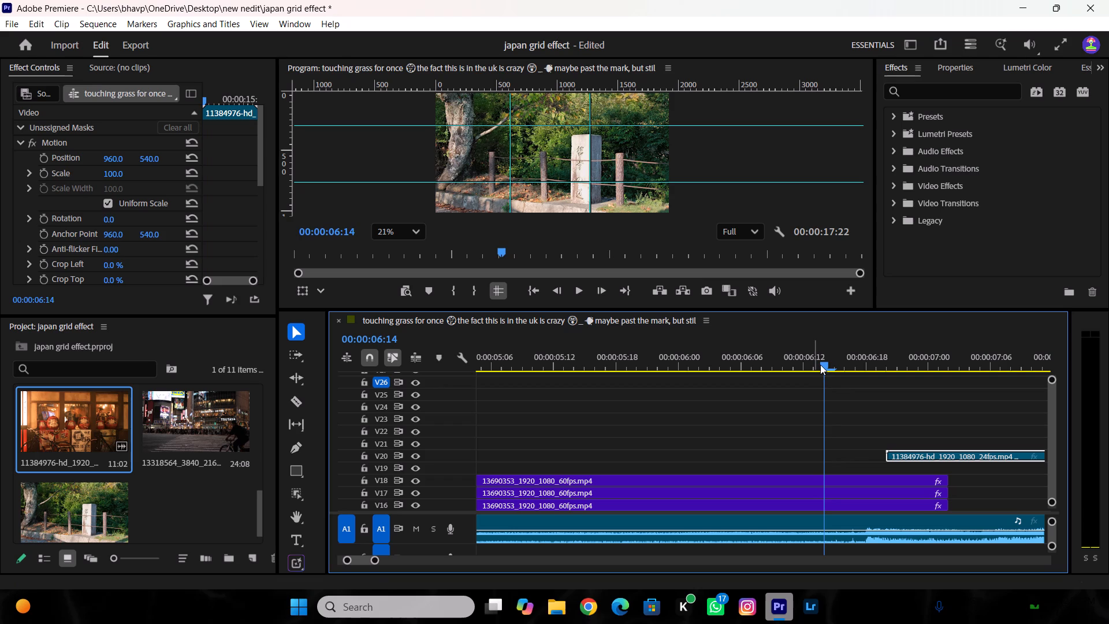
{"action": "left_click_drag", "start_coordinate": [820, 365], "coordinate": [833, 366]}
{"action": "left_click_drag", "start_coordinate": [833, 366], "coordinate": [836, 366]}
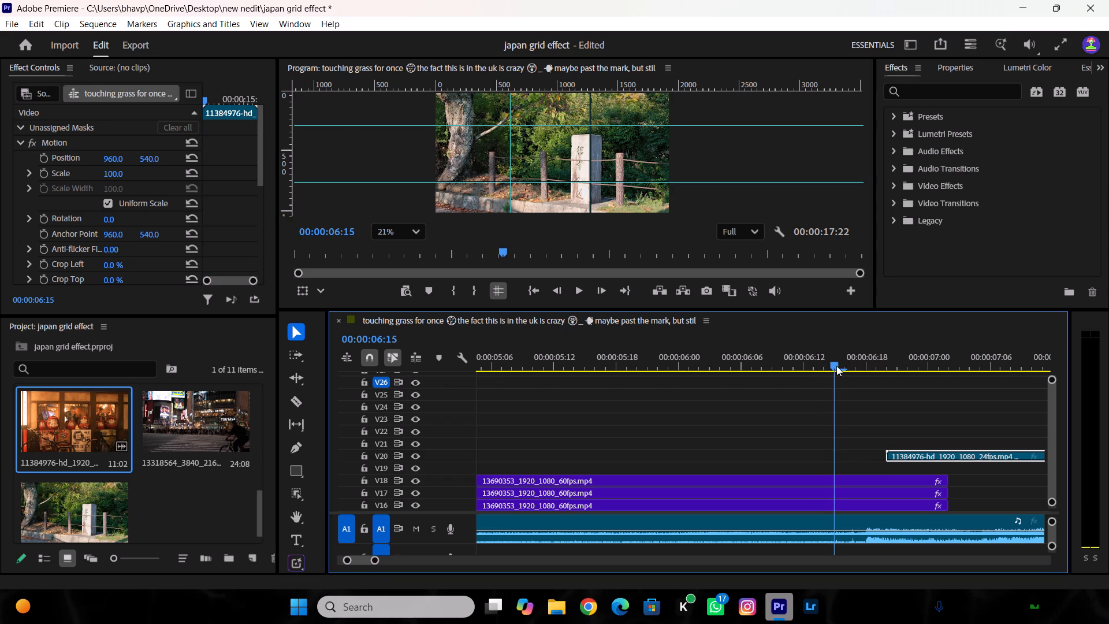
{"action": "left_click_drag", "start_coordinate": [836, 366], "coordinate": [842, 366]}
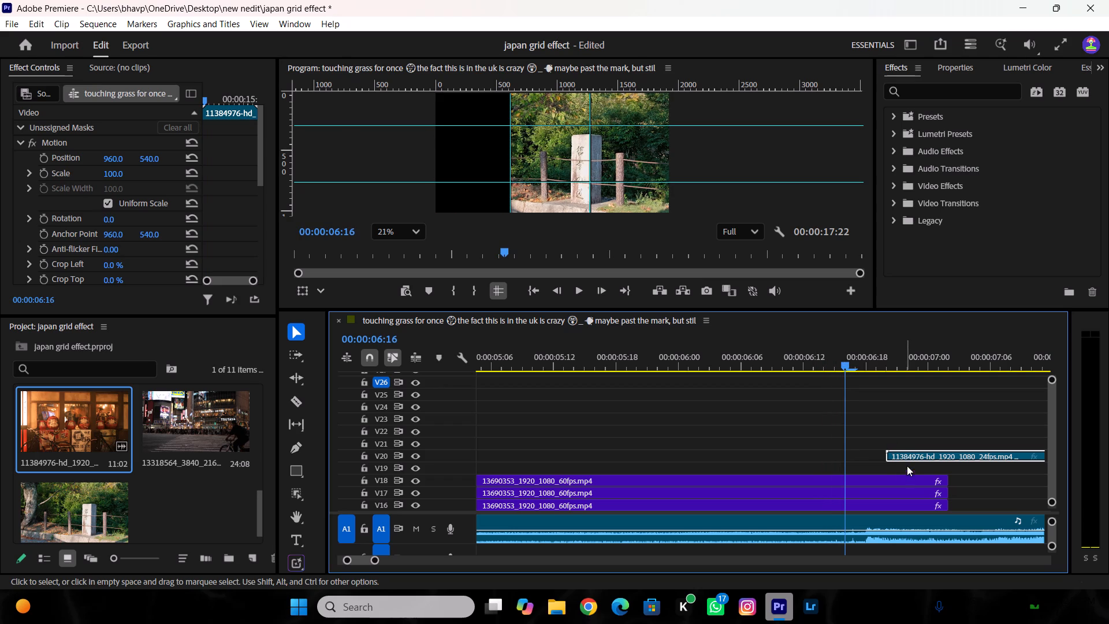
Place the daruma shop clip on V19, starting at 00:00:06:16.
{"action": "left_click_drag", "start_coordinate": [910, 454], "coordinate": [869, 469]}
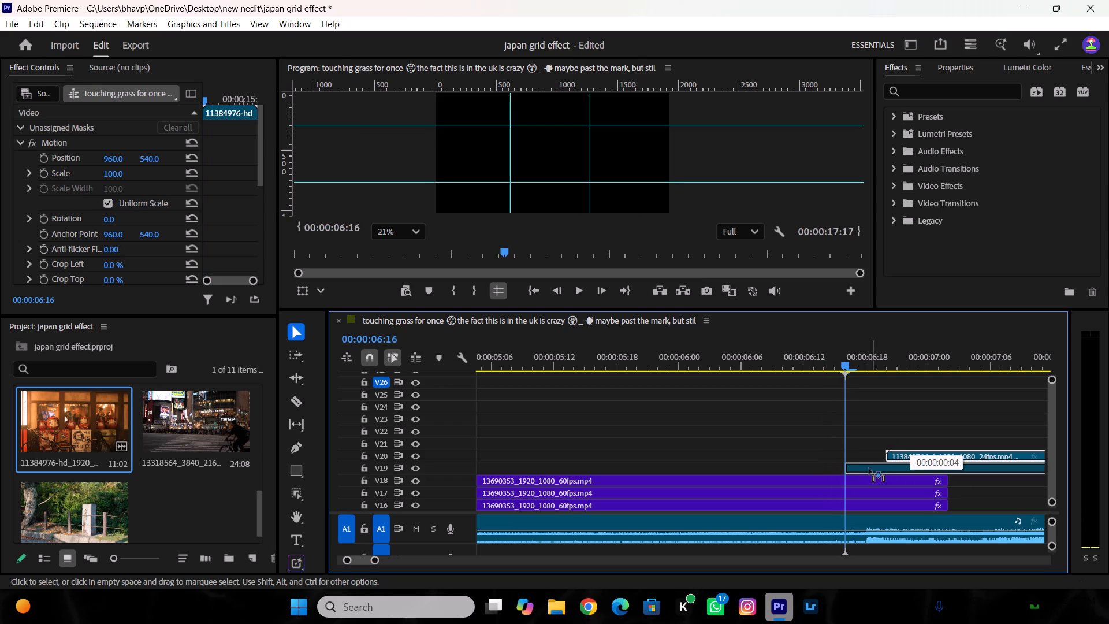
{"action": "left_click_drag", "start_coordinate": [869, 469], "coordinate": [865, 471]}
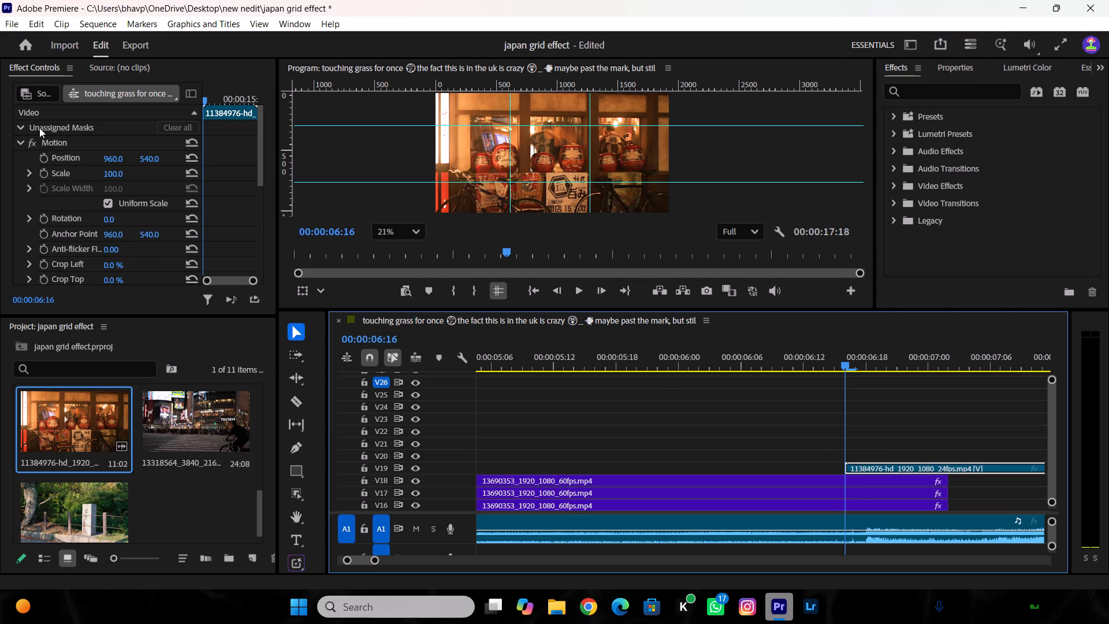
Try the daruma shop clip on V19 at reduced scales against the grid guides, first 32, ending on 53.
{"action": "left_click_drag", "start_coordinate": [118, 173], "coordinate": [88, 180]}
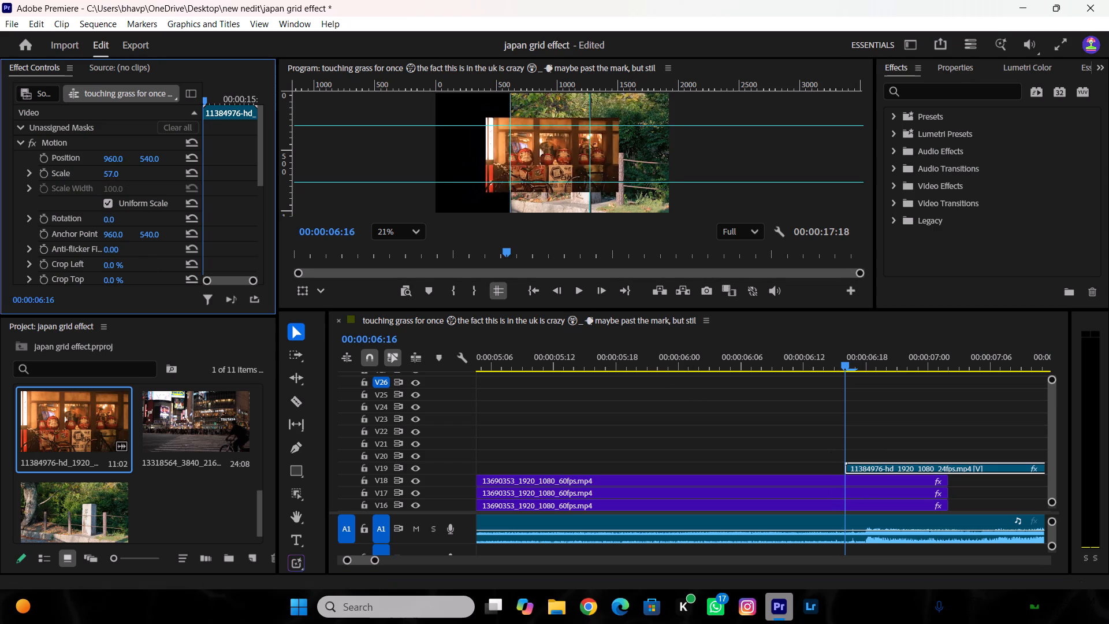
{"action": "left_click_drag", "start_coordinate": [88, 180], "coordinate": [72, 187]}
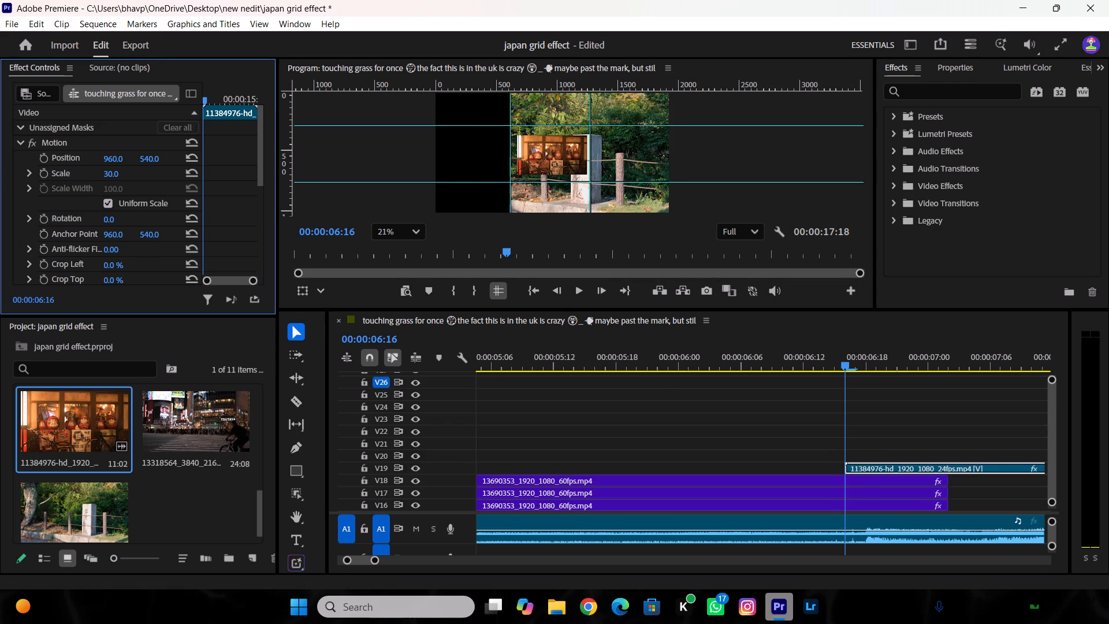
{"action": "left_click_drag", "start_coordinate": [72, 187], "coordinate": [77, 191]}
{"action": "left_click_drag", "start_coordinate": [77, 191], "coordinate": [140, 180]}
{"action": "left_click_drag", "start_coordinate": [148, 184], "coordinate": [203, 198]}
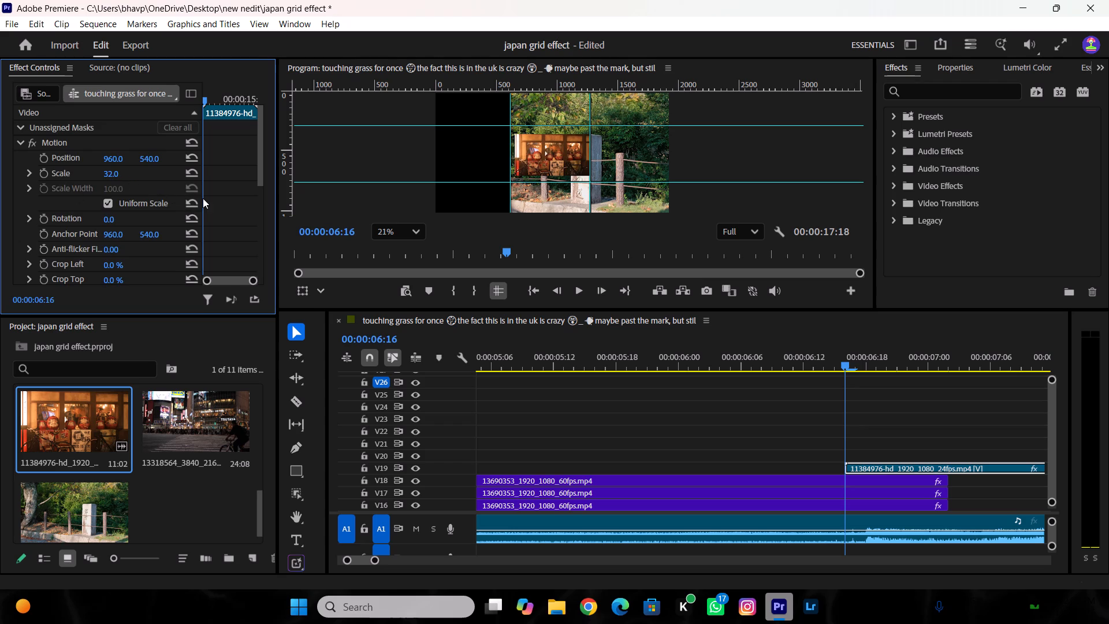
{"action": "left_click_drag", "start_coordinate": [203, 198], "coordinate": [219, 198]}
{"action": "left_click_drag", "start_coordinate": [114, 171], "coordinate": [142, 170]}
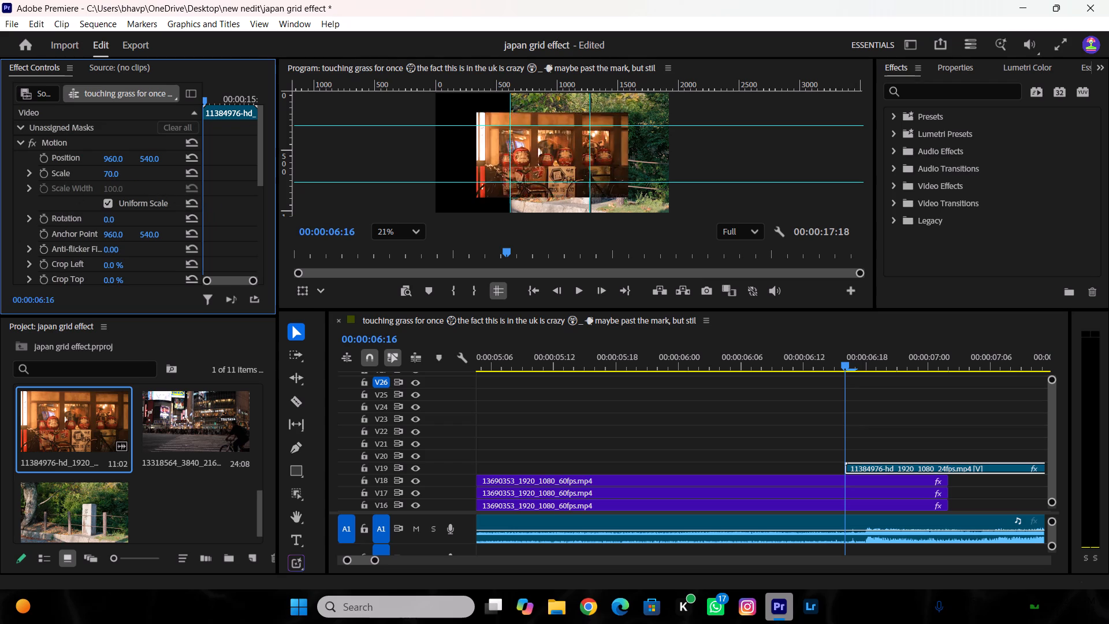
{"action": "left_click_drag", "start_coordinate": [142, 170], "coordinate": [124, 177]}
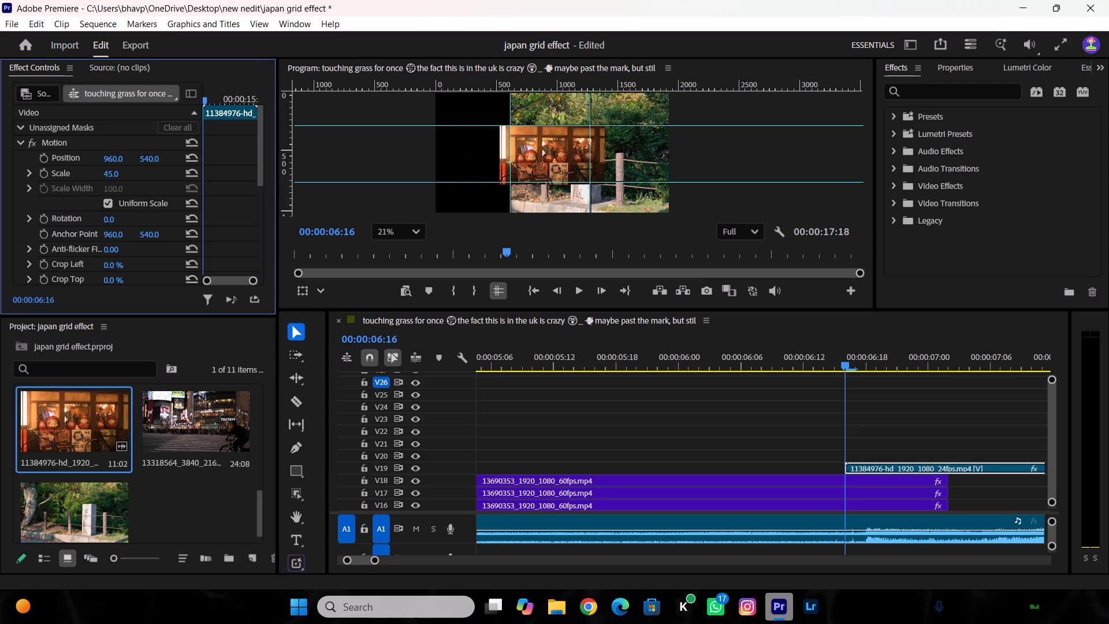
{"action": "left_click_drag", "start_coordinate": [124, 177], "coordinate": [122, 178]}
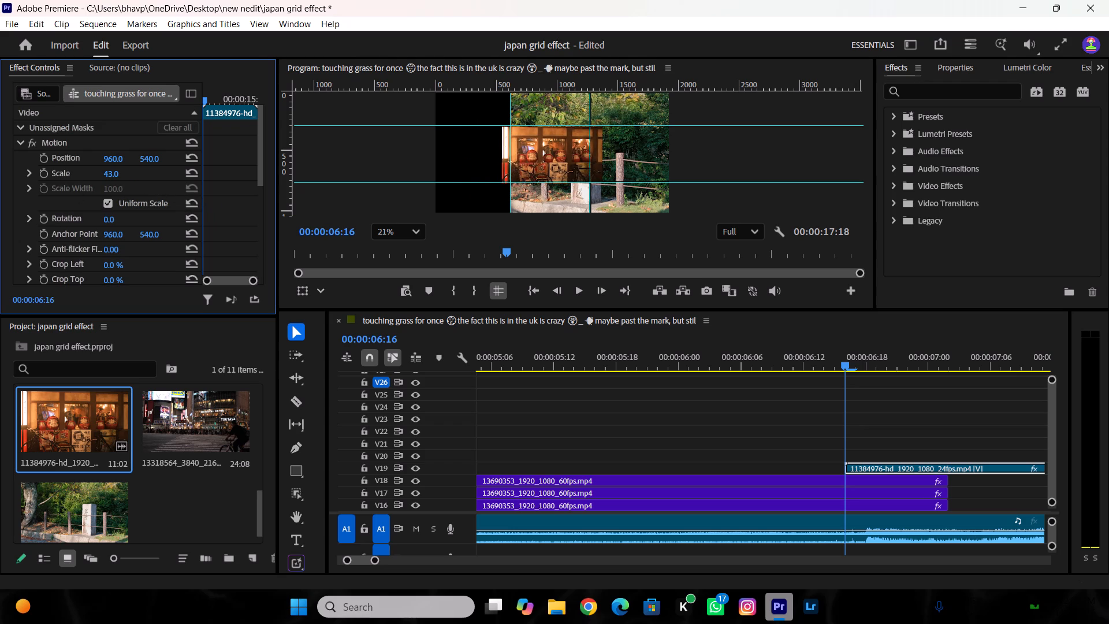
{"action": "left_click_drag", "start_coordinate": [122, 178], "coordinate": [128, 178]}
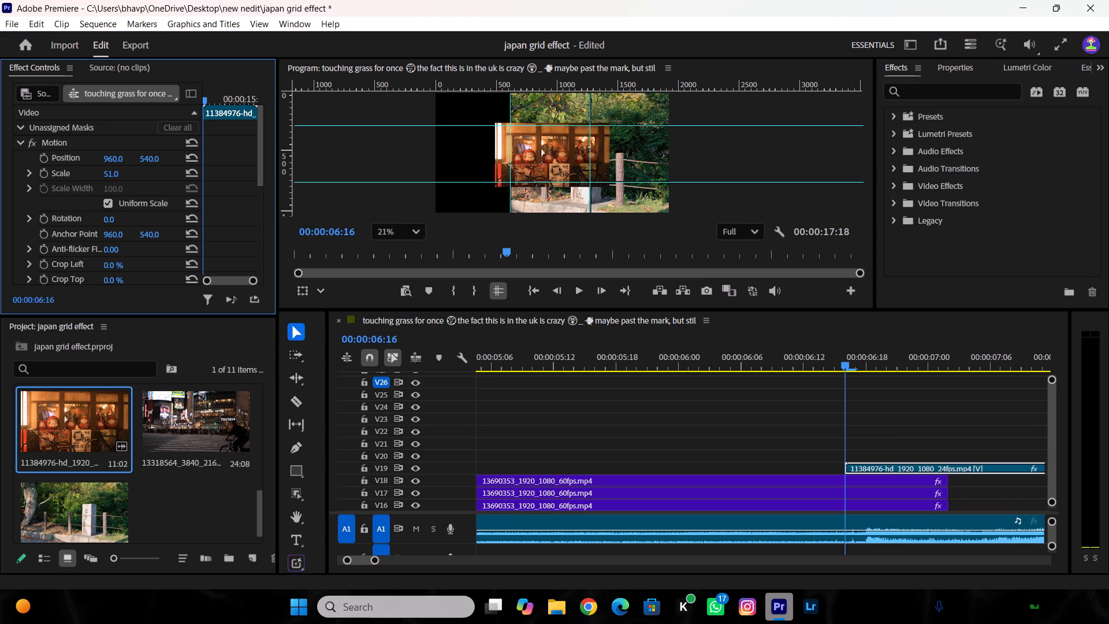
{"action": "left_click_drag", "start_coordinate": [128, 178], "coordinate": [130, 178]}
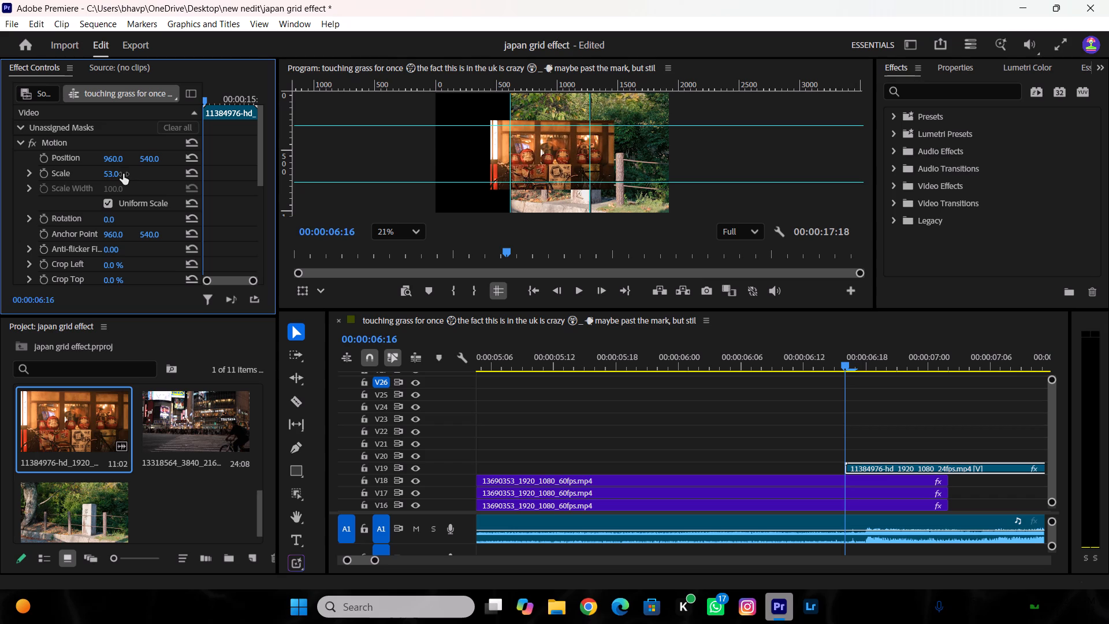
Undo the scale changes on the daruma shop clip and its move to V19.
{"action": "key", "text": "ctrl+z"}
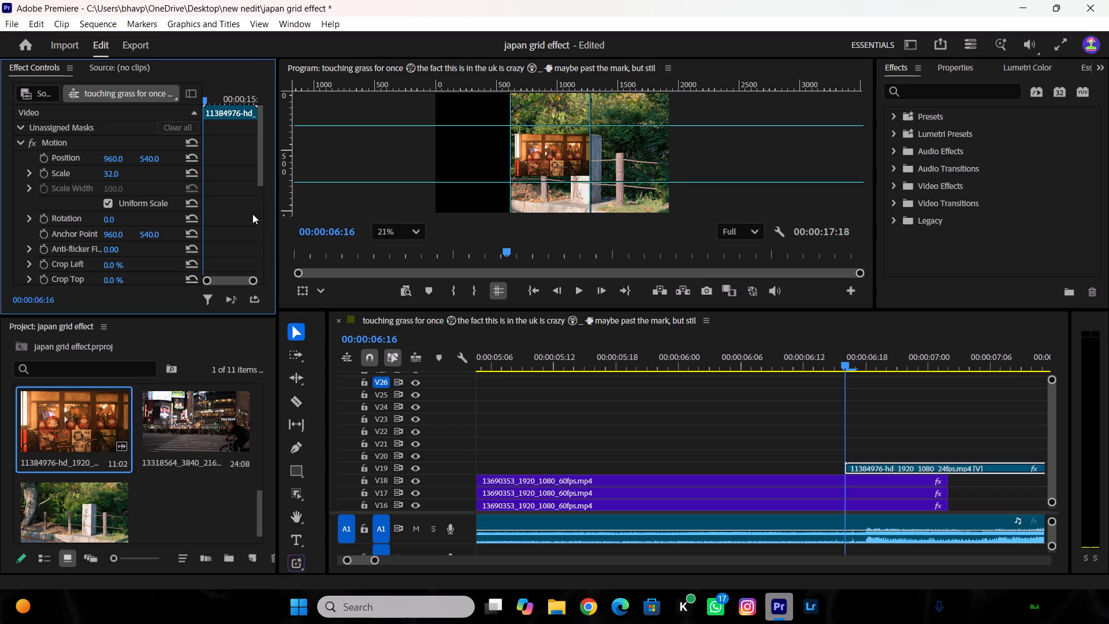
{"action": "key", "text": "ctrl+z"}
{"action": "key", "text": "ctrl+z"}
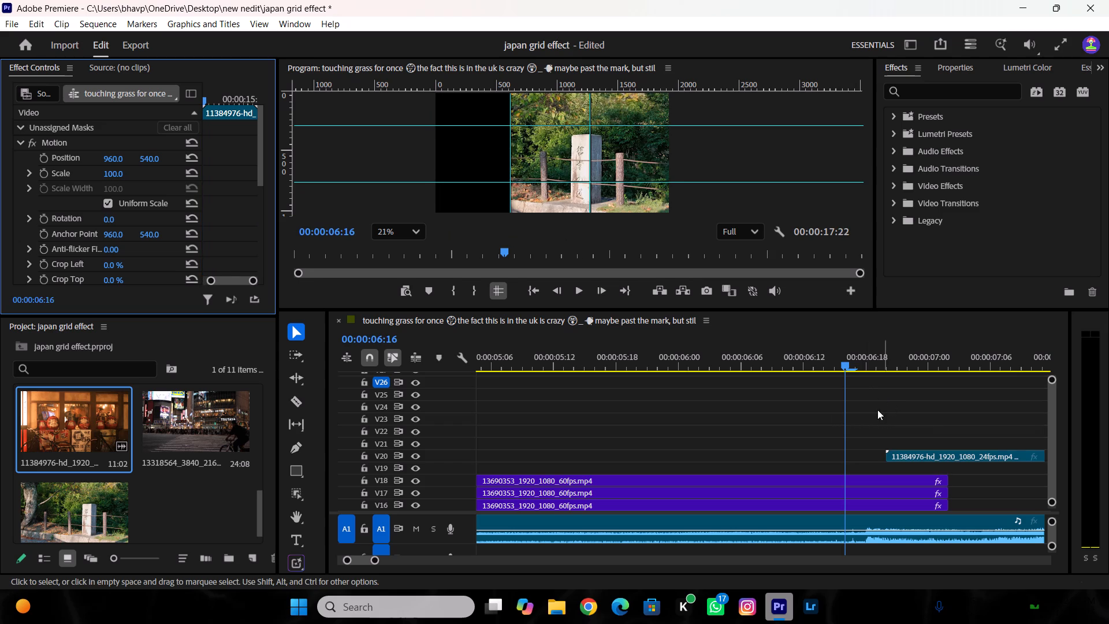
Open the "touching grass for once" reference video for preview and play its grid build-up section up to 00:00:05:07.
{"action": "scroll", "coordinate": [148, 494], "scroll_direction": "up", "scroll_amount": 5}
{"action": "double_click", "coordinate": [95, 439]}
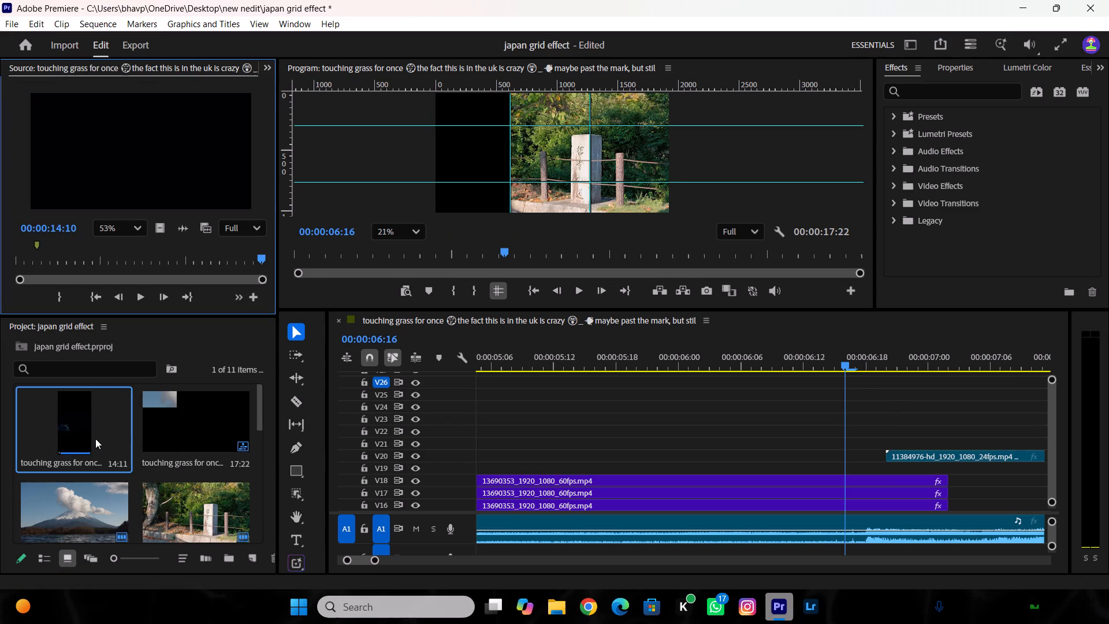
{"action": "left_click_drag", "start_coordinate": [94, 259], "coordinate": [91, 261]}
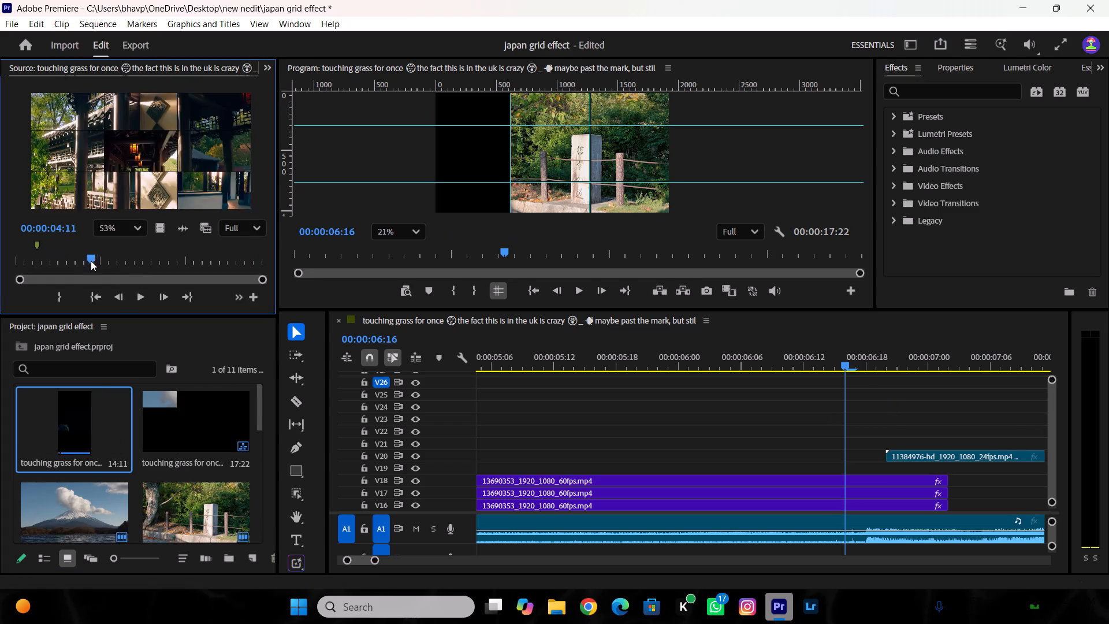
{"action": "left_click_drag", "start_coordinate": [91, 261], "coordinate": [61, 265]}
{"action": "key", "text": "space"}
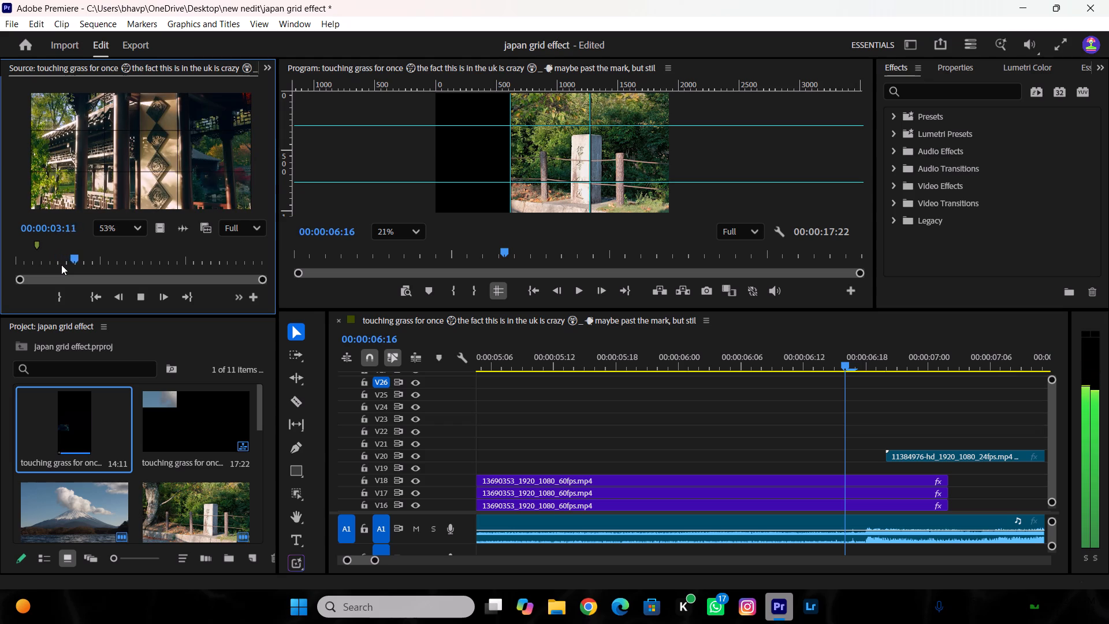
{"action": "key", "text": "space"}
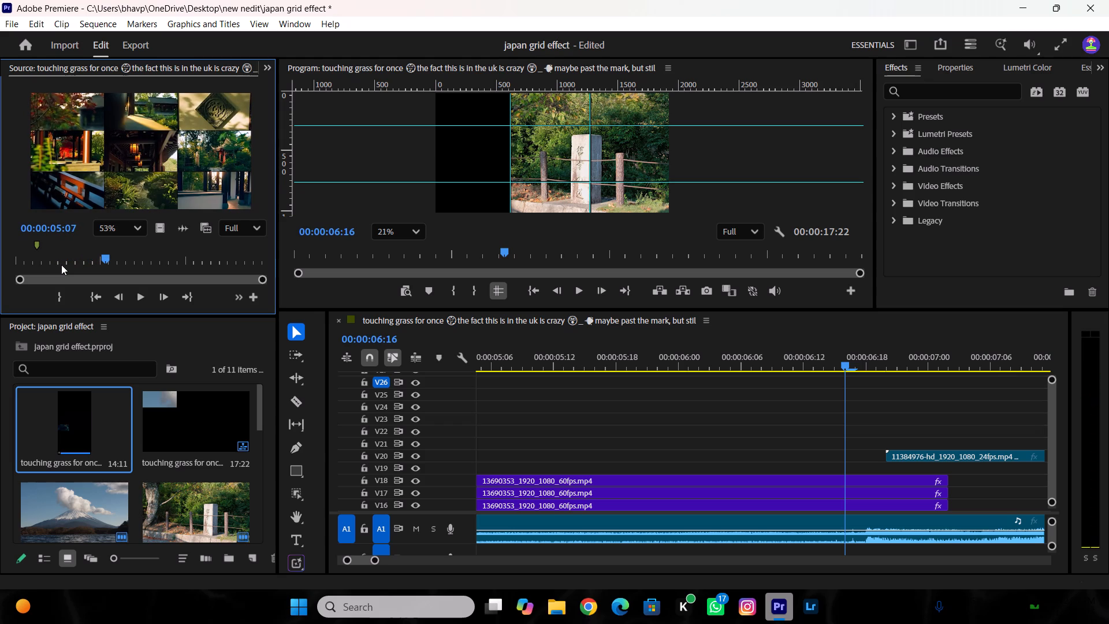
Examine the reference video frame by frame between 00:00:04:11 and 00:00:04:13 to find where the grid begins to build.
{"action": "left_click_drag", "start_coordinate": [846, 363], "coordinate": [805, 373]}
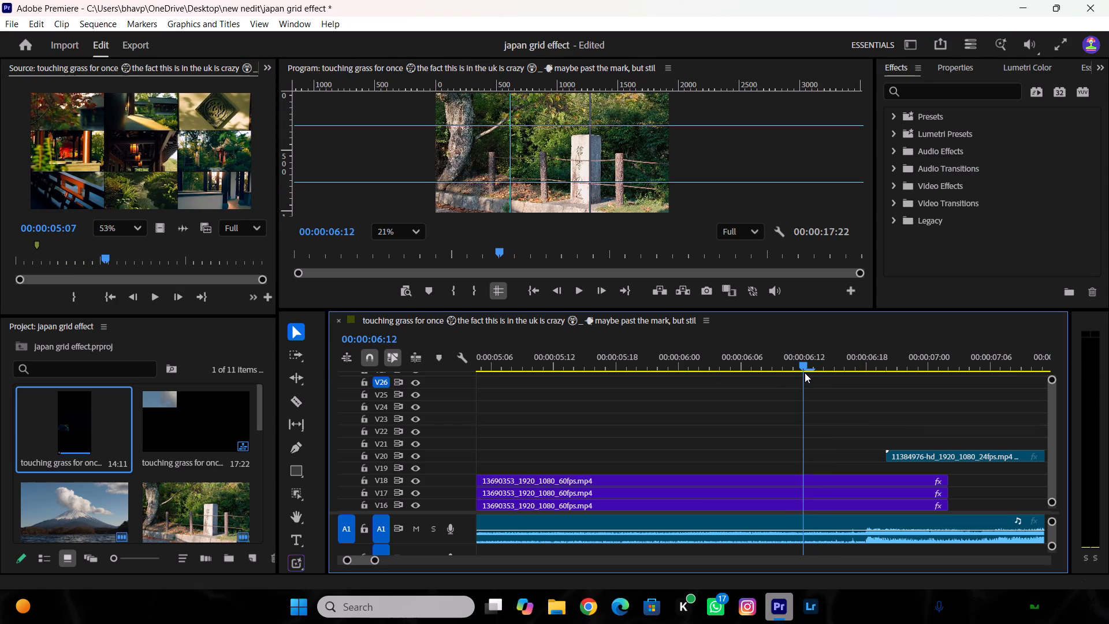
{"action": "left_click_drag", "start_coordinate": [805, 373], "coordinate": [803, 374]}
{"action": "left_click_drag", "start_coordinate": [803, 374], "coordinate": [777, 396]}
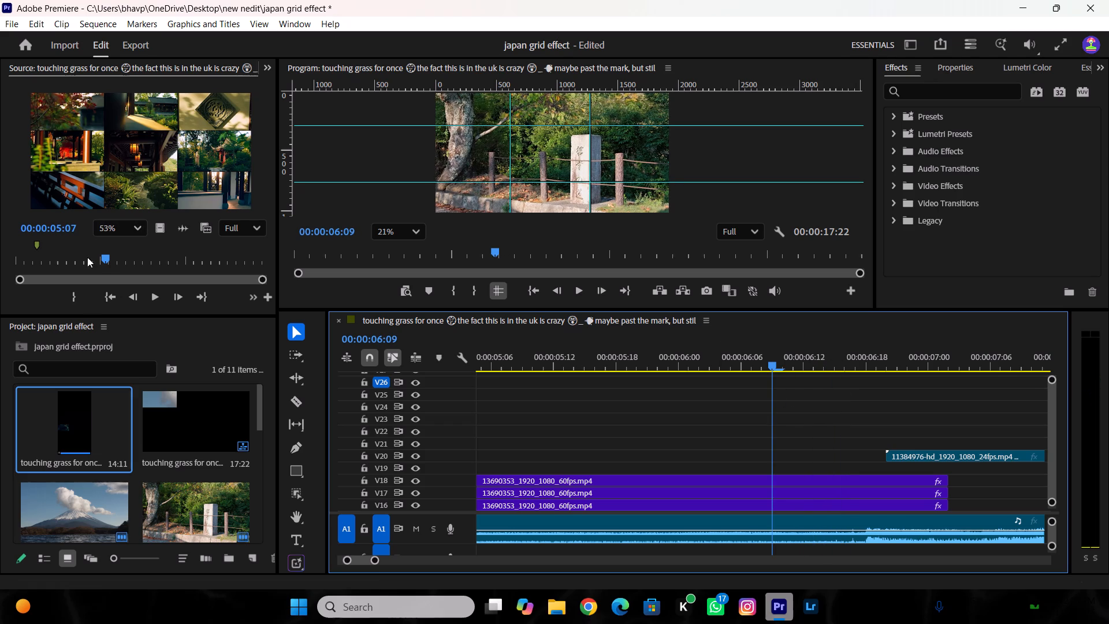
{"action": "left_click_drag", "start_coordinate": [102, 255], "coordinate": [94, 261]}
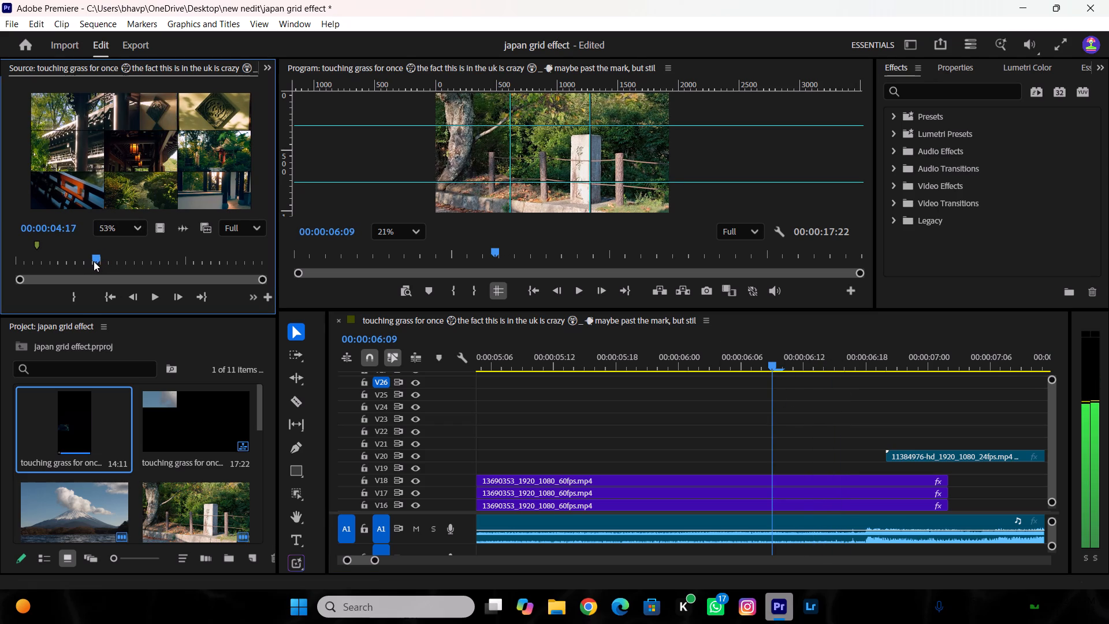
{"action": "left_click_drag", "start_coordinate": [94, 261], "coordinate": [88, 263]}
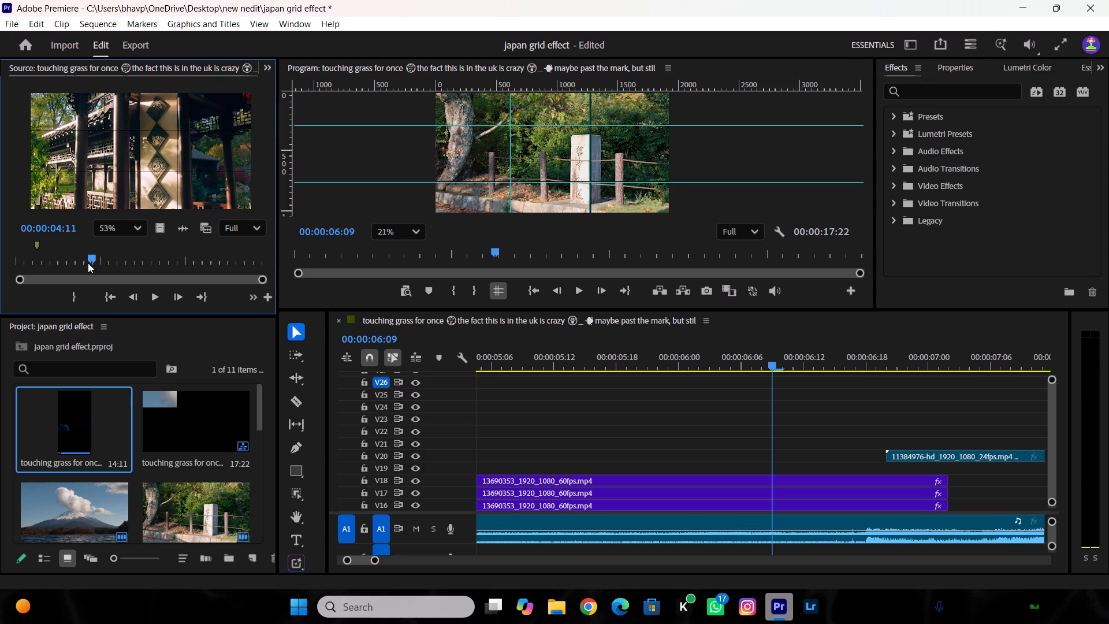
{"action": "key", "text": "Right"}
{"action": "key", "text": "Right"}
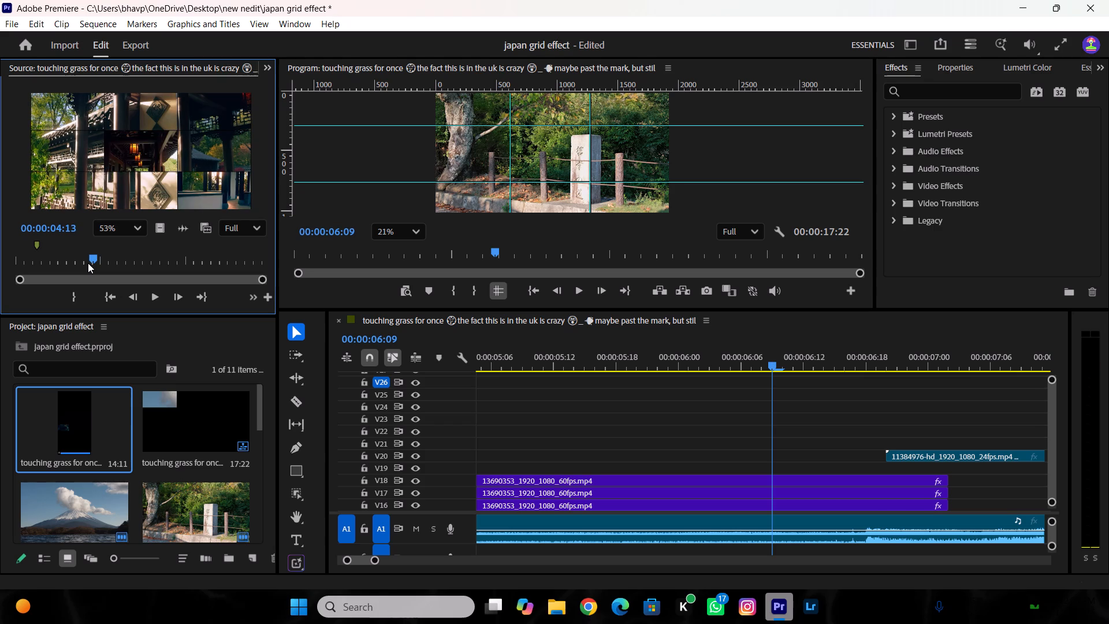
{"action": "key", "text": "Left"}
{"action": "key", "text": "Left"}
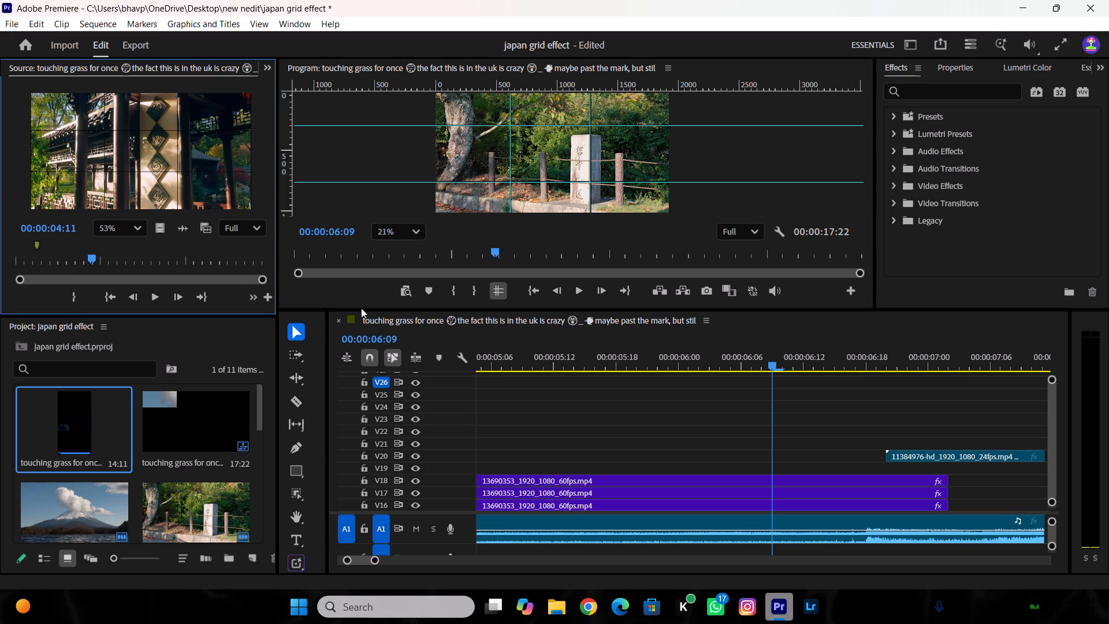
Move the daruma shop clip from V20 to V19 so that it starts at 00:00:04:11, matching the reference frame.
{"action": "left_click_drag", "start_coordinate": [771, 368], "coordinate": [594, 429]}
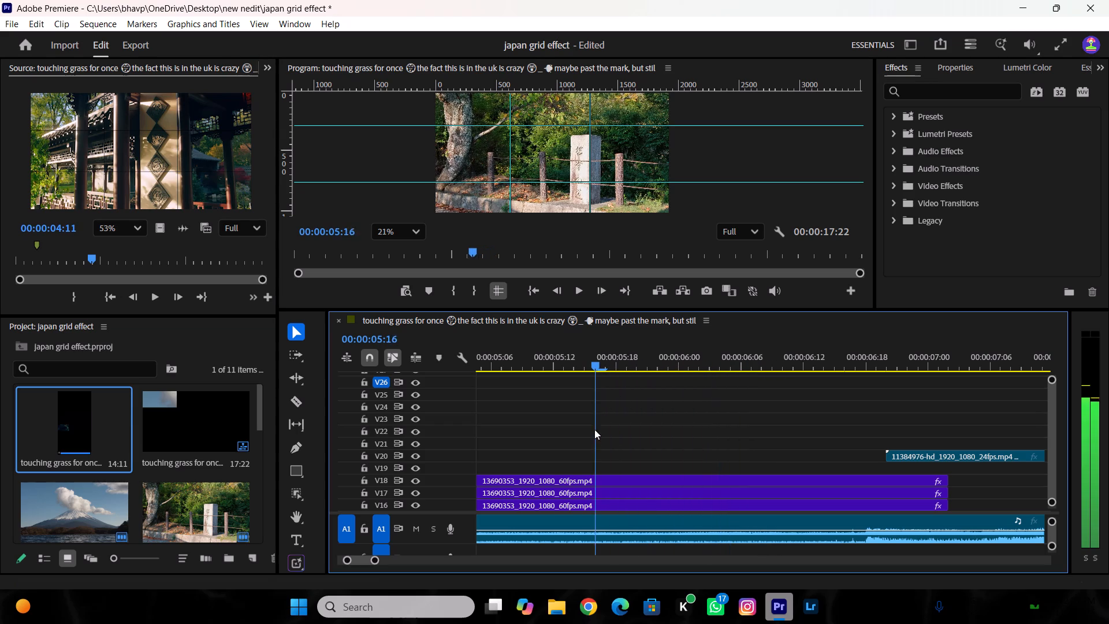
{"action": "left_click_drag", "start_coordinate": [594, 429], "coordinate": [576, 452]}
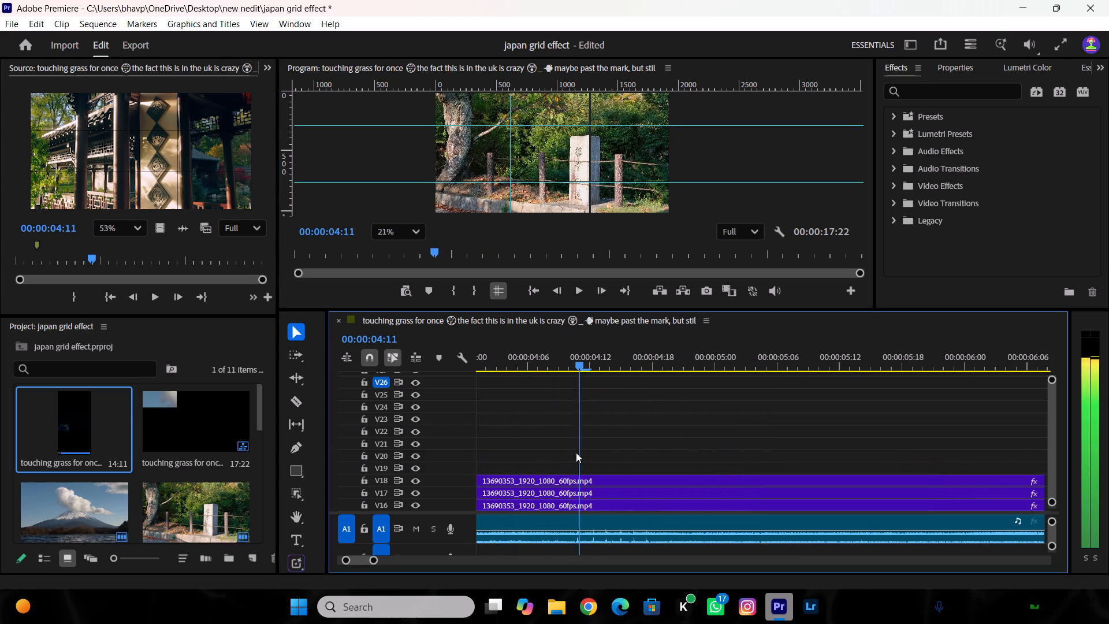
{"action": "left_click_drag", "start_coordinate": [576, 452], "coordinate": [579, 458]}
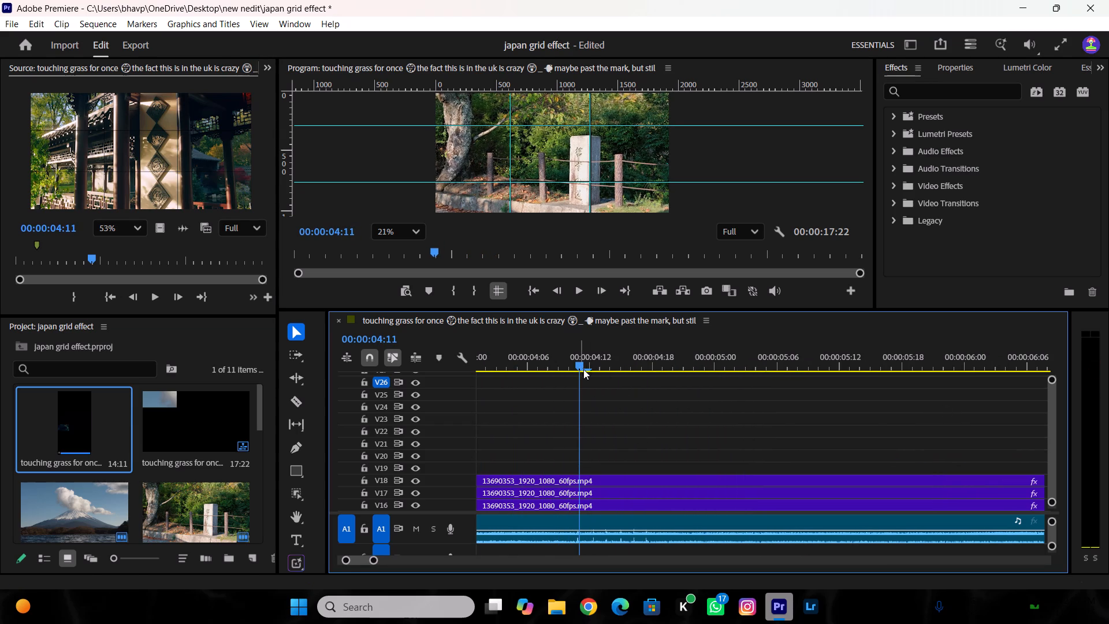
{"action": "scroll", "coordinate": [630, 414], "scroll_direction": "down", "scroll_amount": 14}
{"action": "left_click_drag", "start_coordinate": [918, 459], "coordinate": [918, 459]}
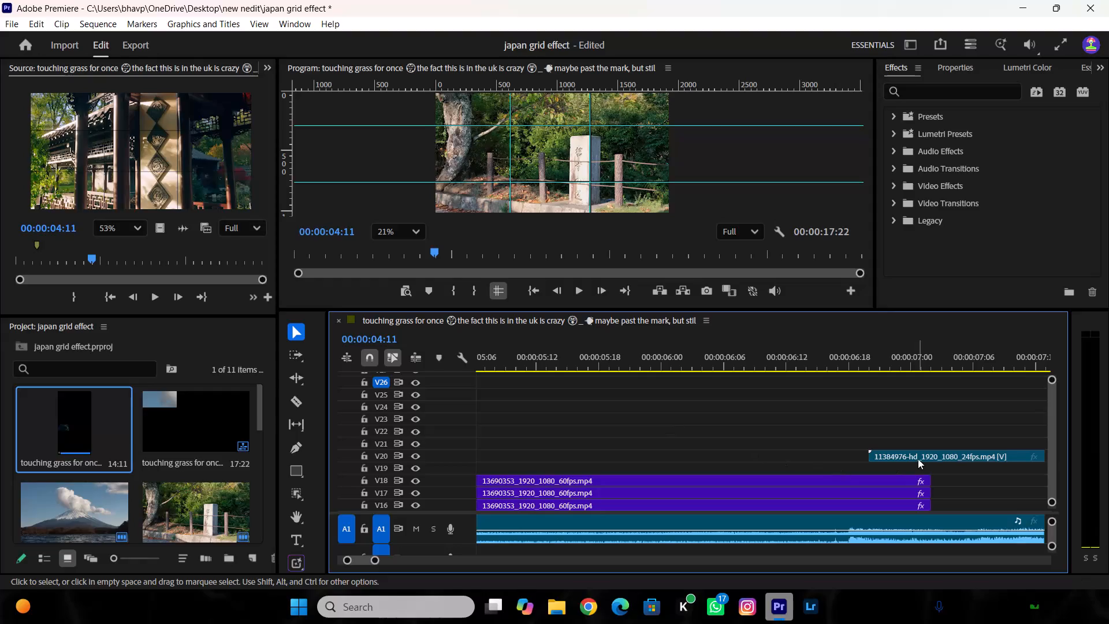
{"action": "left_click_drag", "start_coordinate": [918, 459], "coordinate": [504, 455]}
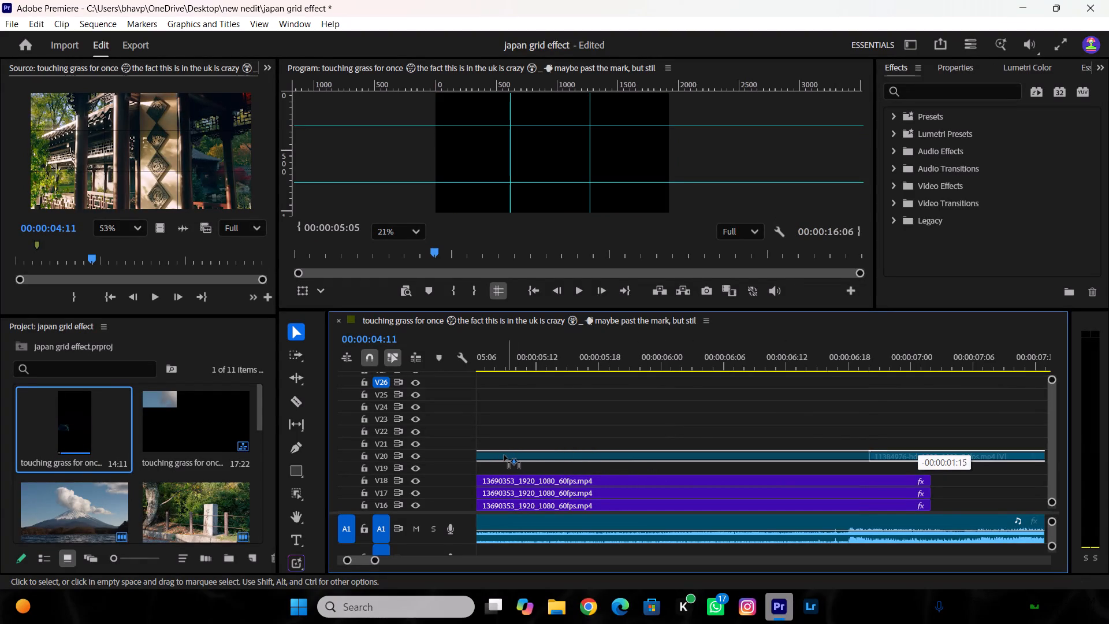
{"action": "left_click_drag", "start_coordinate": [504, 455], "coordinate": [654, 458]}
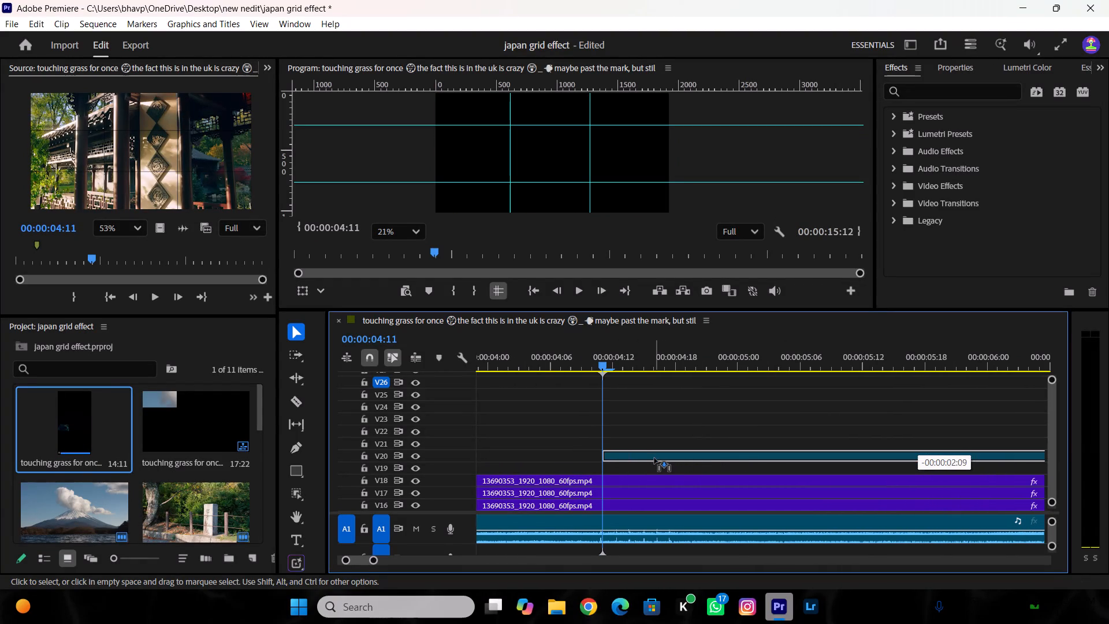
{"action": "left_click_drag", "start_coordinate": [641, 454], "coordinate": [639, 463]}
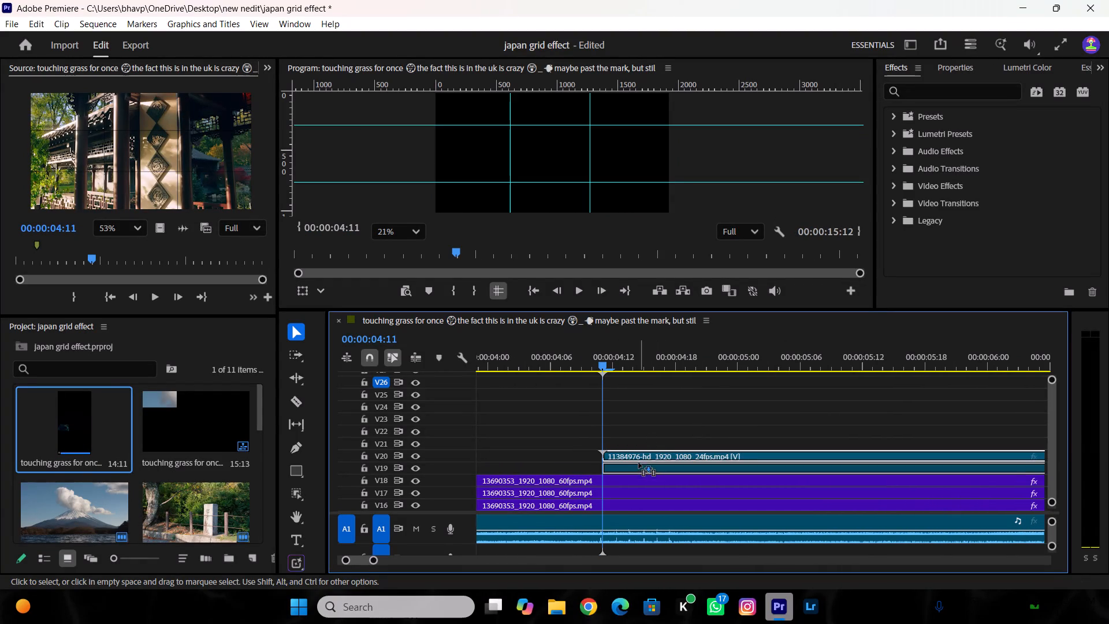
{"action": "left_click_drag", "start_coordinate": [639, 463], "coordinate": [638, 465]}
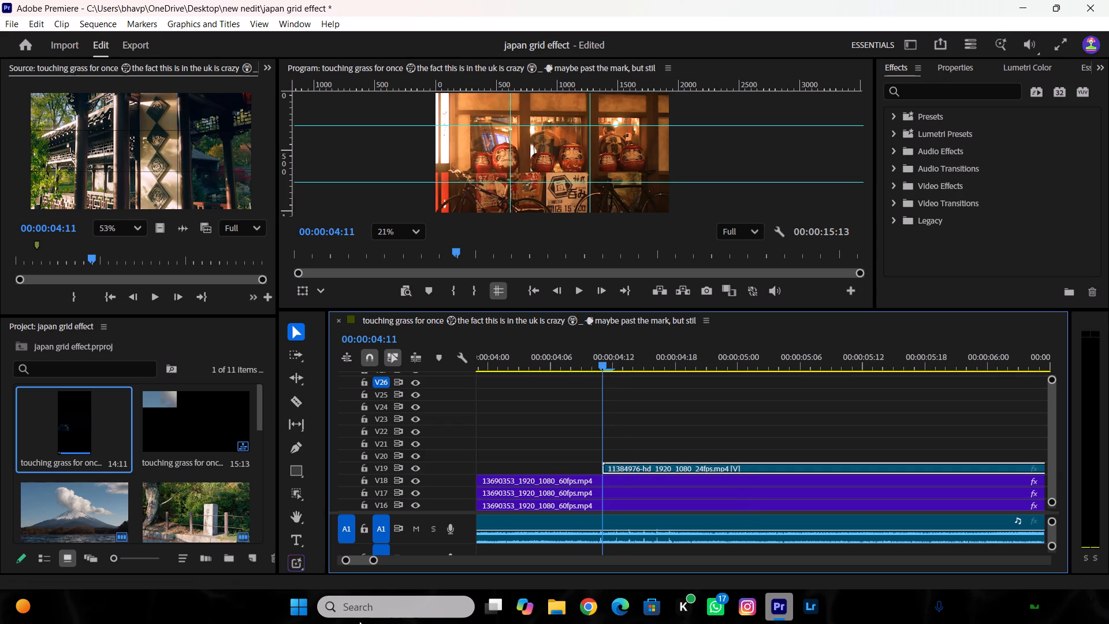
Scale the daruma shop clip on V19 down to 48 so it covers the centre cell of the grid guides.
{"action": "left_click", "coordinate": [270, 71]}
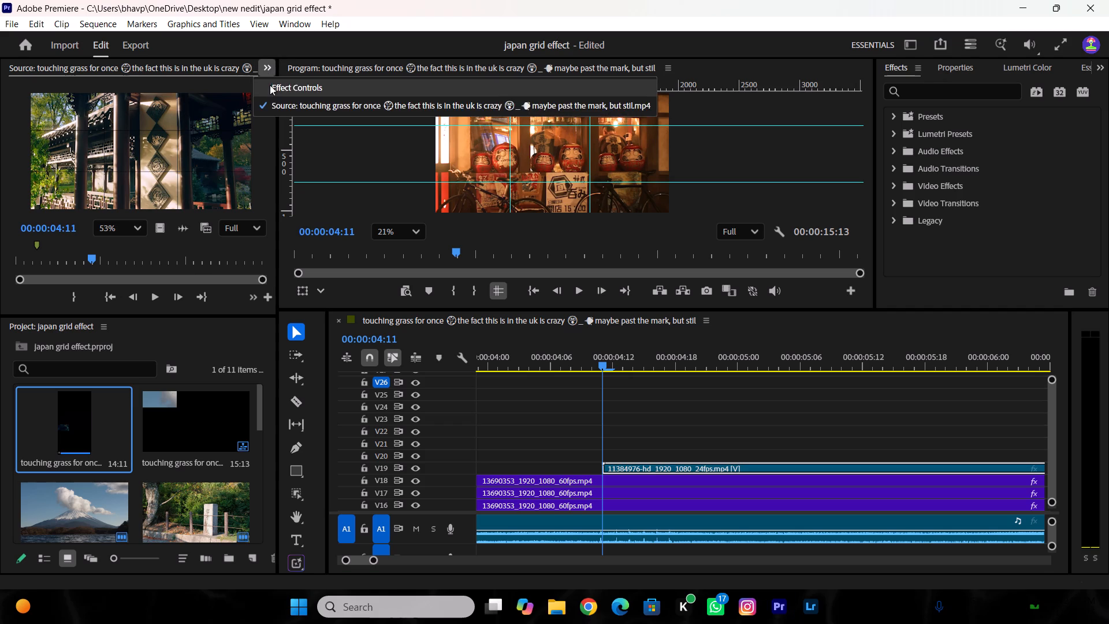
{"action": "left_click", "coordinate": [270, 88]}
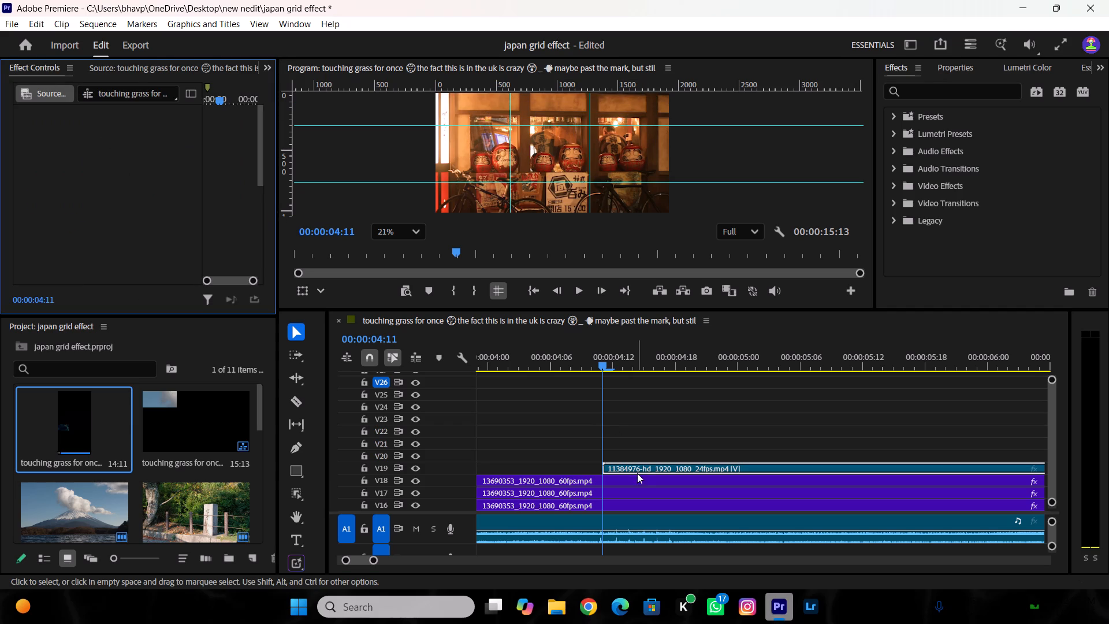
{"action": "left_click", "coordinate": [640, 459]}
{"action": "left_click", "coordinate": [643, 469]}
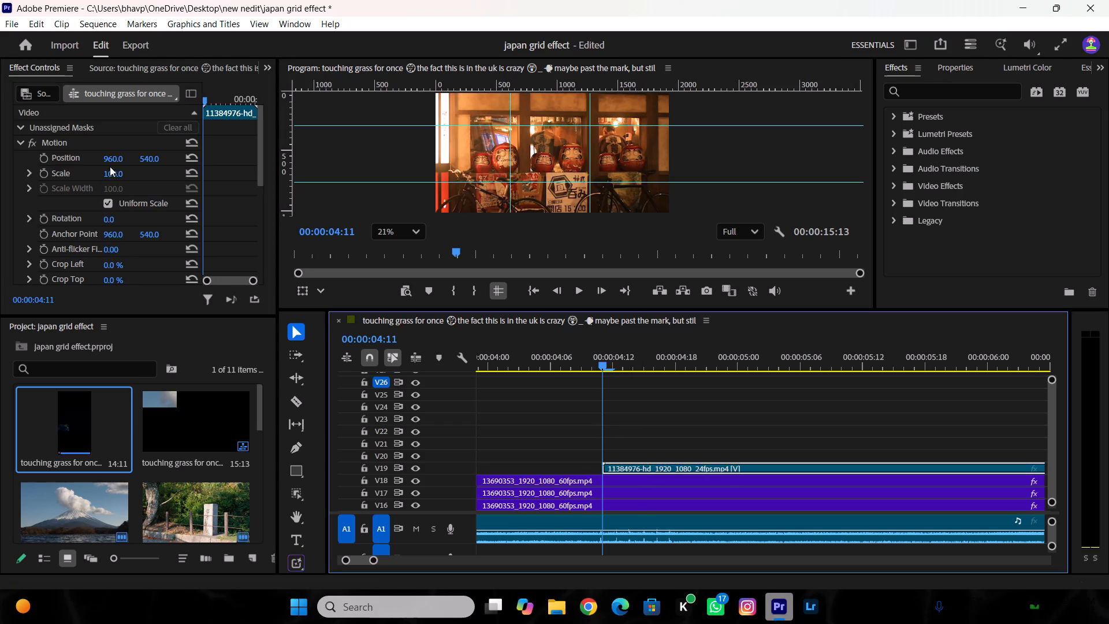
{"action": "left_click", "coordinate": [107, 173]}
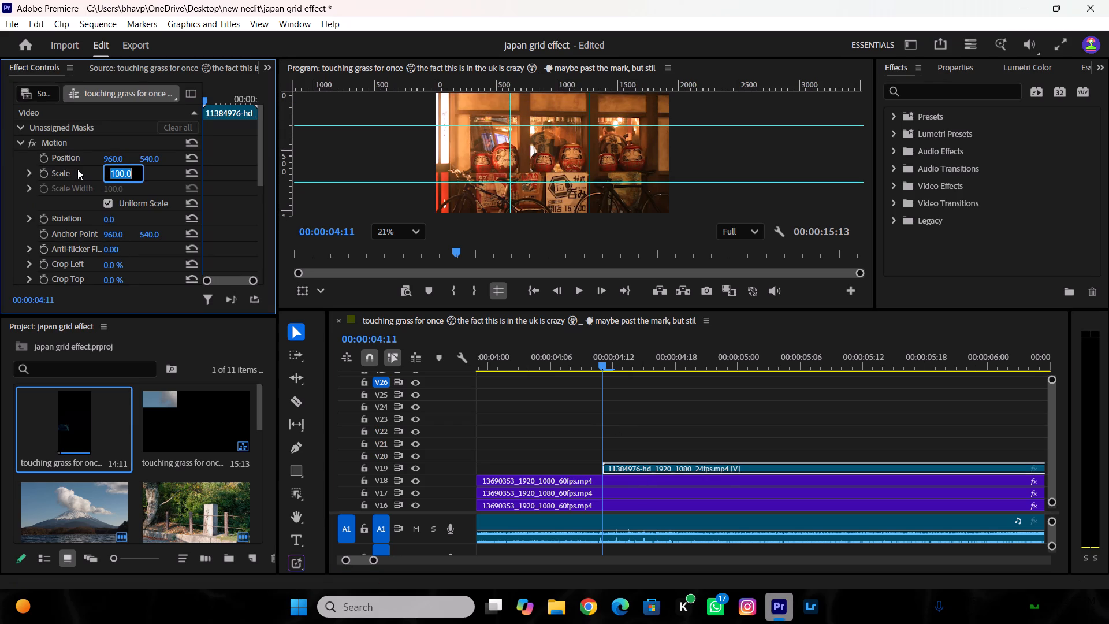
{"action": "left_click", "coordinate": [64, 169]}
{"action": "left_click_drag", "start_coordinate": [116, 176], "coordinate": [77, 178]}
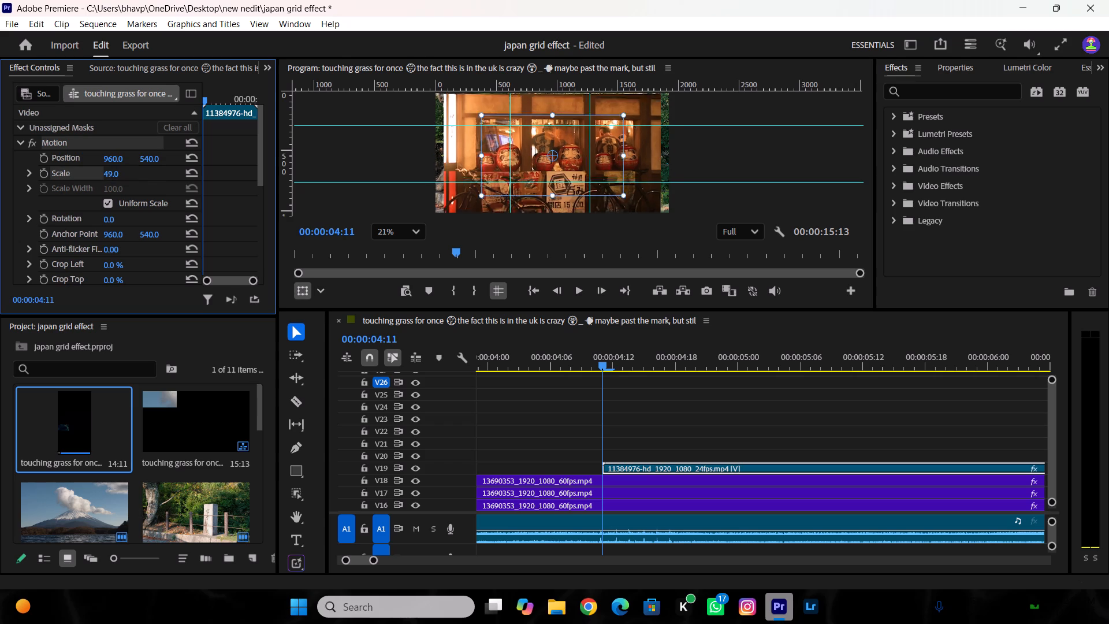
{"action": "left_click_drag", "start_coordinate": [77, 178], "coordinate": [71, 179]}
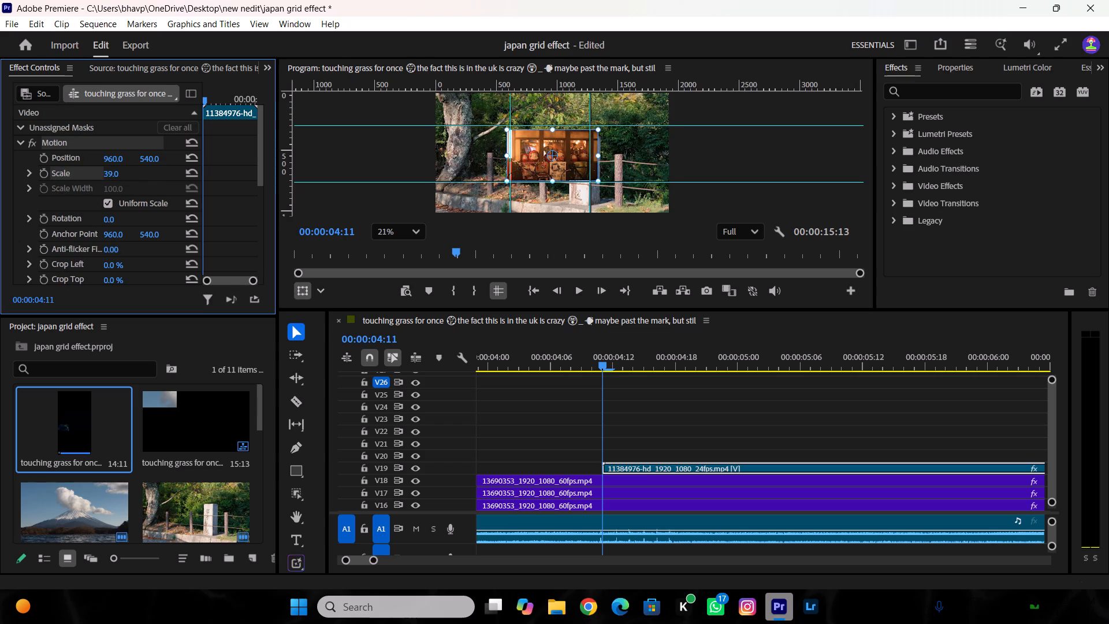
{"action": "left_click_drag", "start_coordinate": [71, 179], "coordinate": [83, 183]}
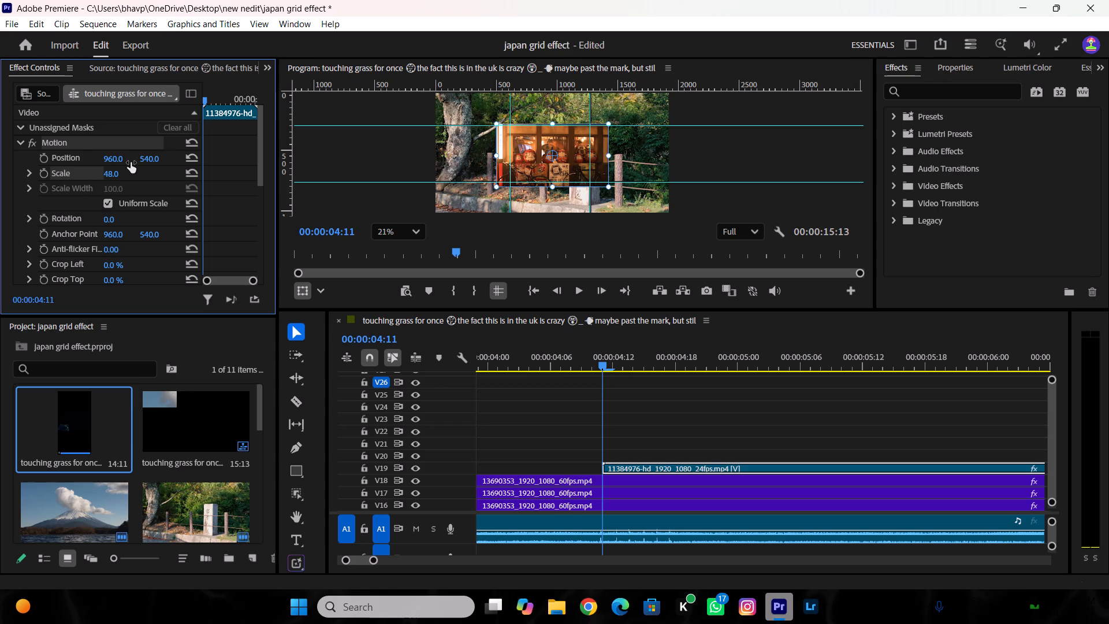
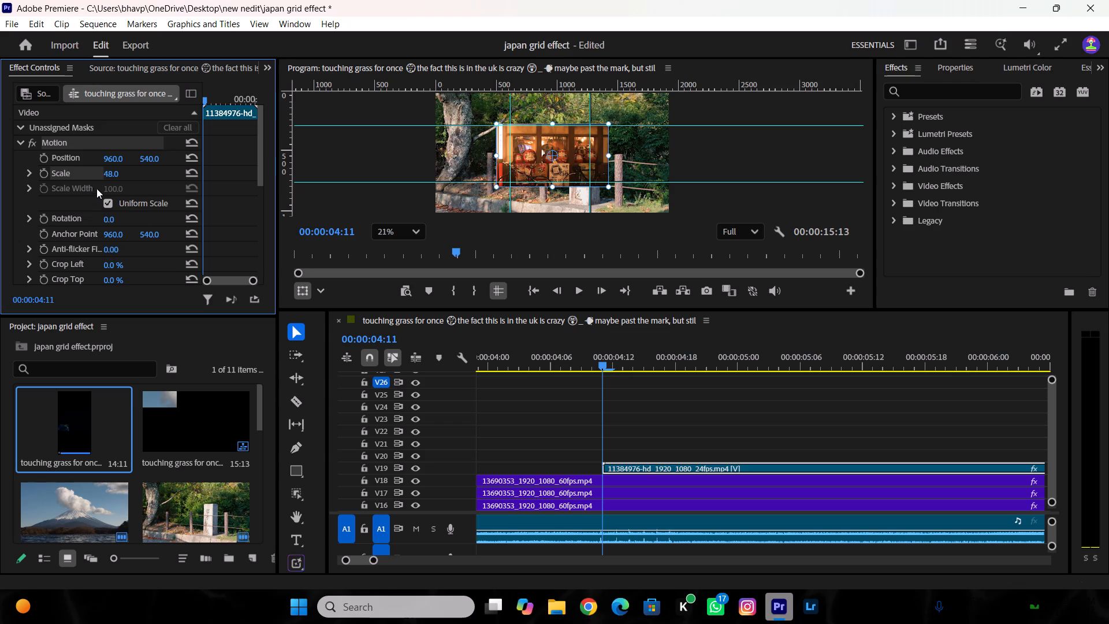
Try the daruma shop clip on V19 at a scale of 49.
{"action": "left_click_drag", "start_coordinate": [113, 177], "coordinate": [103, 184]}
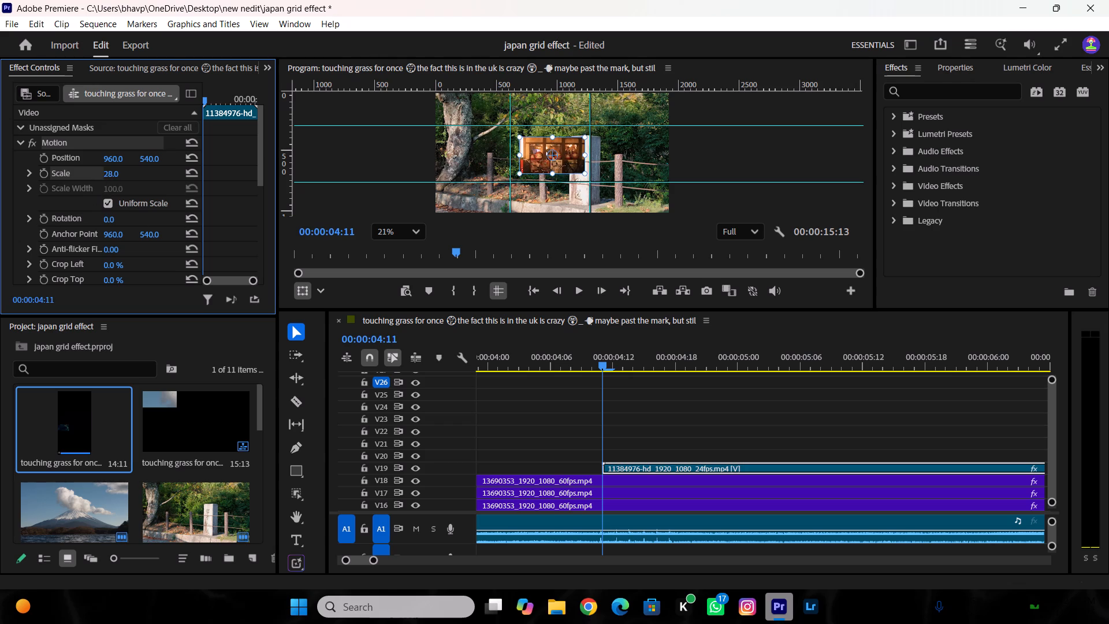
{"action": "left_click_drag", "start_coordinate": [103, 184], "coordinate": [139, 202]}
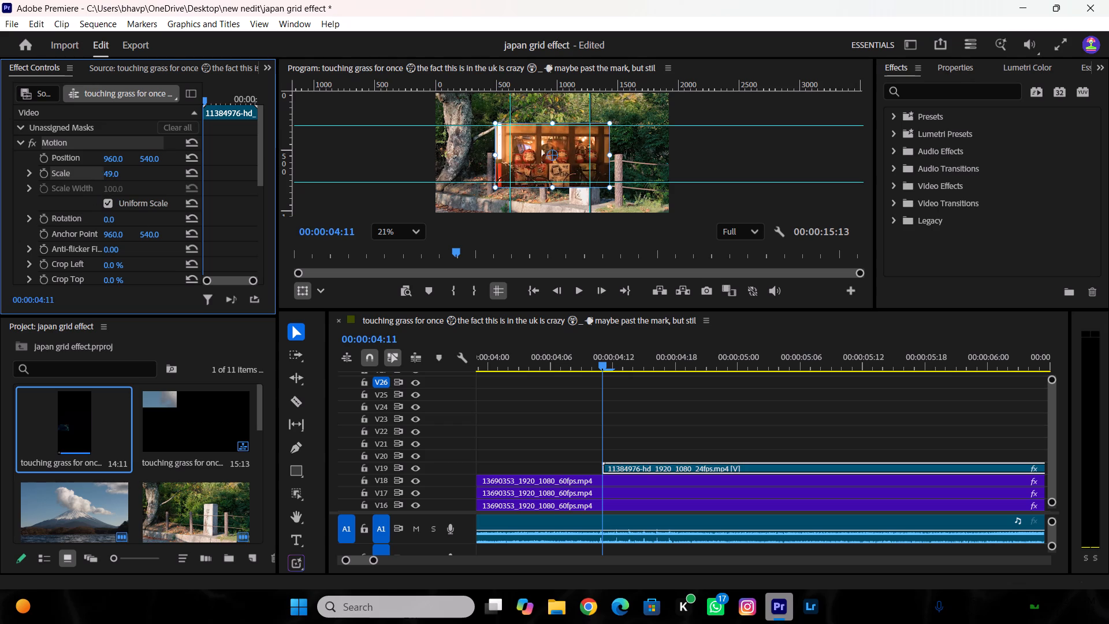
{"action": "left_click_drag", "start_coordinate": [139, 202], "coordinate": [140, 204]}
Move the daruma shop clip to position 1614, 914 and scale it to 38 so it covers the grid's bottom-right cell.
{"action": "scroll", "coordinate": [551, 208], "scroll_direction": "down", "scroll_amount": 2}
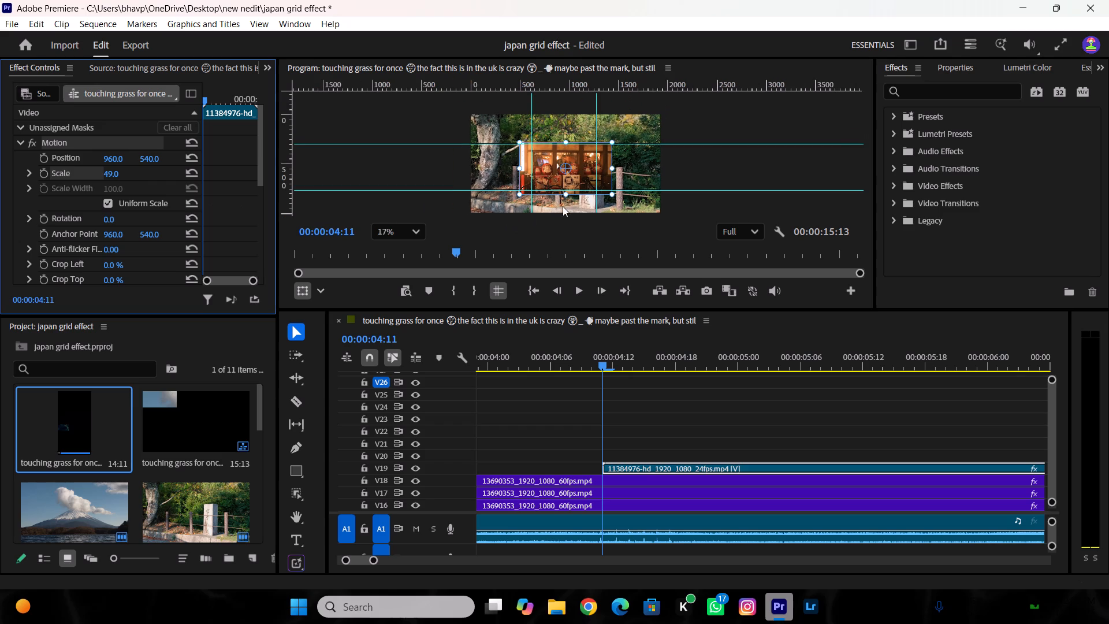
{"action": "scroll", "coordinate": [597, 192], "scroll_direction": "up", "scroll_amount": 2}
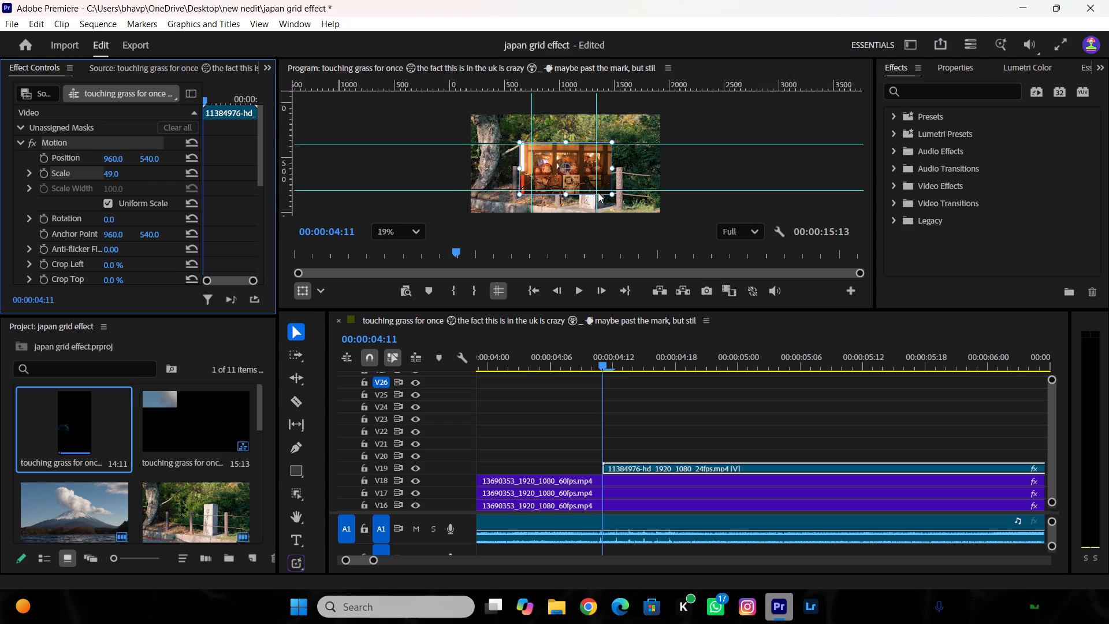
{"action": "scroll", "coordinate": [598, 192], "scroll_direction": "up", "scroll_amount": 3}
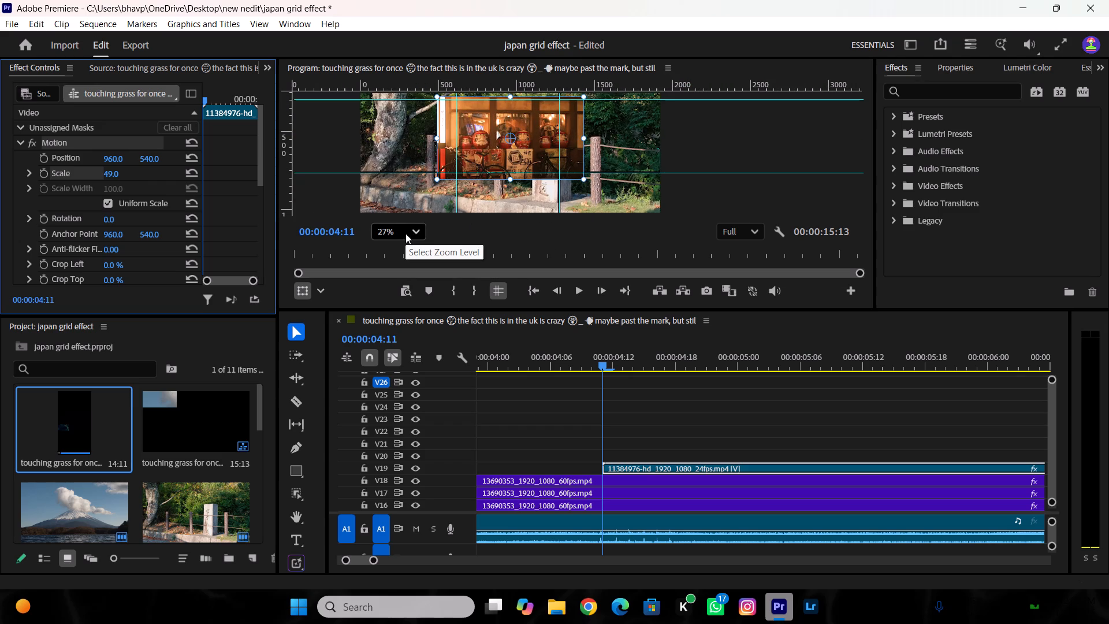
{"action": "left_click", "coordinate": [394, 234]}
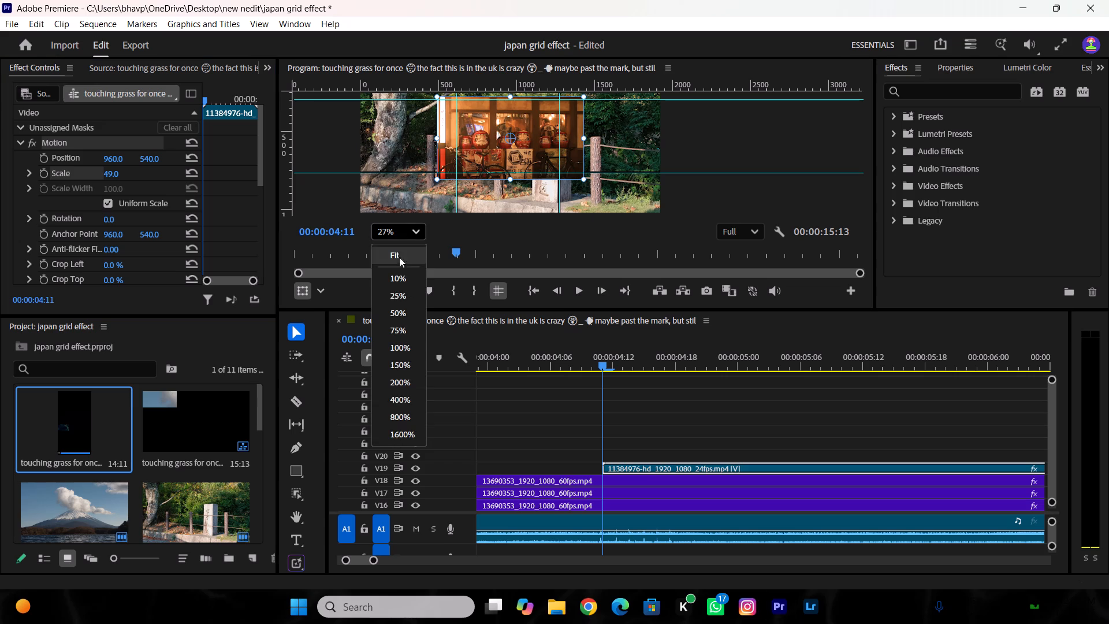
{"action": "left_click", "coordinate": [399, 259]}
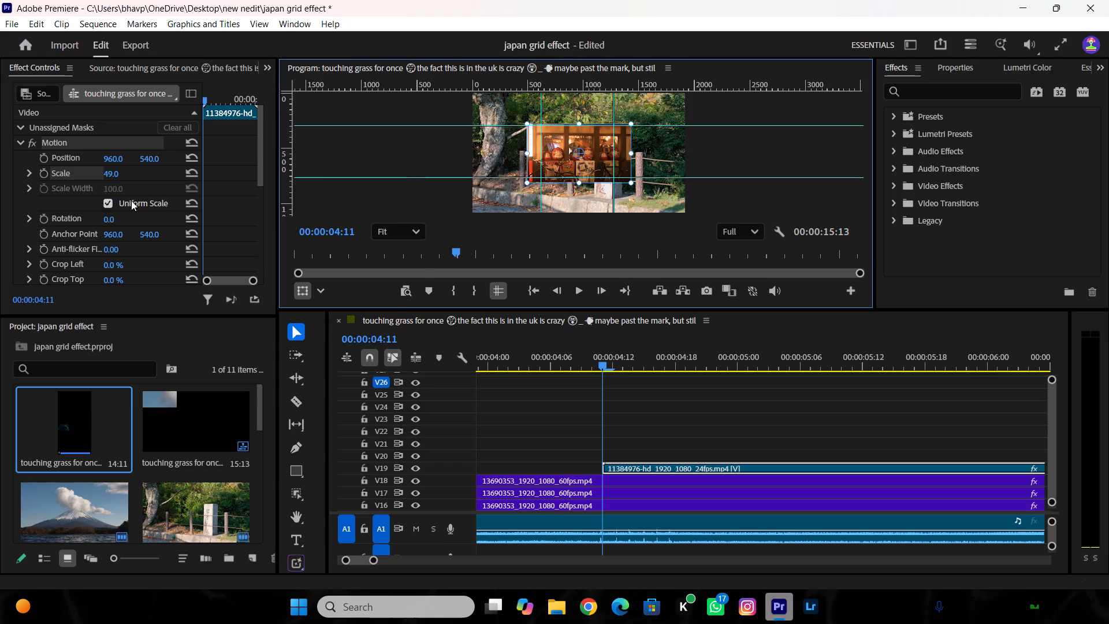
{"action": "left_click_drag", "start_coordinate": [114, 158], "coordinate": [398, 147]}
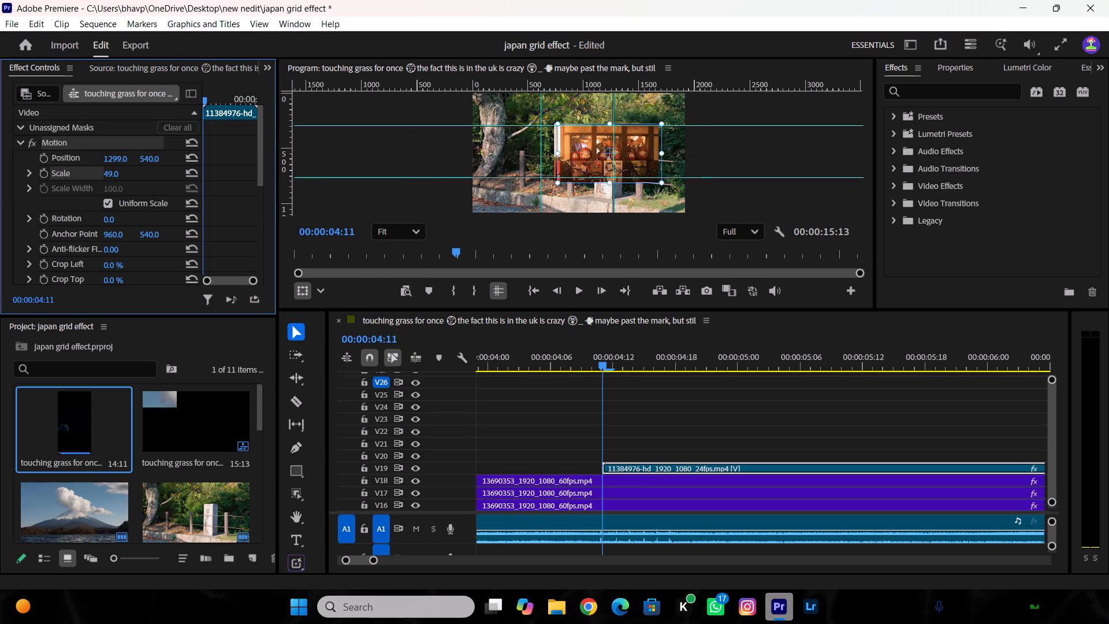
{"action": "left_click_drag", "start_coordinate": [398, 147], "coordinate": [587, 147]}
{"action": "left_click_drag", "start_coordinate": [151, 159], "coordinate": [170, 161]}
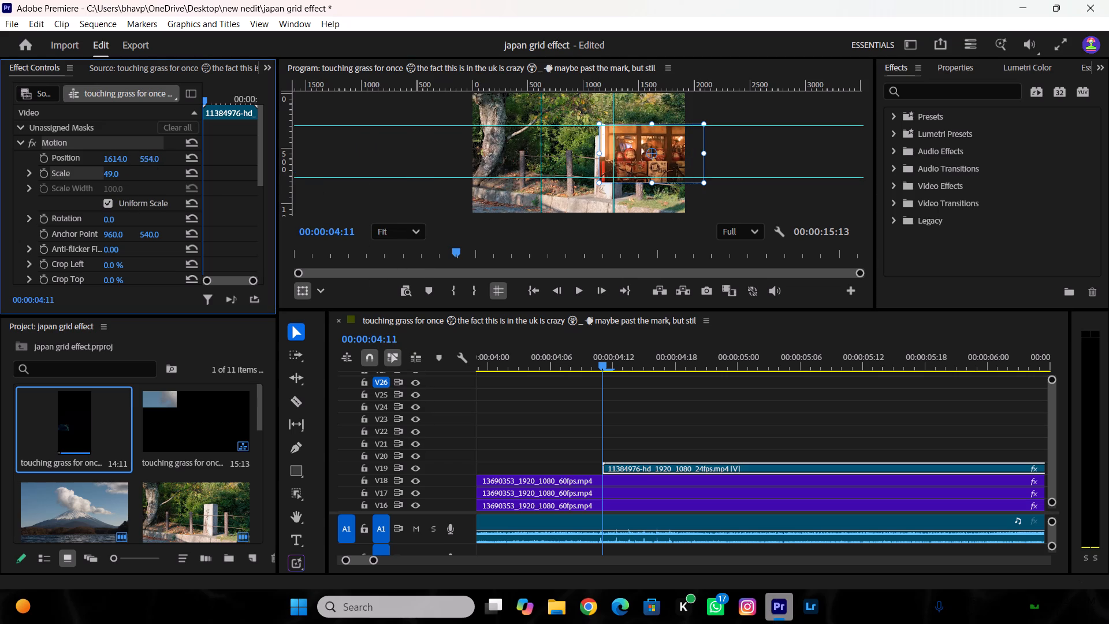
{"action": "left_click_drag", "start_coordinate": [170, 161], "coordinate": [411, 183]}
{"action": "left_click_drag", "start_coordinate": [111, 173], "coordinate": [105, 177]}
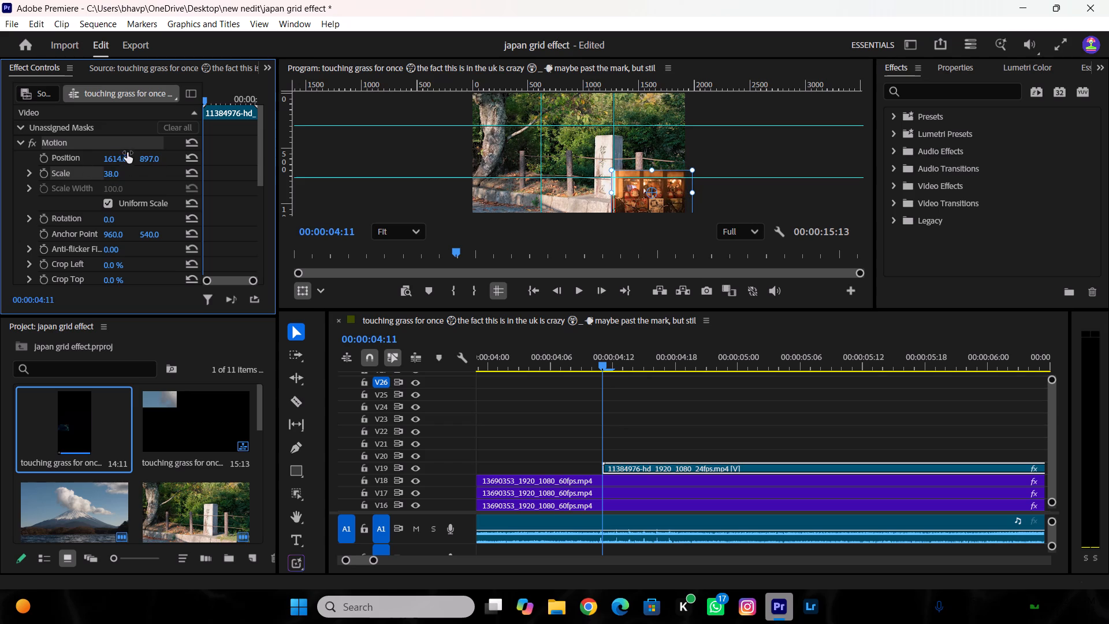
{"action": "left_click_drag", "start_coordinate": [147, 155], "coordinate": [159, 155]}
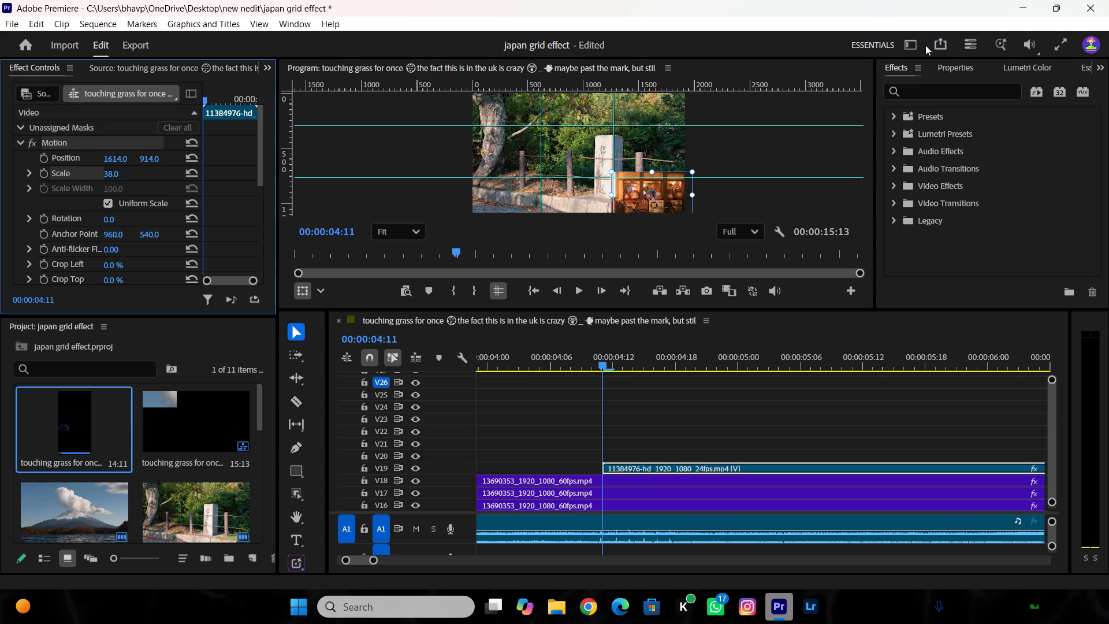
{"action": "left_click", "coordinate": [1069, 39]}
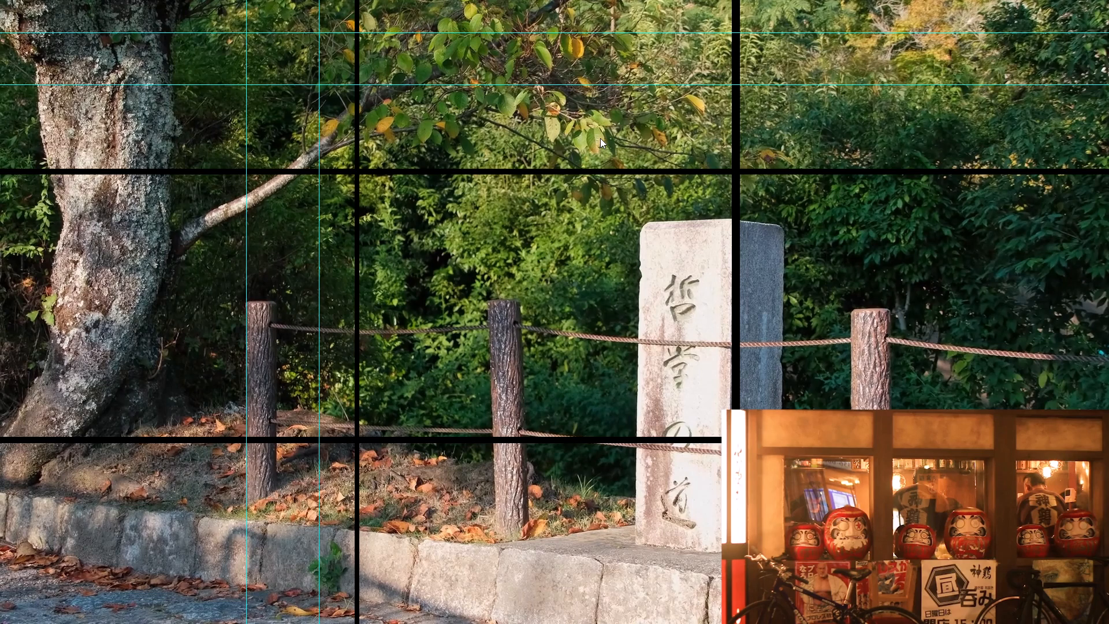
{"action": "key", "text": "Escape"}
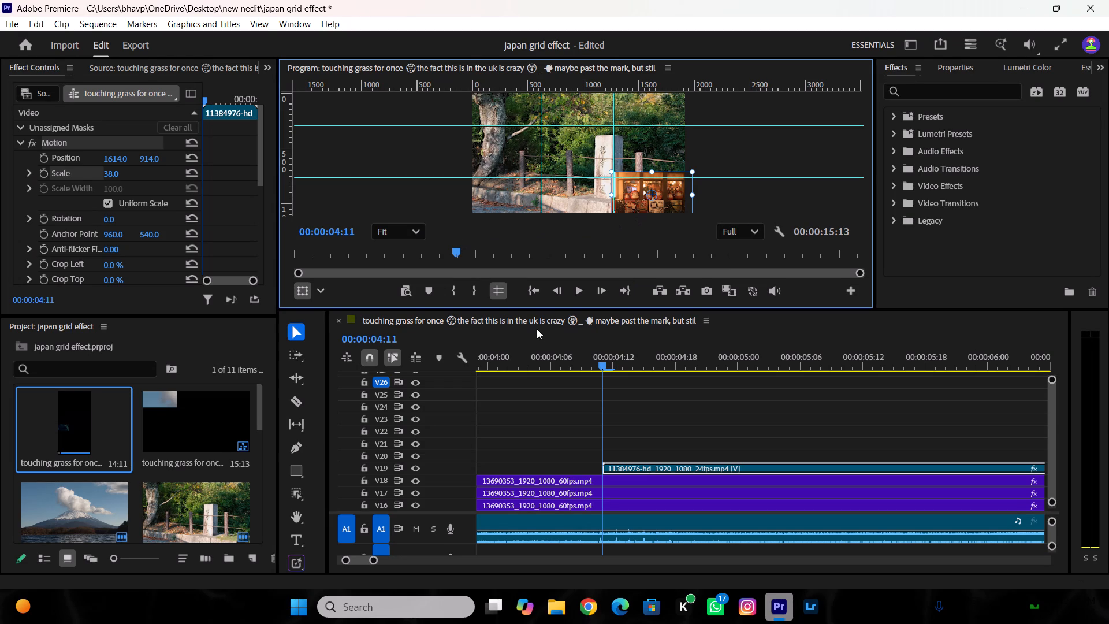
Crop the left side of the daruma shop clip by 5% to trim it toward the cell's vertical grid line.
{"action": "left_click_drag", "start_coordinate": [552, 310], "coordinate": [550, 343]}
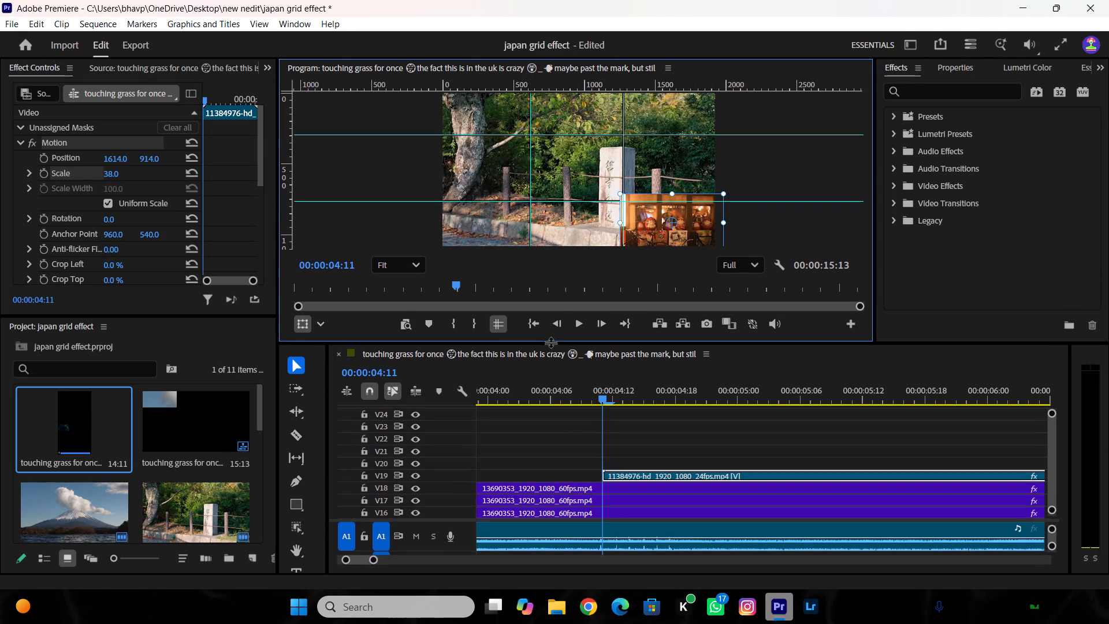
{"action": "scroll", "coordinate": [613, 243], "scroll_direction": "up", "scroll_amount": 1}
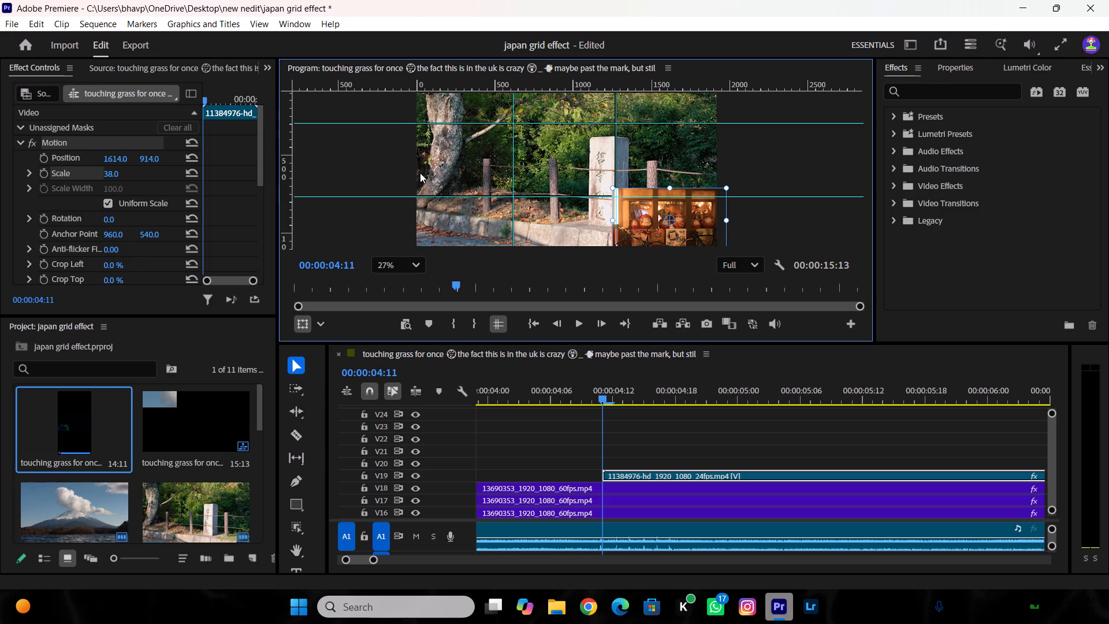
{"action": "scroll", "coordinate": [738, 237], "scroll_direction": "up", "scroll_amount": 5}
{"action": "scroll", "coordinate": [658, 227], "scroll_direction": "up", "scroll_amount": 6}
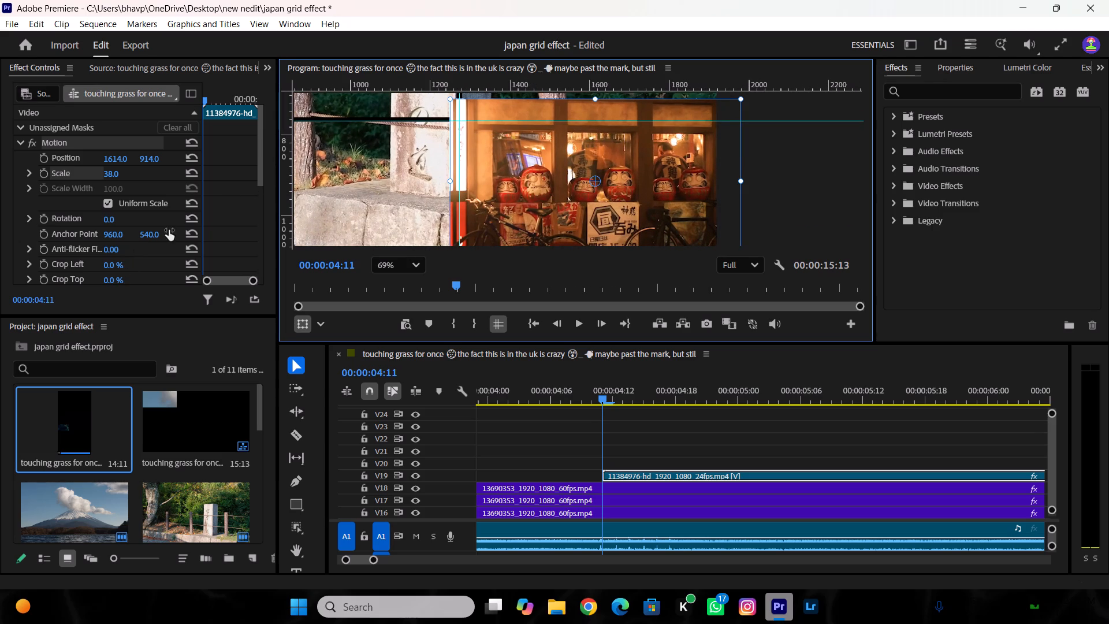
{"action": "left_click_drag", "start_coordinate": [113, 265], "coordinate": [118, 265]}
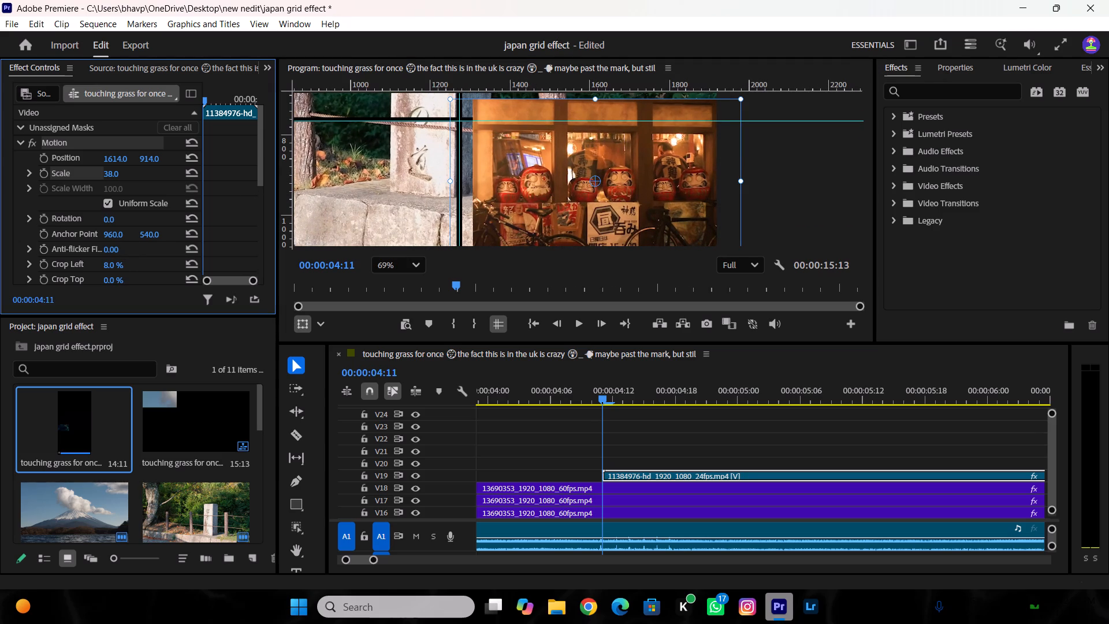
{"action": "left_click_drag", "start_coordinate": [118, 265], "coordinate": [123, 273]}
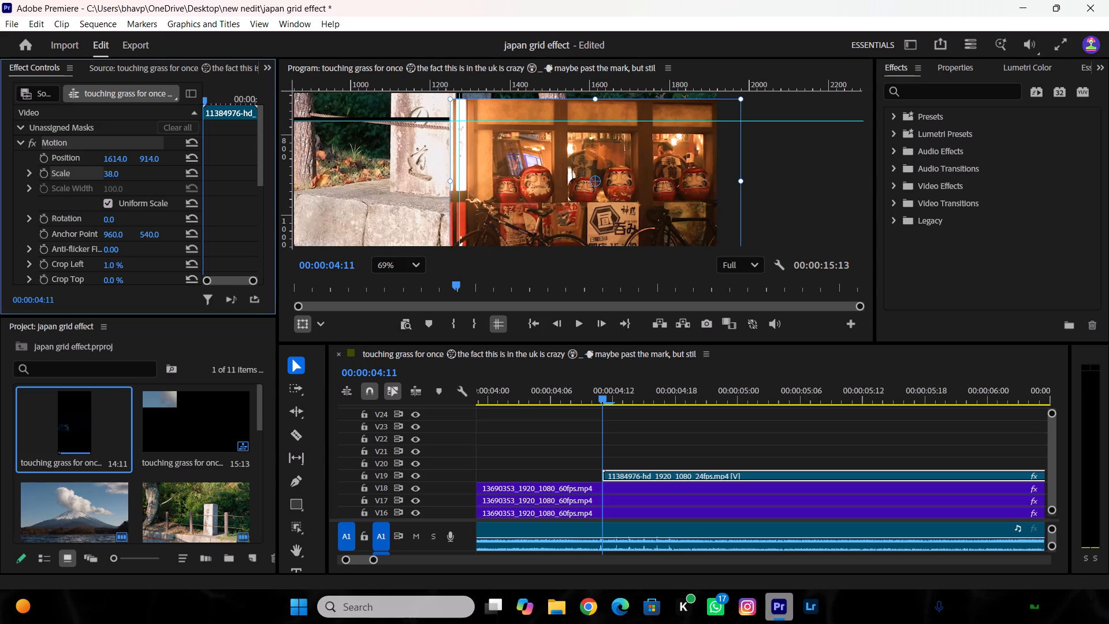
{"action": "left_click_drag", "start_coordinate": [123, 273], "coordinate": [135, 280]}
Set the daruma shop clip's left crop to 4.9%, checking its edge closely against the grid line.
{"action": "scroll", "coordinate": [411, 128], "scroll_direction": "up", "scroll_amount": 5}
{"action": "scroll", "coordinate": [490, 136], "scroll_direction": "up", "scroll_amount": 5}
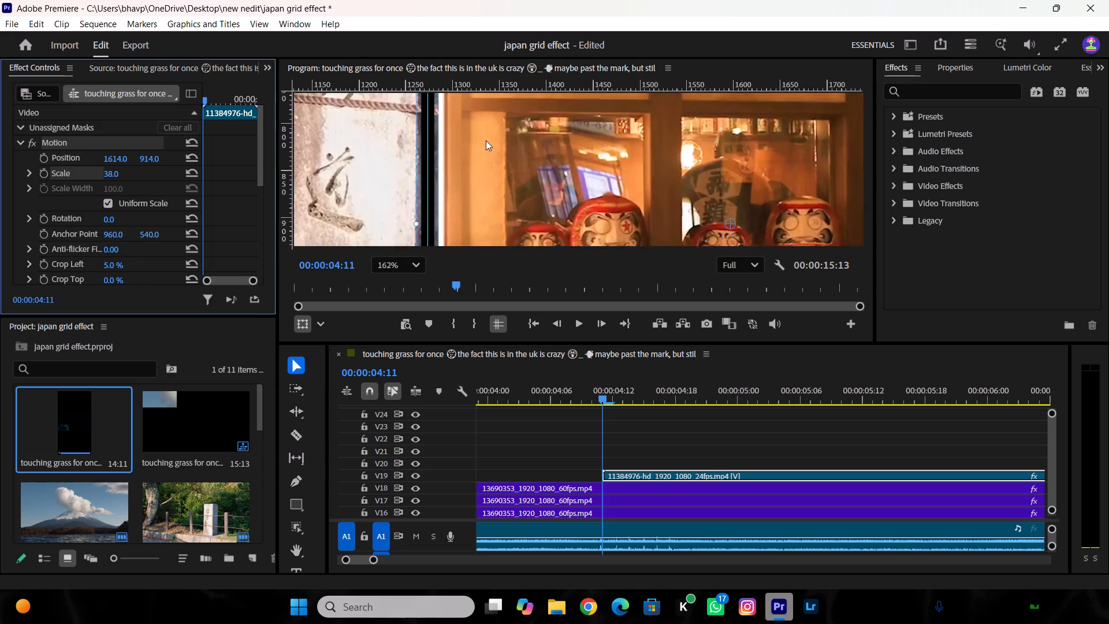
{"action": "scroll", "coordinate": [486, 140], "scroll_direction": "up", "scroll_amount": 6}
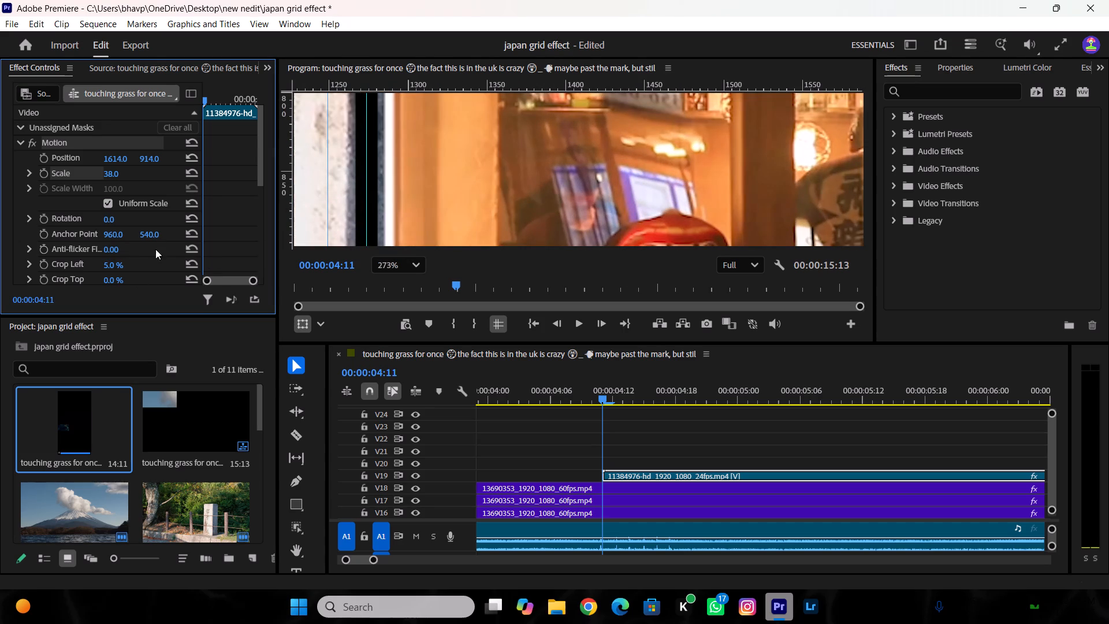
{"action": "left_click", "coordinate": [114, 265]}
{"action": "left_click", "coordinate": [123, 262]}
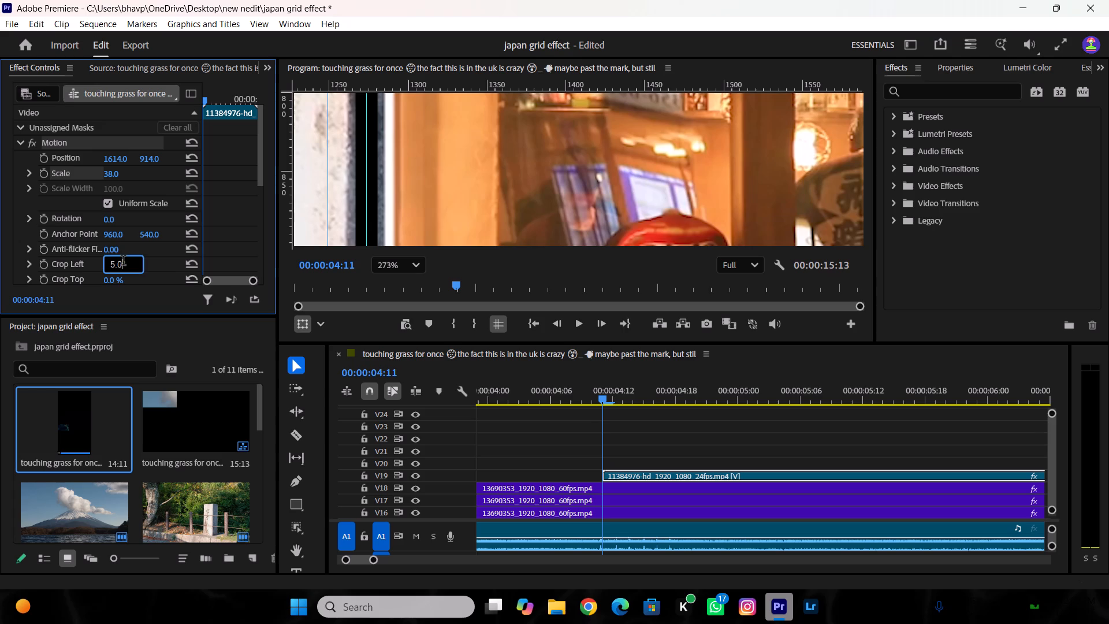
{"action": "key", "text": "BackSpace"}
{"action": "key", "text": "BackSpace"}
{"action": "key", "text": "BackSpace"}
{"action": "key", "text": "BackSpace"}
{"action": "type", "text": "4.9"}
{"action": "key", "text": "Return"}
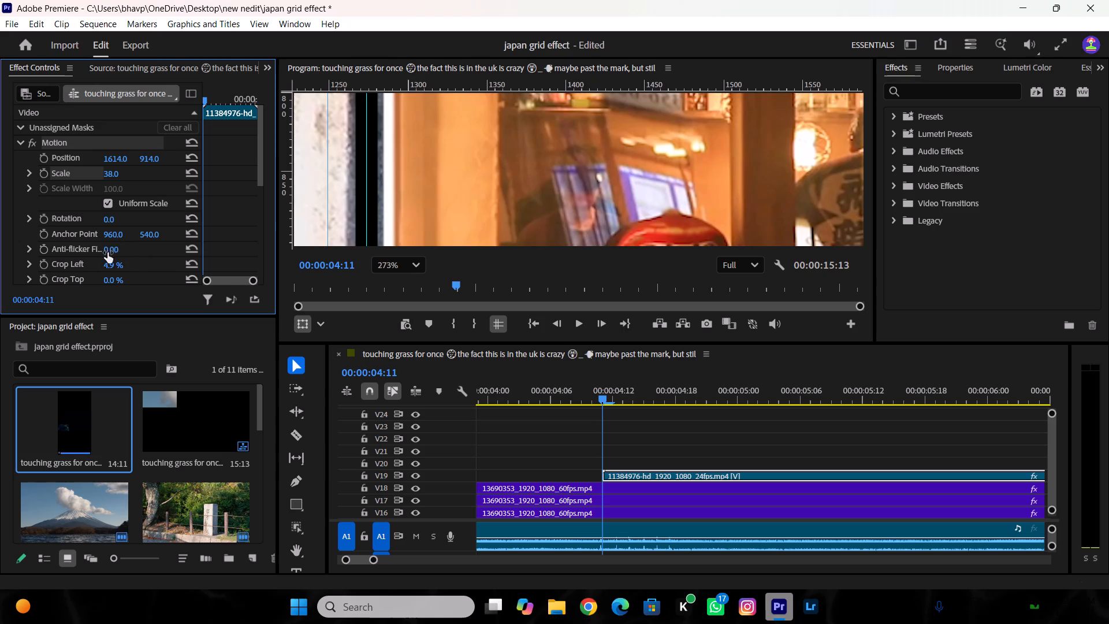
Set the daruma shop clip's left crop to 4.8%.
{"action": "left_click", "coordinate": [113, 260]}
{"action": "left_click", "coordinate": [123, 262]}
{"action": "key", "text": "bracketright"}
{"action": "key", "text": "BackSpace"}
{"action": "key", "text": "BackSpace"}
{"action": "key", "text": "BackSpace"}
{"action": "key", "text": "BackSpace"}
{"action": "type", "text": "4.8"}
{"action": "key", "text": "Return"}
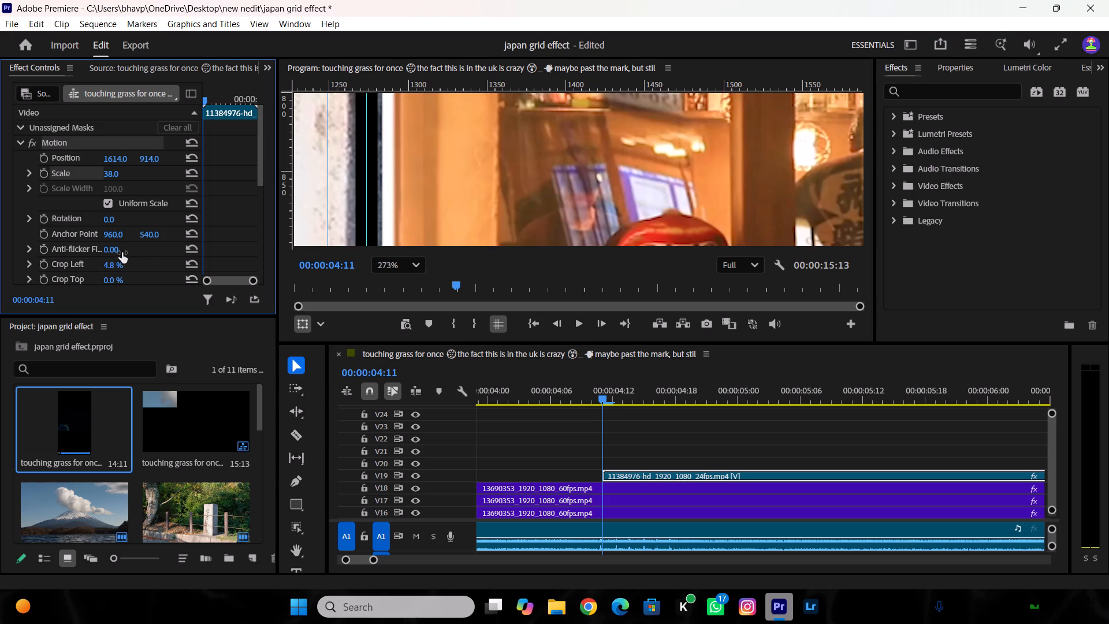
Adjust the daruma shop clip's left crop to 6% so its edge clears the vertical grid line.
{"action": "left_click_drag", "start_coordinate": [113, 259], "coordinate": [112, 265]}
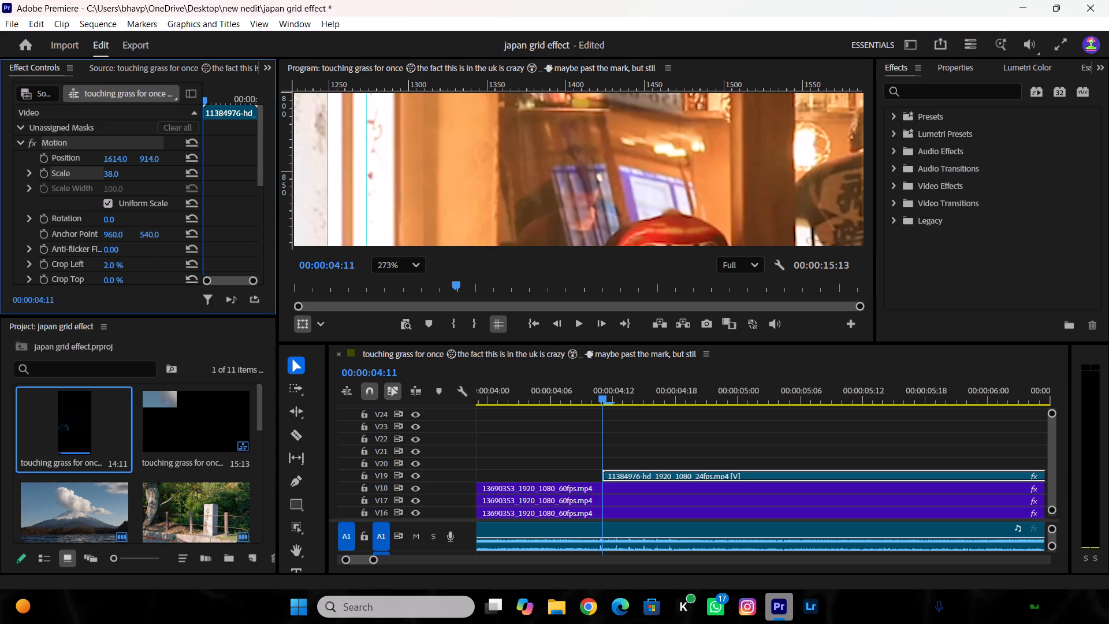
{"action": "left_click_drag", "start_coordinate": [112, 265], "coordinate": [120, 273]}
{"action": "left_click_drag", "start_coordinate": [120, 273], "coordinate": [129, 285]}
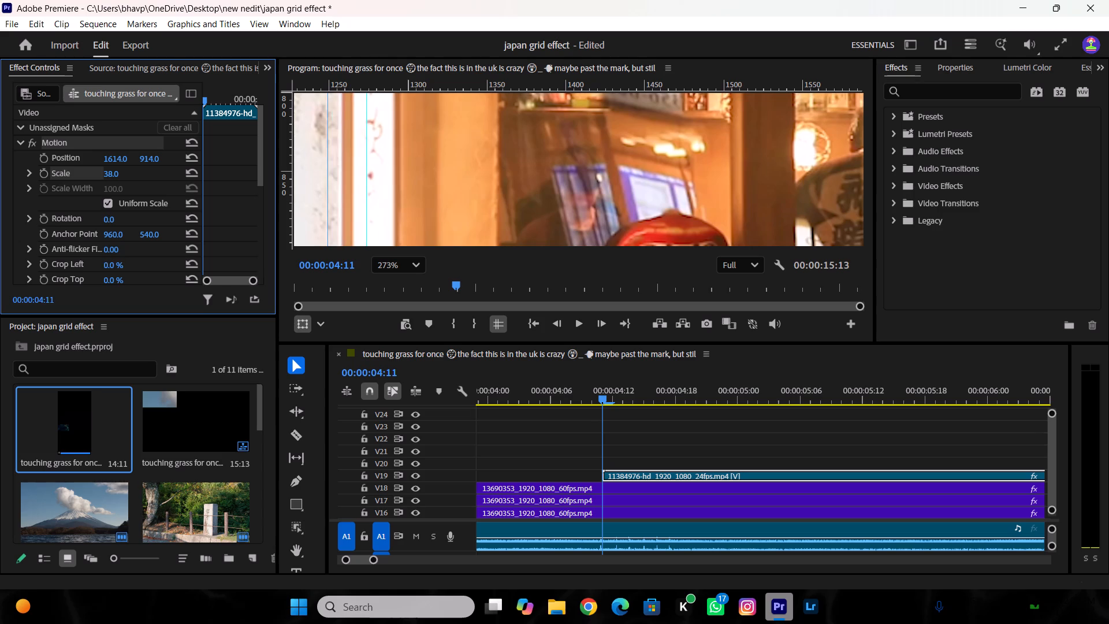
{"action": "left_click_drag", "start_coordinate": [129, 285], "coordinate": [138, 293]}
{"action": "left_click_drag", "start_coordinate": [138, 293], "coordinate": [152, 302]}
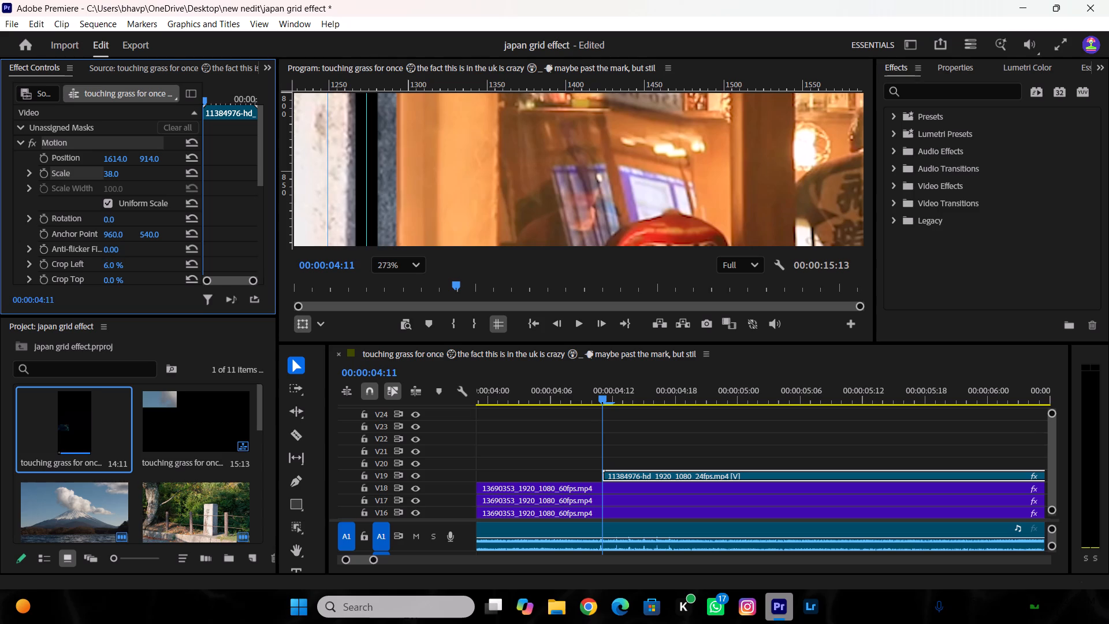
{"action": "left_click_drag", "start_coordinate": [152, 302], "coordinate": [165, 313]}
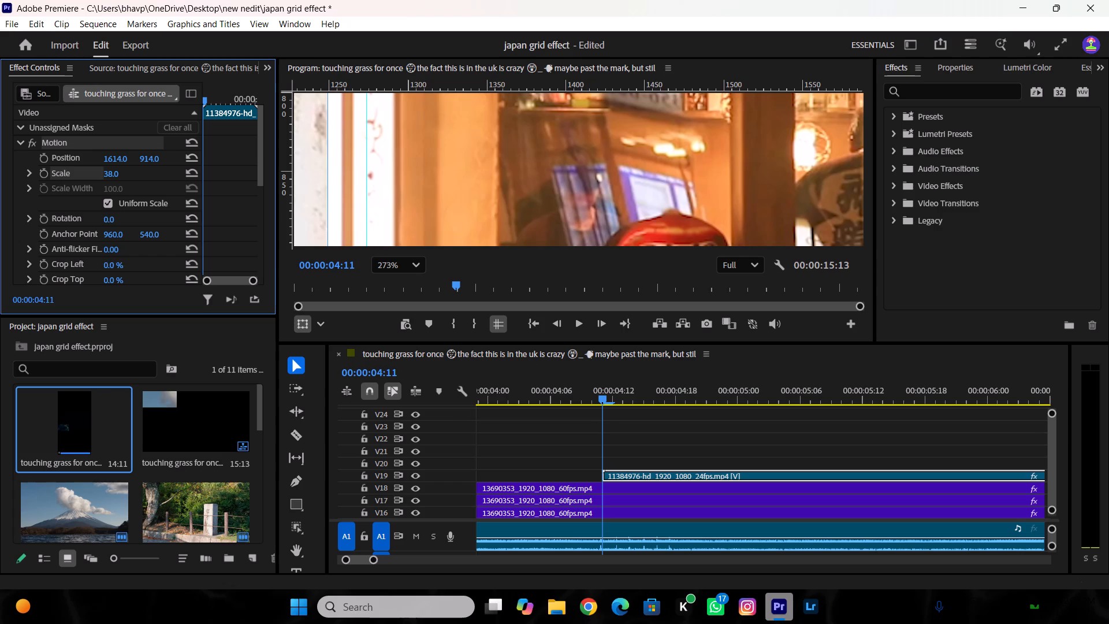
{"action": "left_click_drag", "start_coordinate": [165, 313], "coordinate": [178, 319]}
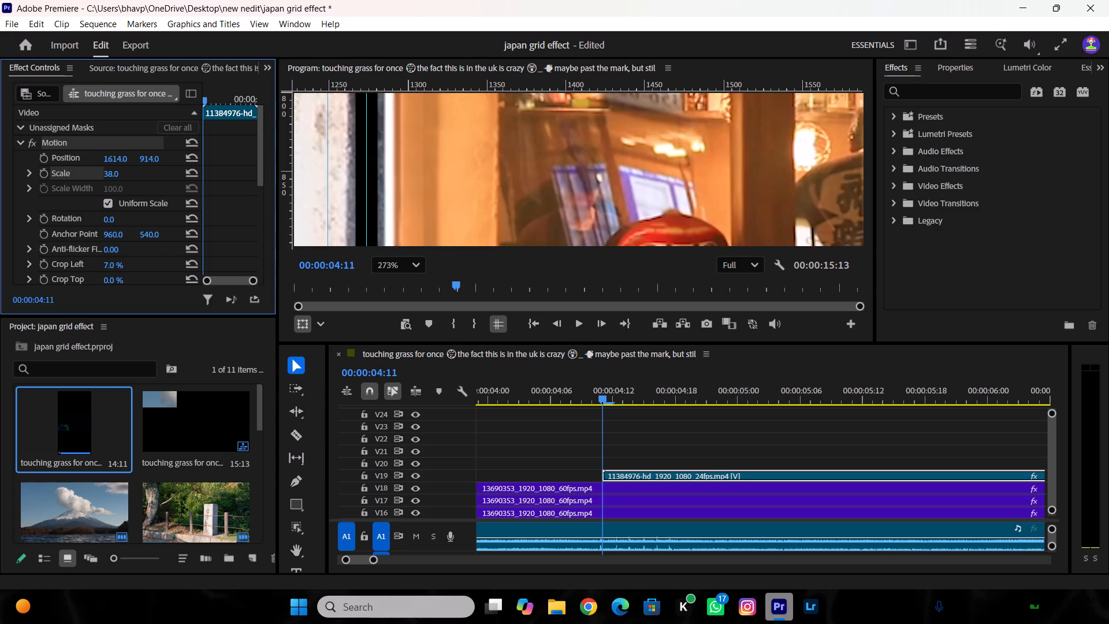
{"action": "left_click_drag", "start_coordinate": [178, 319], "coordinate": [180, 321]}
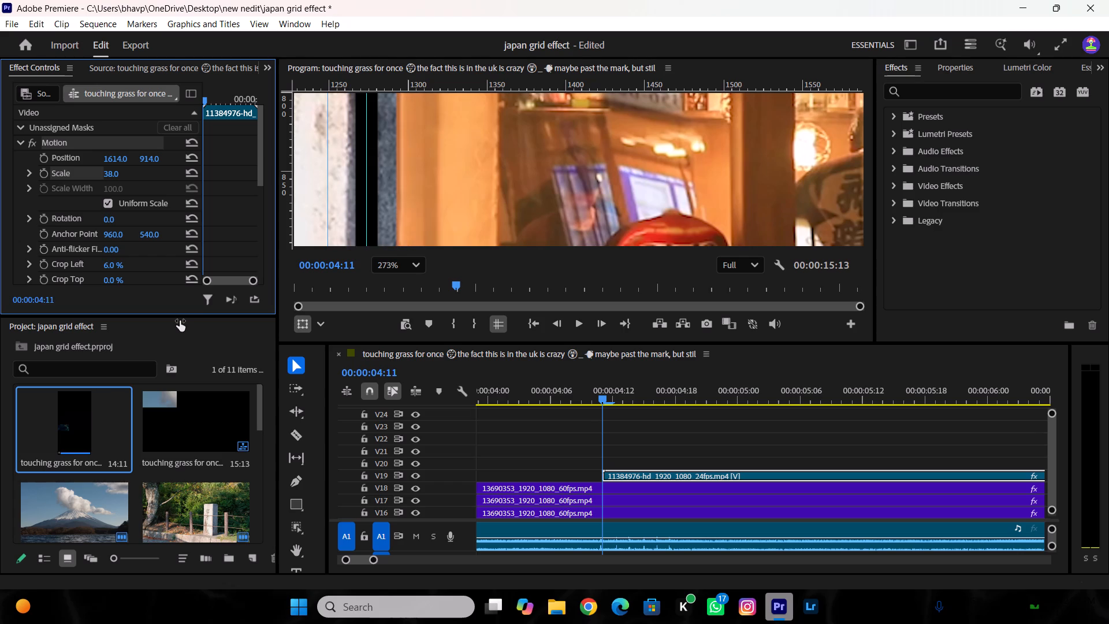
Set the daruma shop clip's left crop to 4%.
{"action": "left_click", "coordinate": [114, 263]}
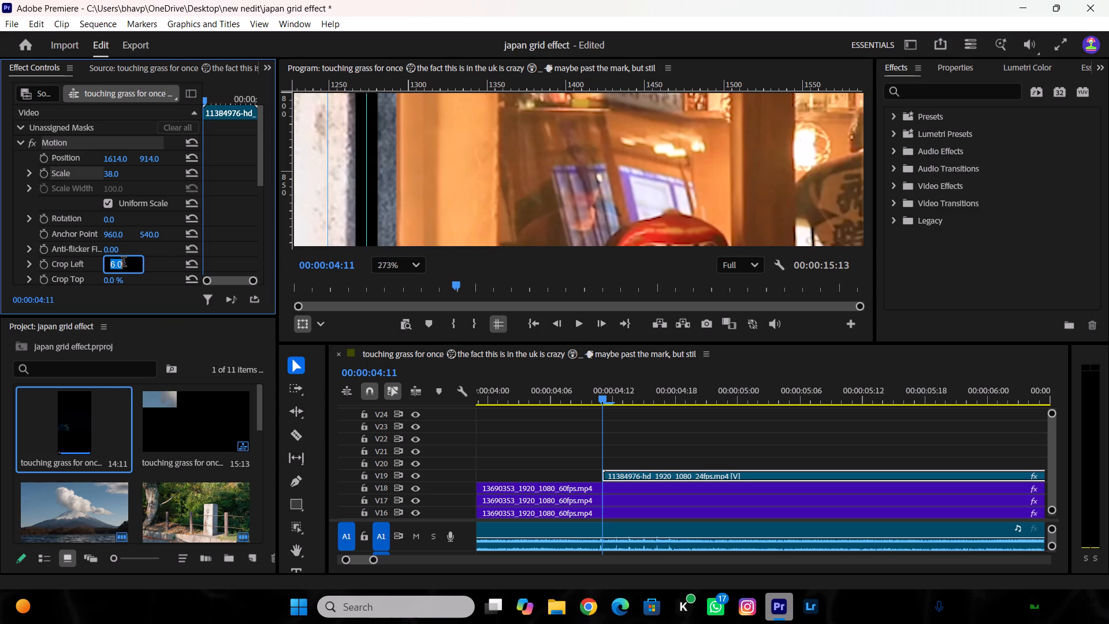
{"action": "key", "text": "4"}
{"action": "key", "text": "Return"}
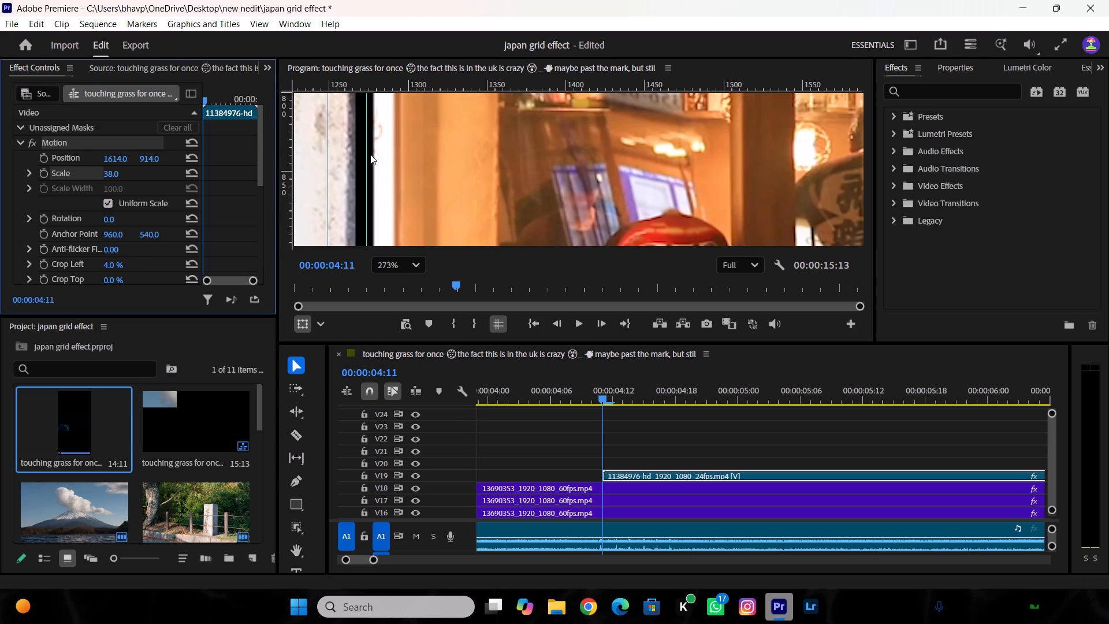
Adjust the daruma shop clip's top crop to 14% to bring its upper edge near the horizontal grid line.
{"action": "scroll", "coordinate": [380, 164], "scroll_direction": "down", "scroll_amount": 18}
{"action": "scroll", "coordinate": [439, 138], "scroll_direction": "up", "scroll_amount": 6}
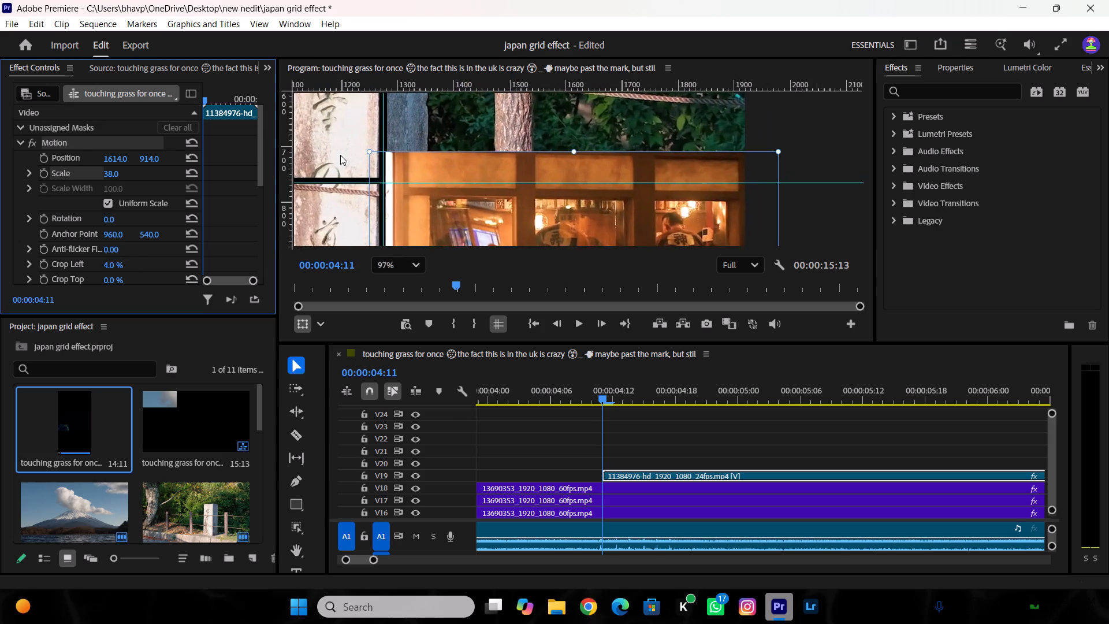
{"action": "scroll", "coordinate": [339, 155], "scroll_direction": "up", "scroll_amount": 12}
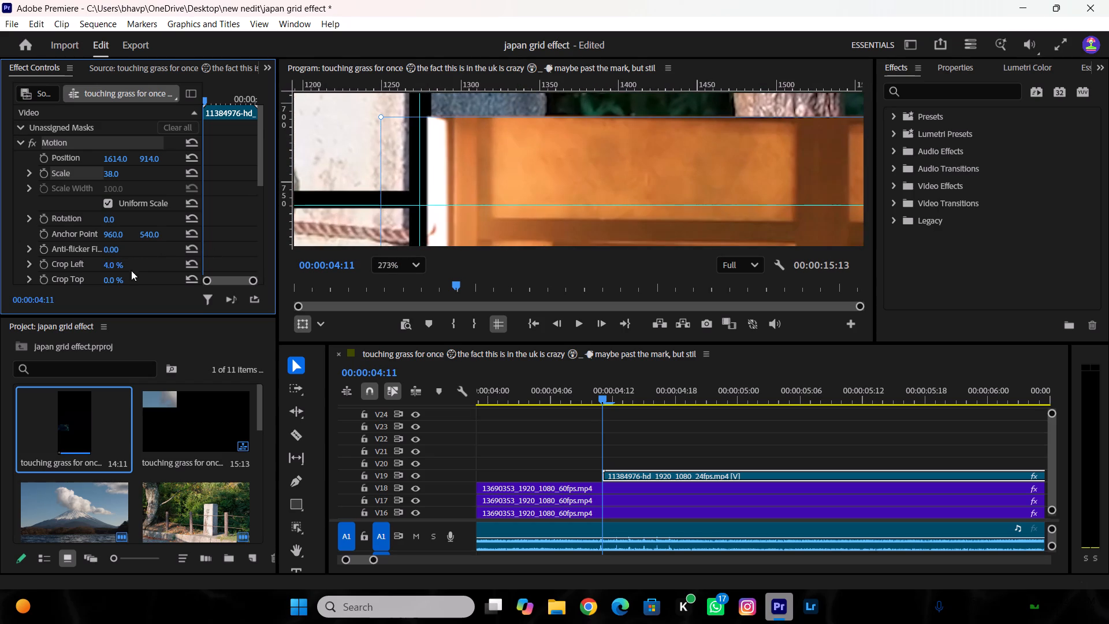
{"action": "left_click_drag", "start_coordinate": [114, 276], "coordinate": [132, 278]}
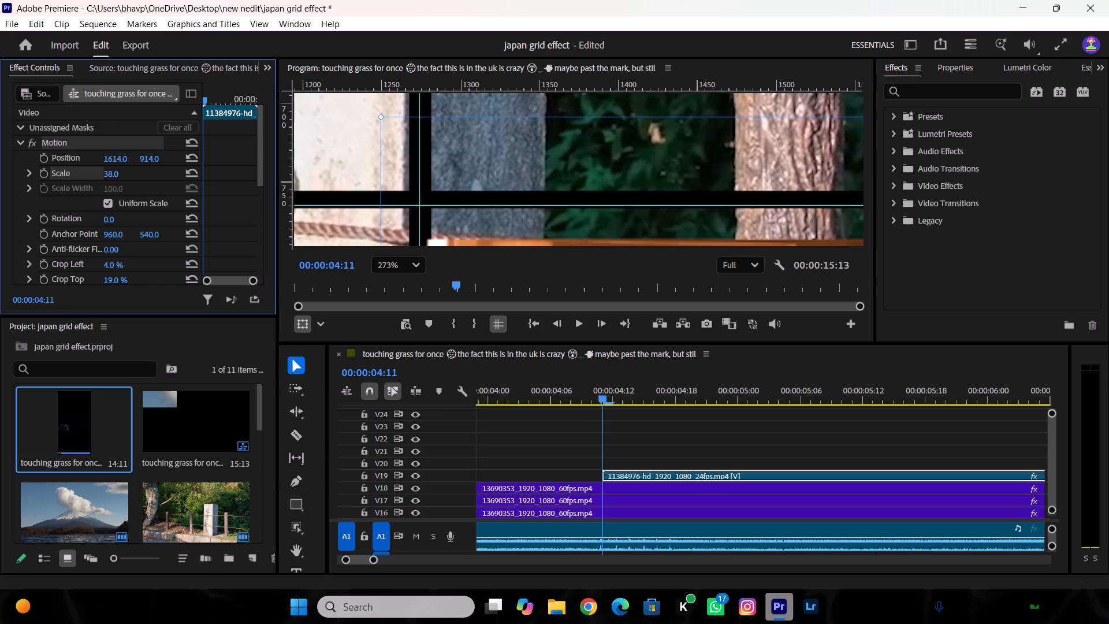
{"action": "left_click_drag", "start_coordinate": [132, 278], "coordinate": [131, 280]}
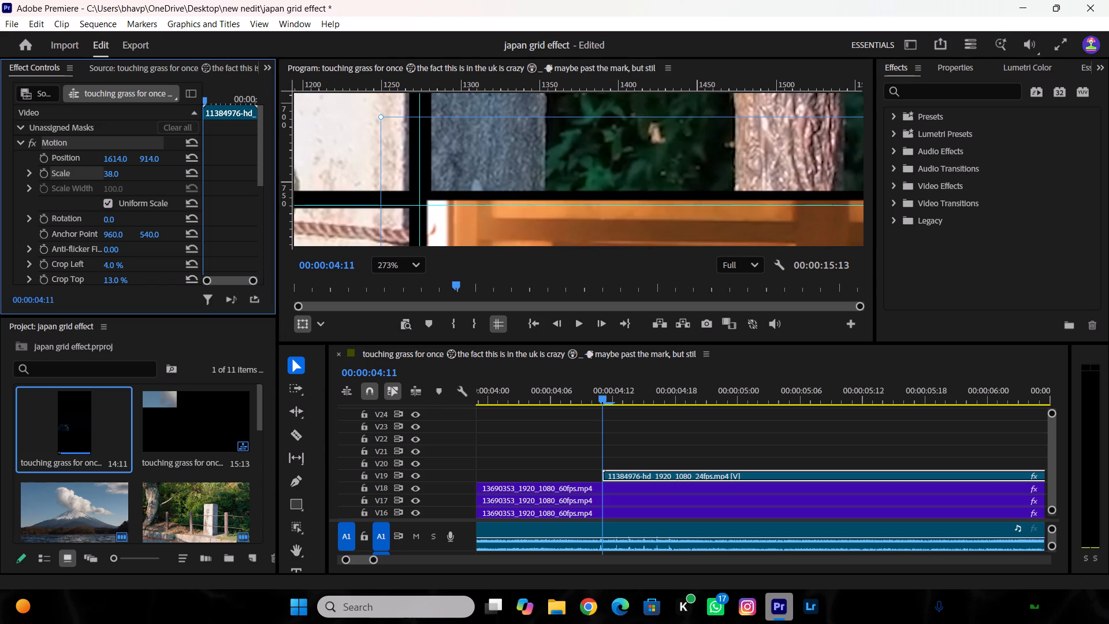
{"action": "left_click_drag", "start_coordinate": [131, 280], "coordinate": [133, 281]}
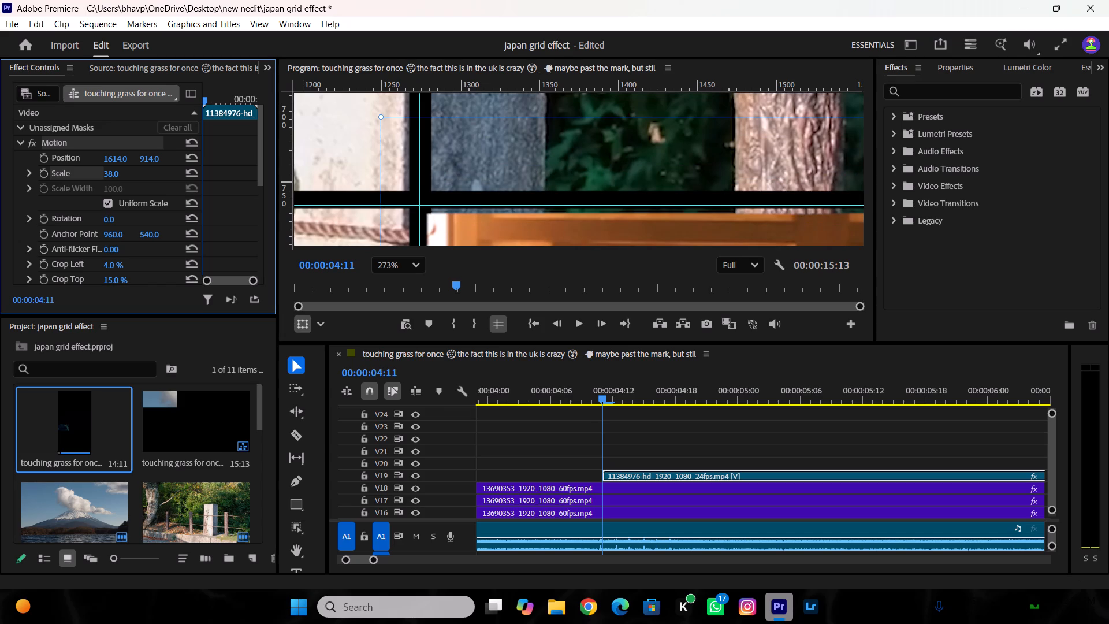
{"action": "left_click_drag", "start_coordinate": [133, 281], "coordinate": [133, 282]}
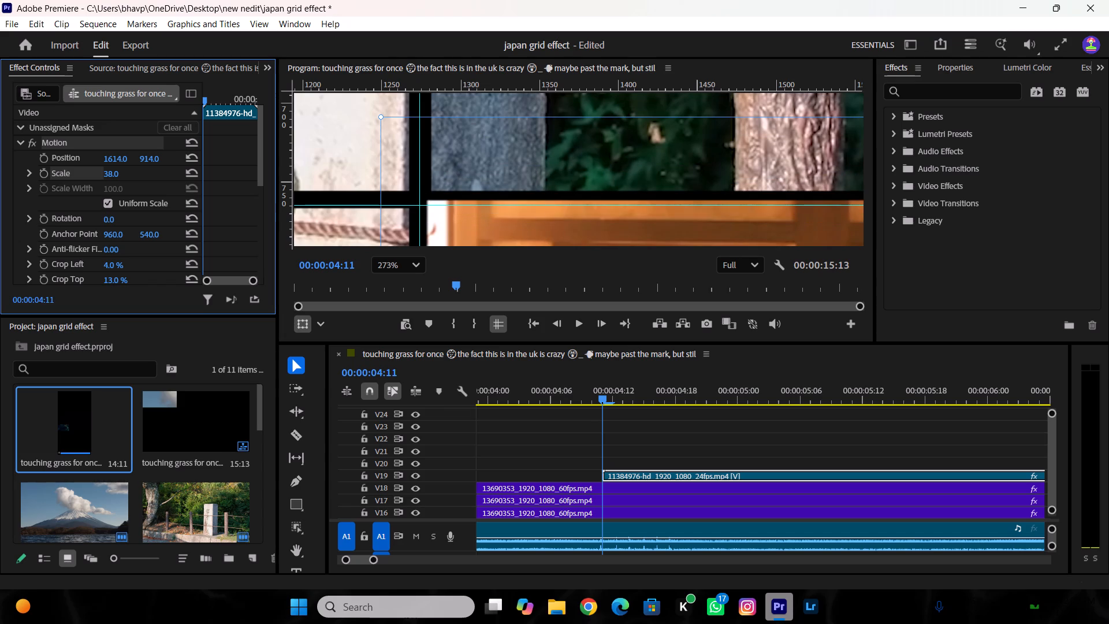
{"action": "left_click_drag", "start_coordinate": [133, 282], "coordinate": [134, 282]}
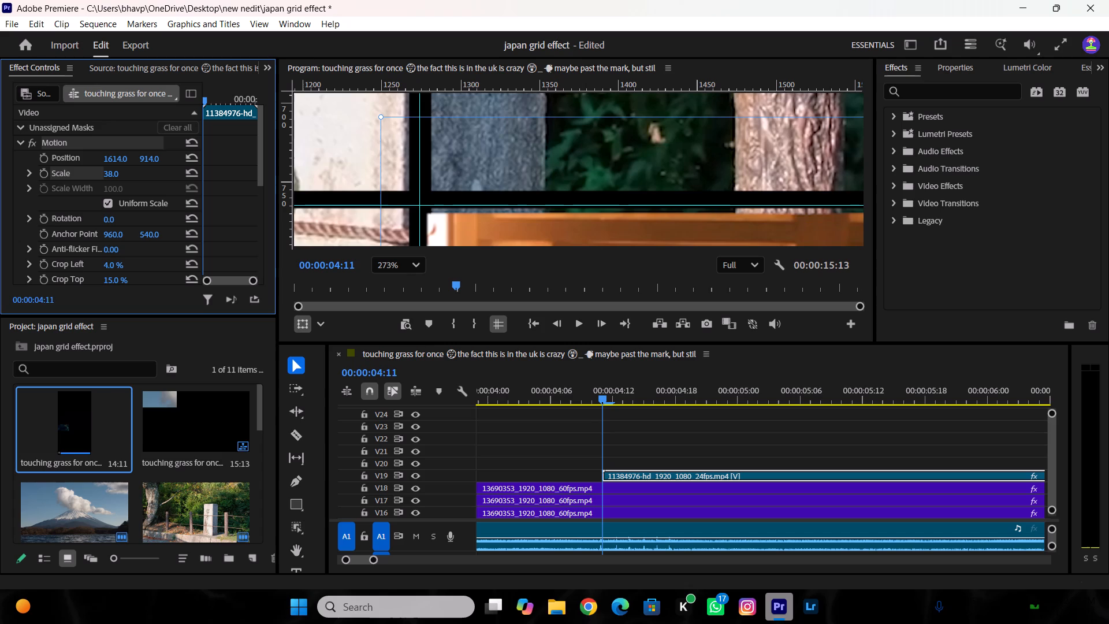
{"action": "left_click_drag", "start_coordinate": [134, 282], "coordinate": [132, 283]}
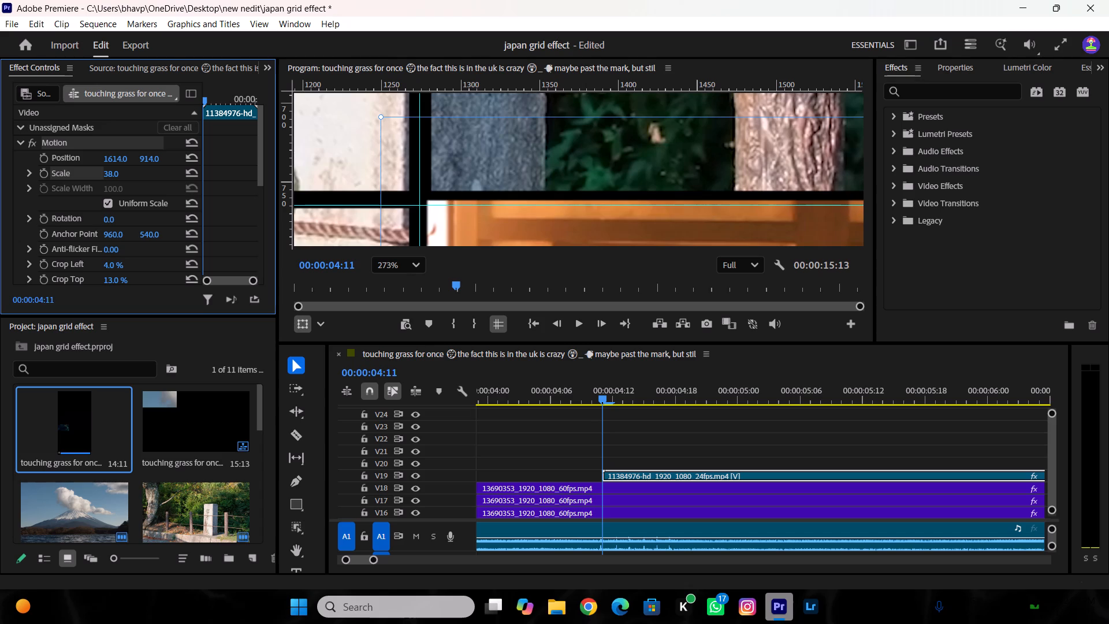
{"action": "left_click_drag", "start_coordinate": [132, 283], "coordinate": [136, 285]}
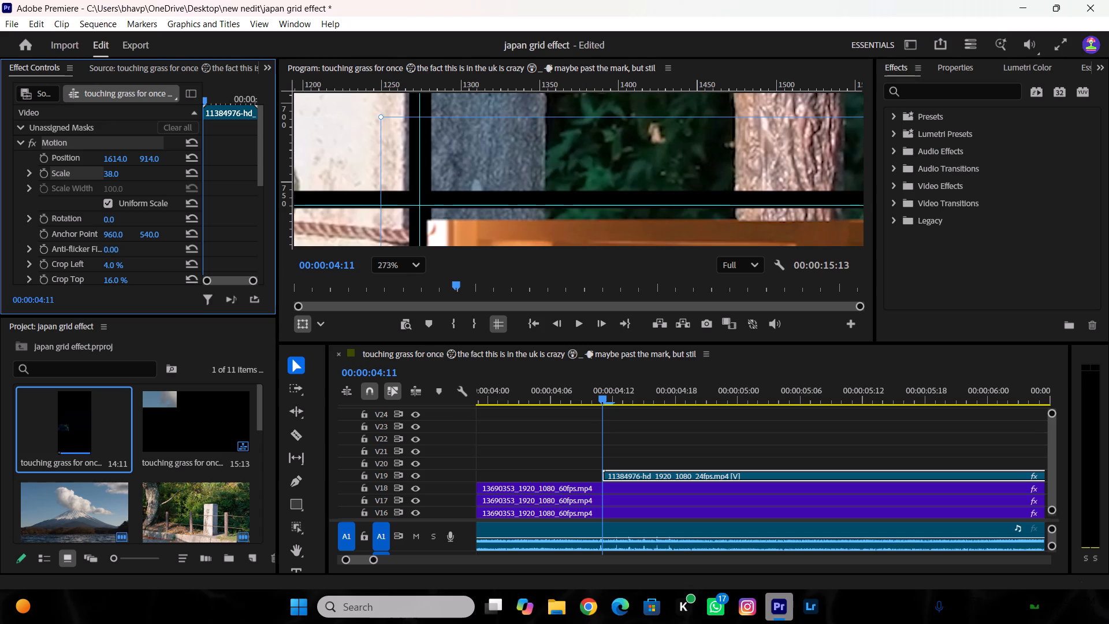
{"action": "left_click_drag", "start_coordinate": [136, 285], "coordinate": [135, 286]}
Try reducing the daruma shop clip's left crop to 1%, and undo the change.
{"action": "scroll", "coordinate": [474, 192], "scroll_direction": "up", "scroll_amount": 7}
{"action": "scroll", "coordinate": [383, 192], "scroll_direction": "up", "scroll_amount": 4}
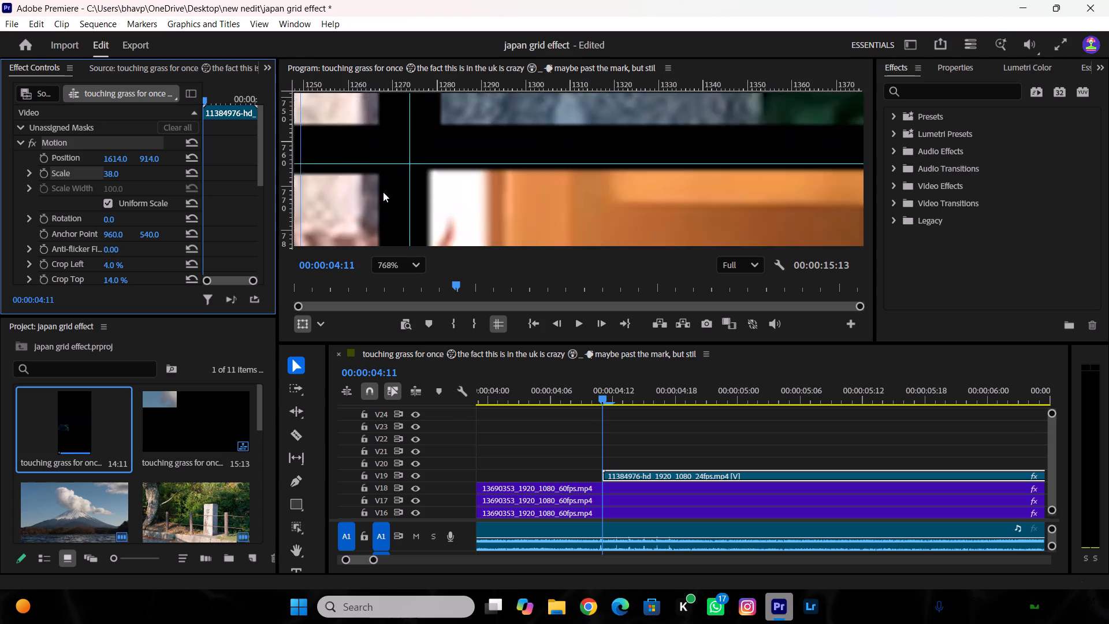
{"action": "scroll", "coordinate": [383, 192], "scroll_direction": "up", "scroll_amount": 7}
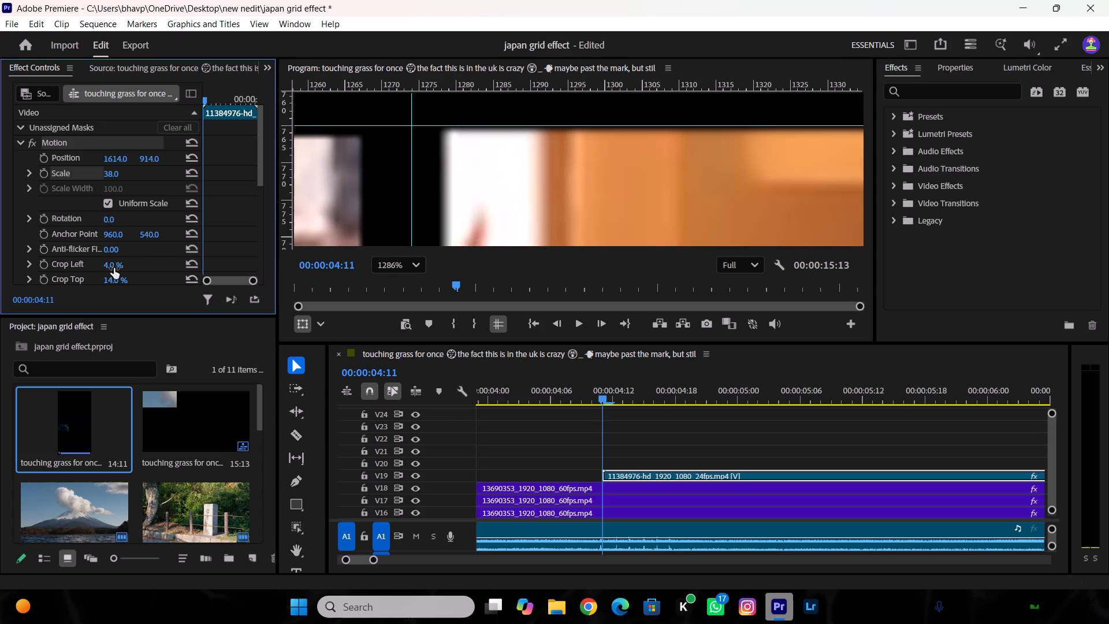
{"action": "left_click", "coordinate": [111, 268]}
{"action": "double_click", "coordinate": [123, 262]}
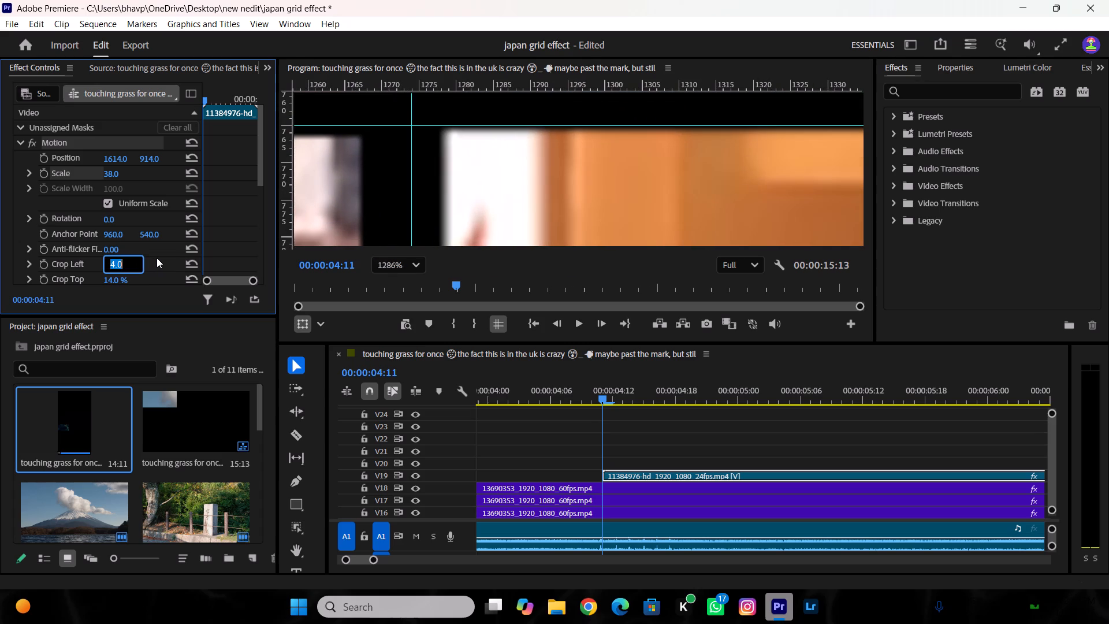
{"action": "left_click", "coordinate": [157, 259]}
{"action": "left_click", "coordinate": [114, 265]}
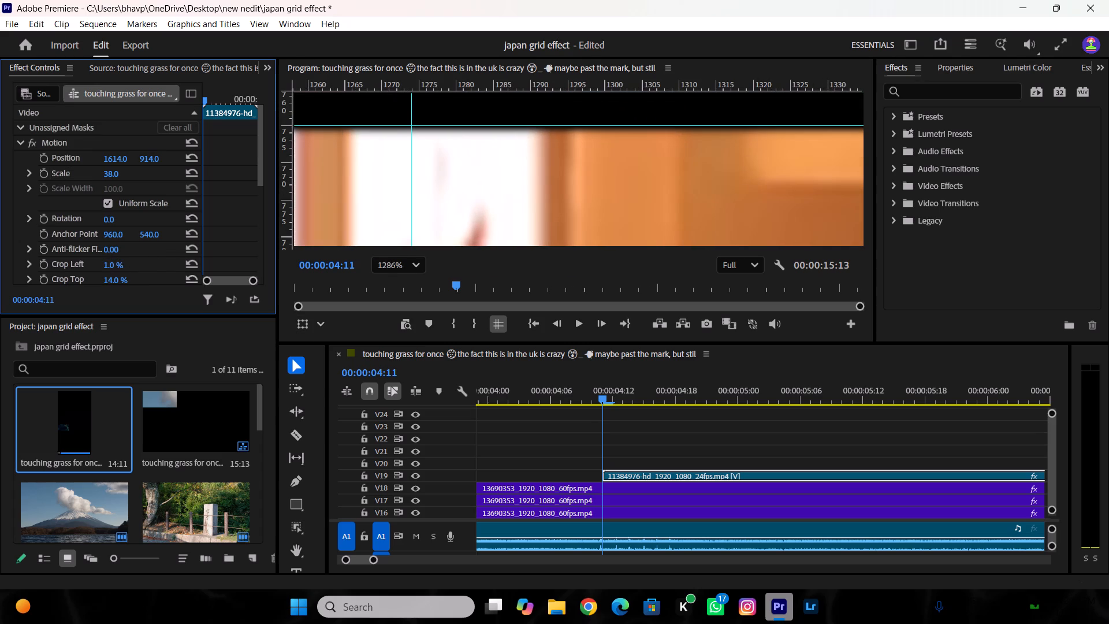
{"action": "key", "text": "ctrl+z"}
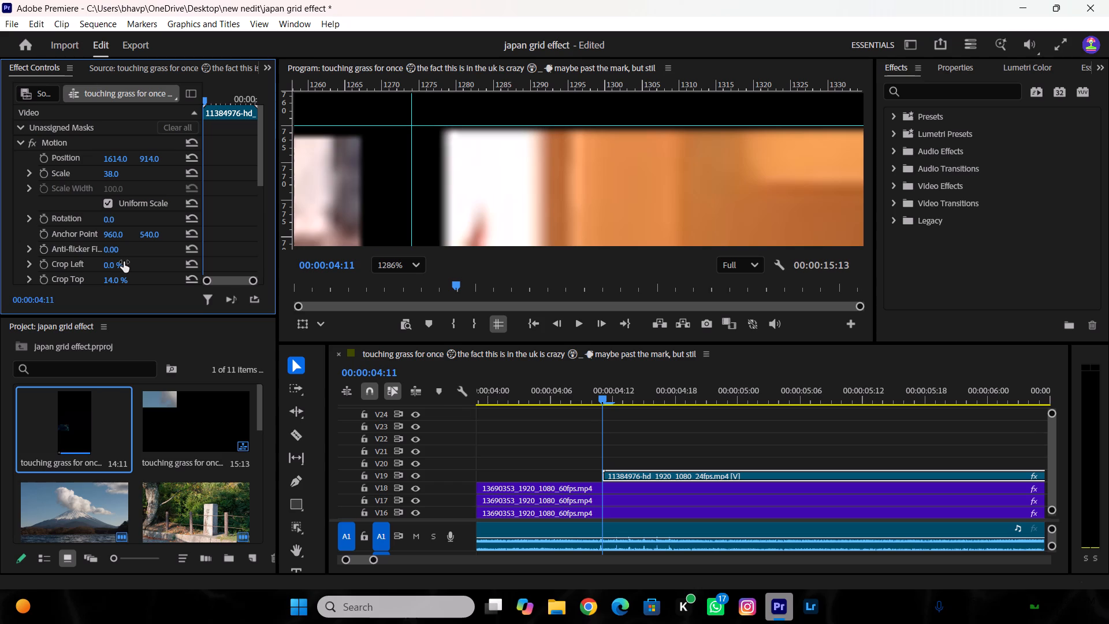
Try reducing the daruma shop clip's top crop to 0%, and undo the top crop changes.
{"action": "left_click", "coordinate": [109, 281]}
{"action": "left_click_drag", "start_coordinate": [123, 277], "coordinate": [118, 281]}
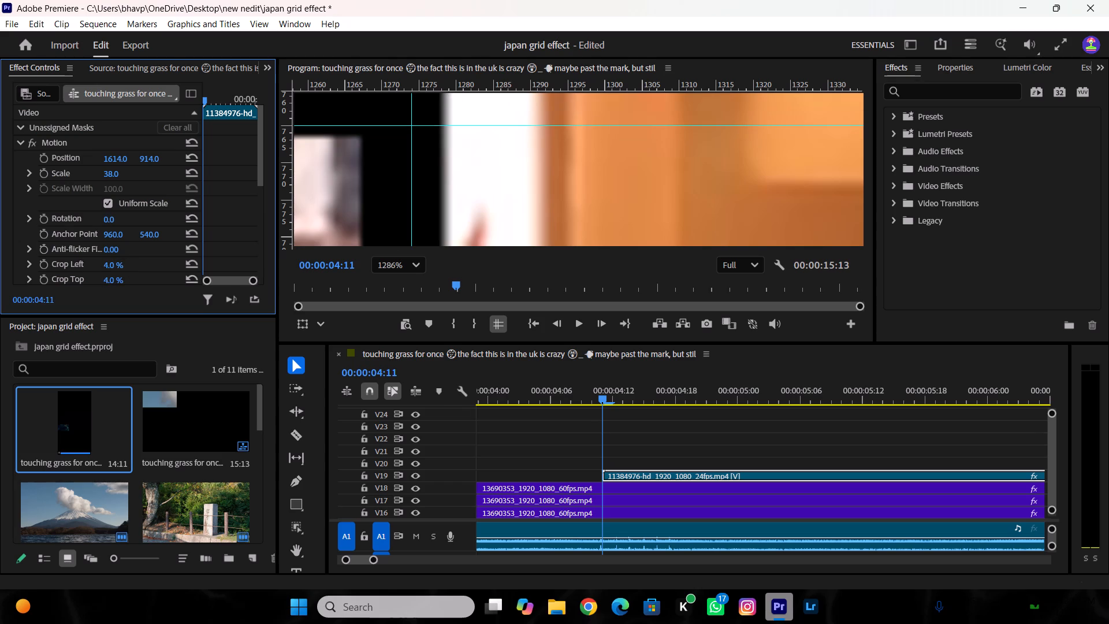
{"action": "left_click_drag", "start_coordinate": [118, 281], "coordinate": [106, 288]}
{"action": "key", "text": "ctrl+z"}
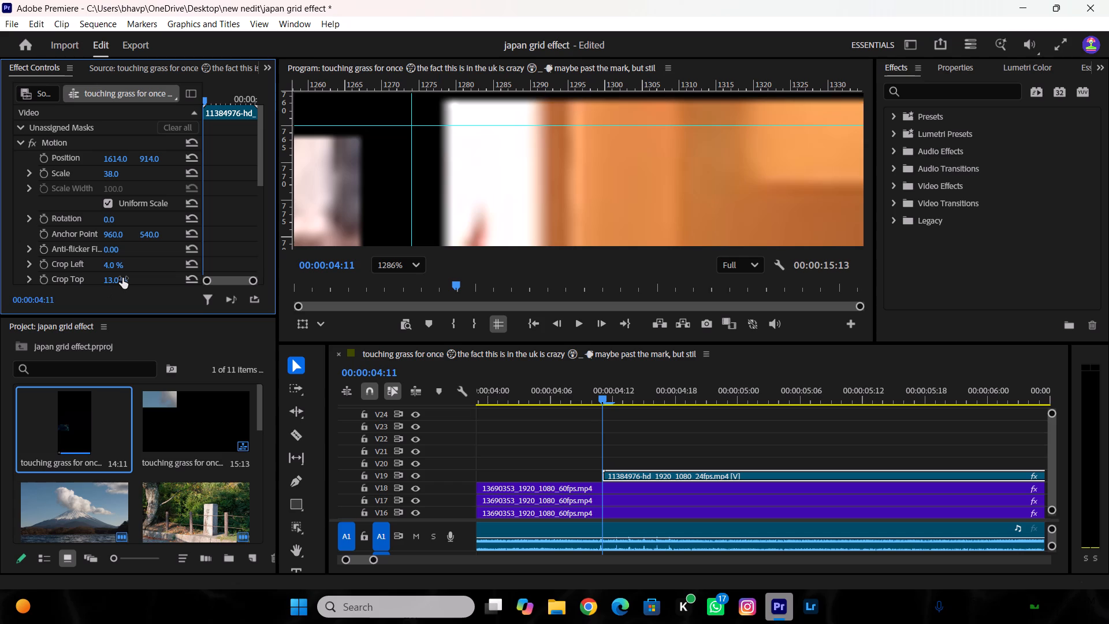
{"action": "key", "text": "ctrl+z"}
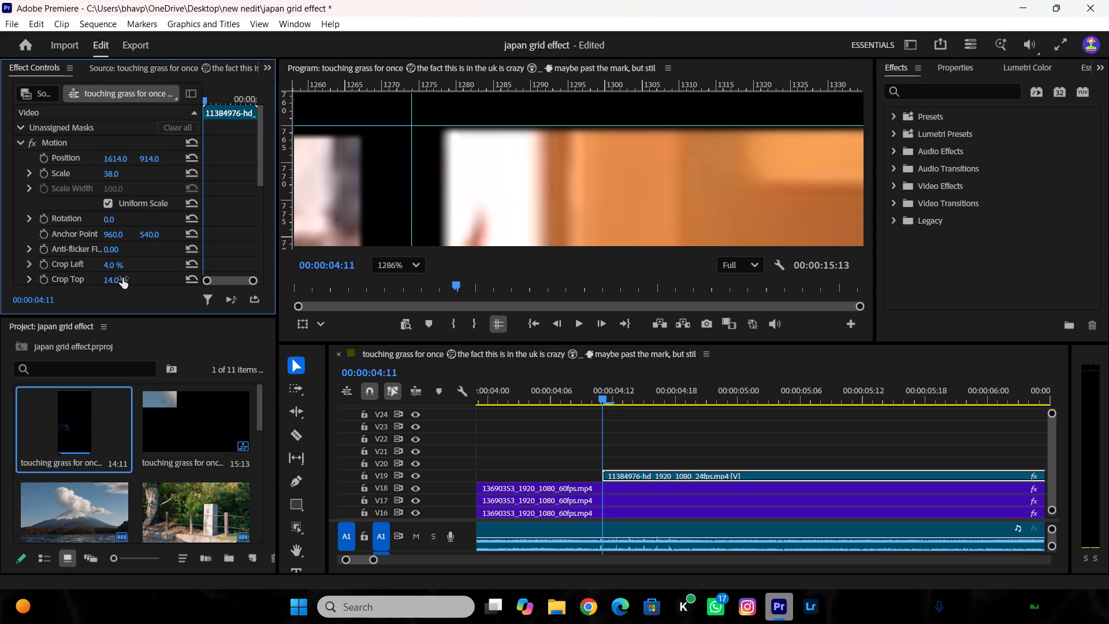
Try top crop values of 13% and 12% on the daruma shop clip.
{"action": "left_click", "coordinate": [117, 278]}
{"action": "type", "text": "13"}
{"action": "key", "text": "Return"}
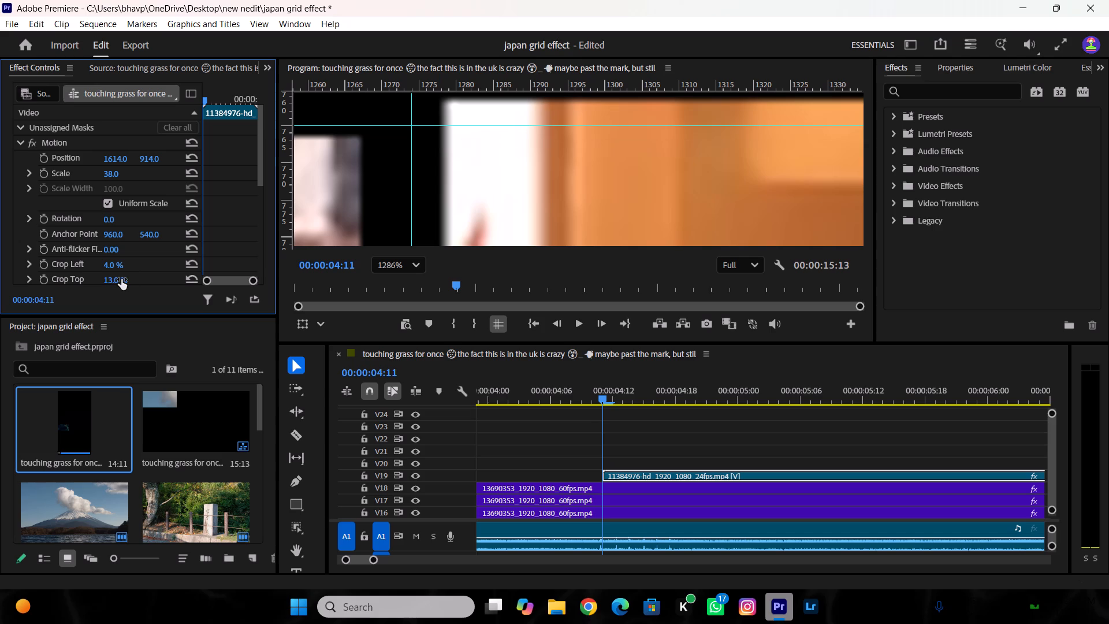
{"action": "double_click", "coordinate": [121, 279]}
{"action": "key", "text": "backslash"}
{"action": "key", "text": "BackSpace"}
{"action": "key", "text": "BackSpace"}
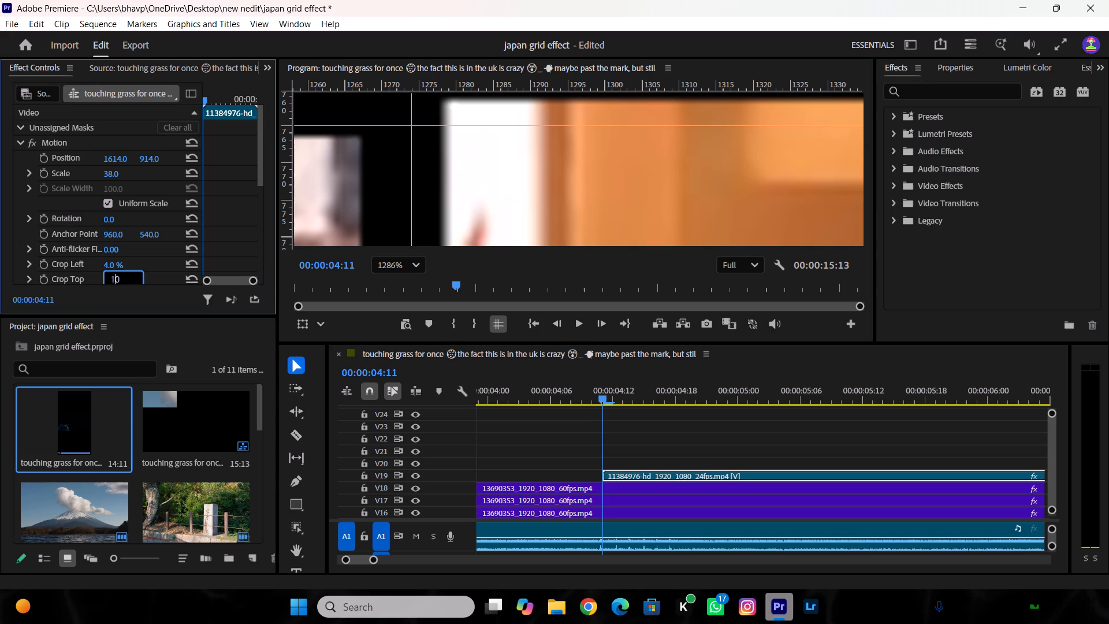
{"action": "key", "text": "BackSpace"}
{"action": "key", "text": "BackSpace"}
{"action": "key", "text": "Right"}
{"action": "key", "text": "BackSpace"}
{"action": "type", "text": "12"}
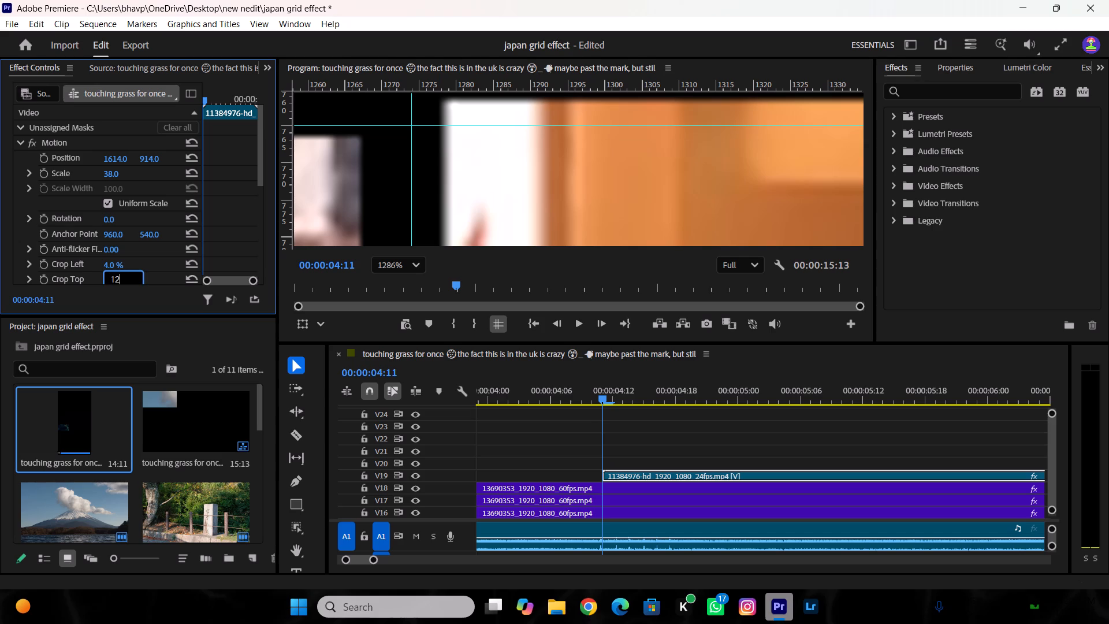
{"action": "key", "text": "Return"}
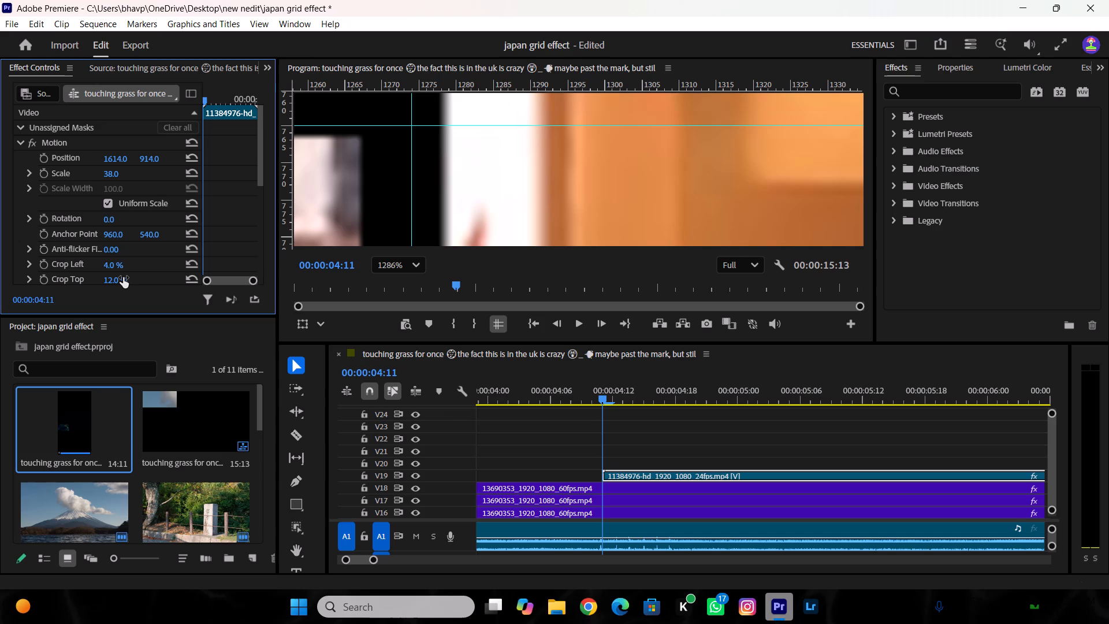
Enter a 15% top crop for the daruma shop clip and refine it to 14.3% to match the neighbouring cell's upper edge.
{"action": "double_click", "coordinate": [123, 277]}
{"action": "key", "text": "Right"}
{"action": "key", "text": "Right"}
{"action": "key", "text": "Right"}
{"action": "key", "text": "BackSpace"}
{"action": "key", "text": "BackSpace"}
{"action": "key", "text": "BackSpace"}
{"action": "key", "text": "BackSpace"}
{"action": "key", "text": "BackSpace"}
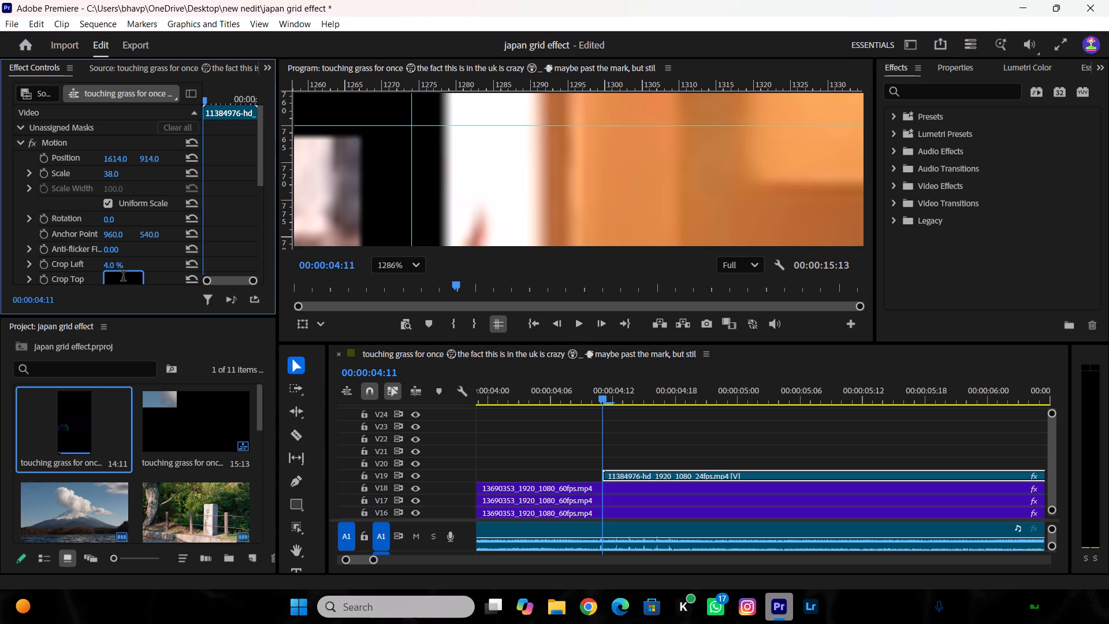
{"action": "type", "text": "15"}
{"action": "key", "text": "Return"}
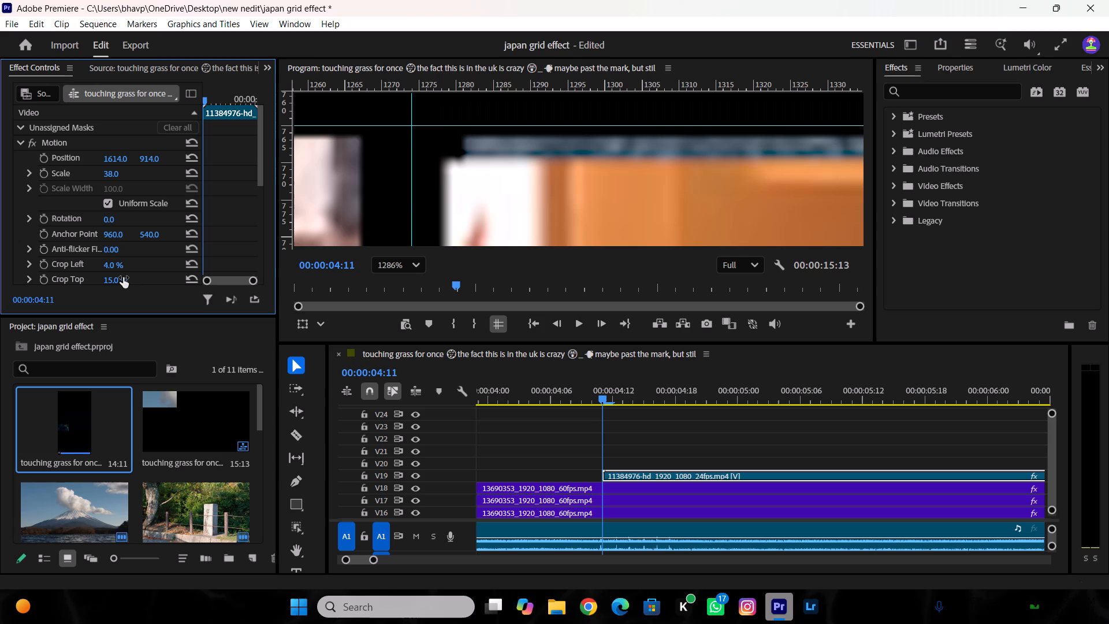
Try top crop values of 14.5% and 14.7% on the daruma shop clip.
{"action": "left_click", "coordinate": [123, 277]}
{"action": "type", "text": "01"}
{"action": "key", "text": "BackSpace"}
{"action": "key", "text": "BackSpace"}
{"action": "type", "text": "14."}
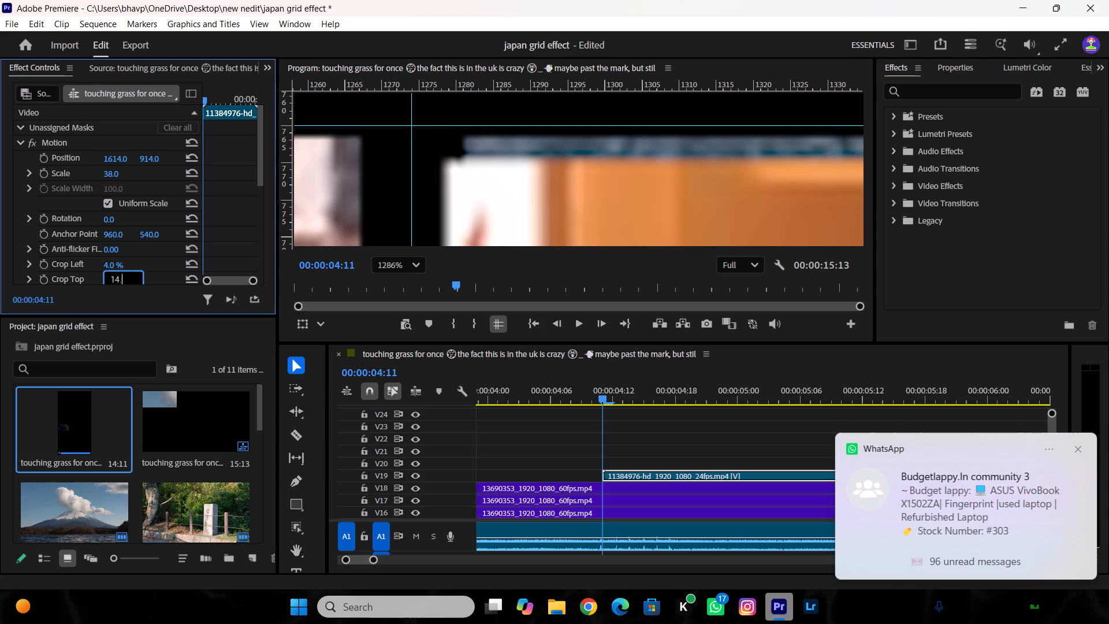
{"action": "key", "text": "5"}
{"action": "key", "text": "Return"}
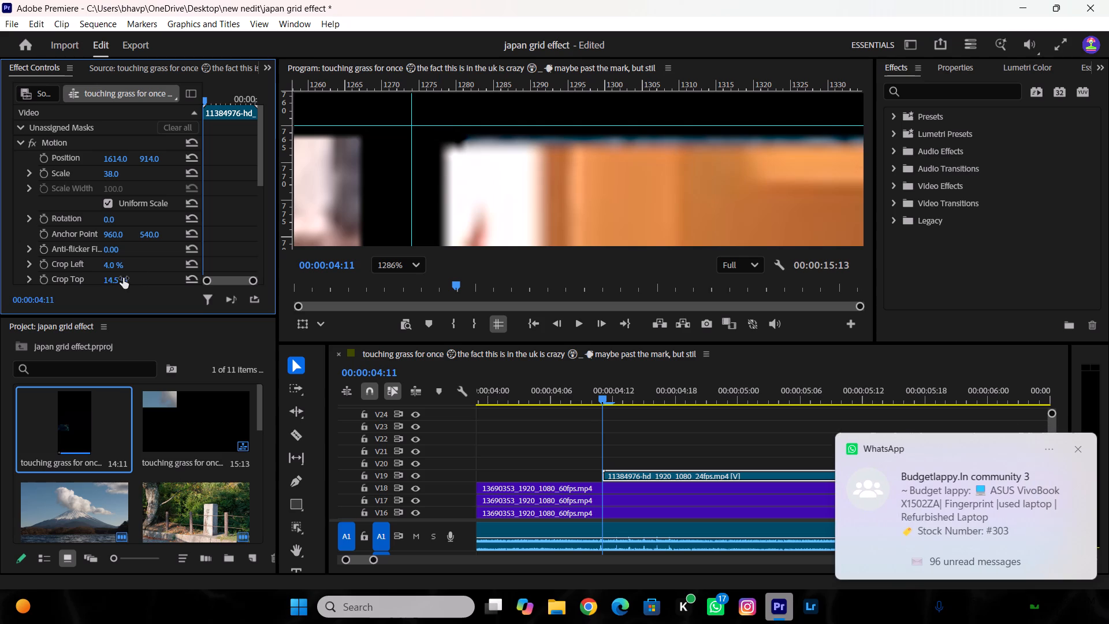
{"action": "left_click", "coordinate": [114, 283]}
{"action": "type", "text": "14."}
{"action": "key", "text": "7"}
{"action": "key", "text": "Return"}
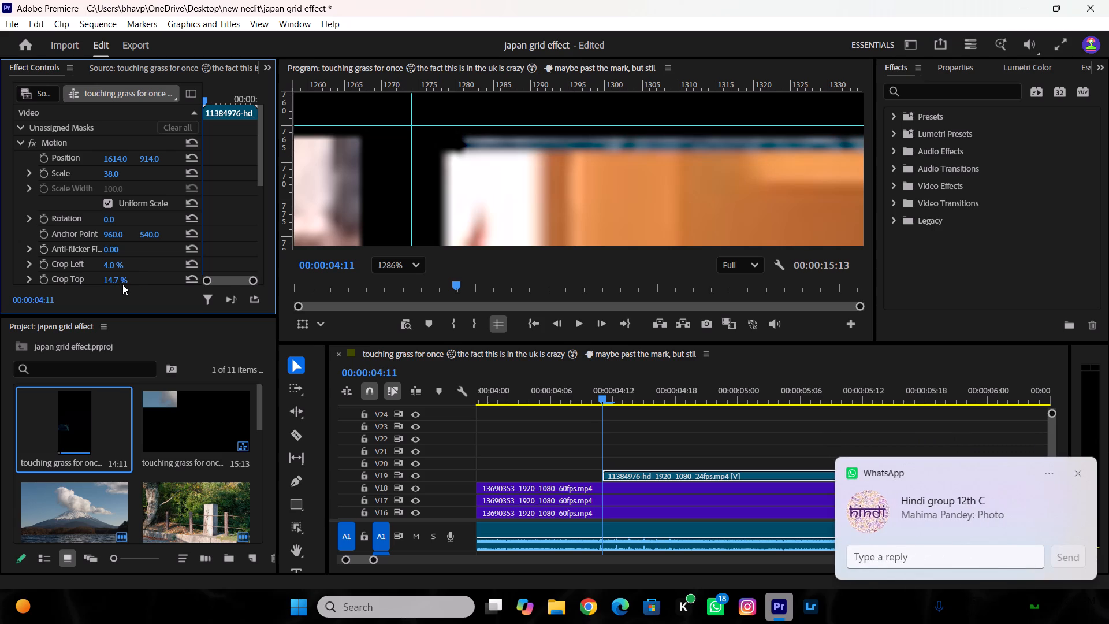
Set the daruma shop clip's top crop to 14.3% to align its upper edge with the neighbouring cell.
{"action": "left_click", "coordinate": [115, 280]}
{"action": "key", "text": "BackSpace"}
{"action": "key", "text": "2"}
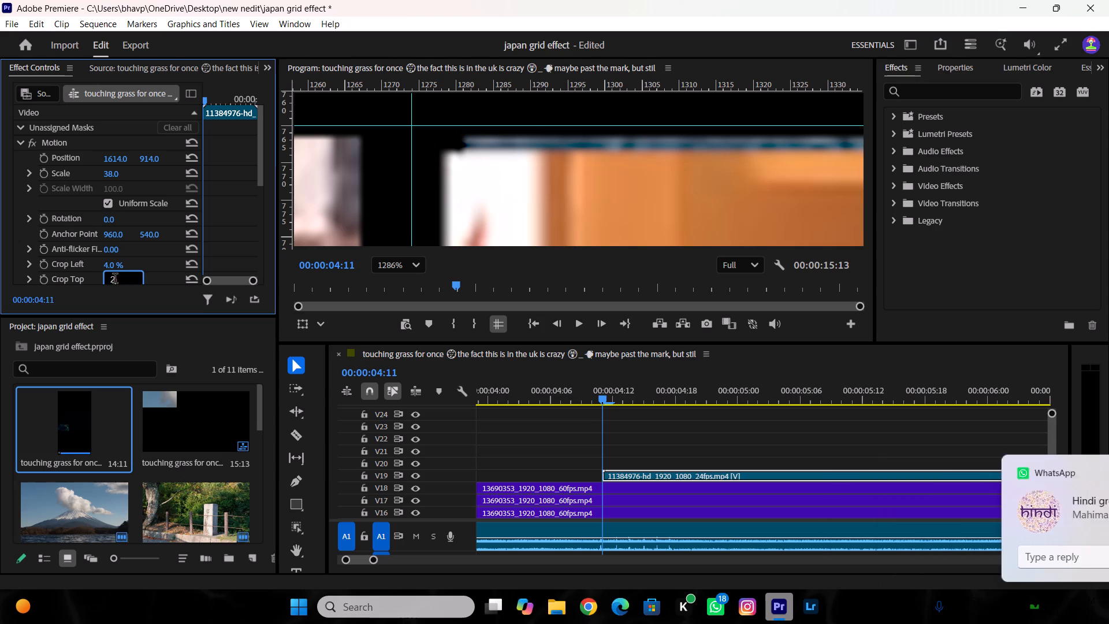
{"action": "key", "text": "BackSpace"}
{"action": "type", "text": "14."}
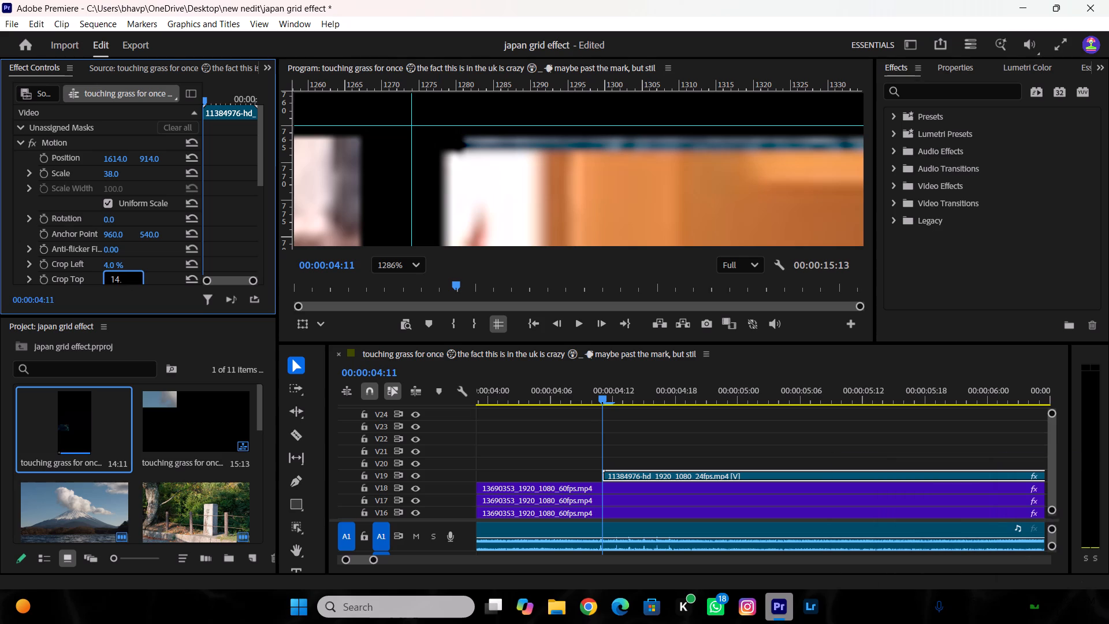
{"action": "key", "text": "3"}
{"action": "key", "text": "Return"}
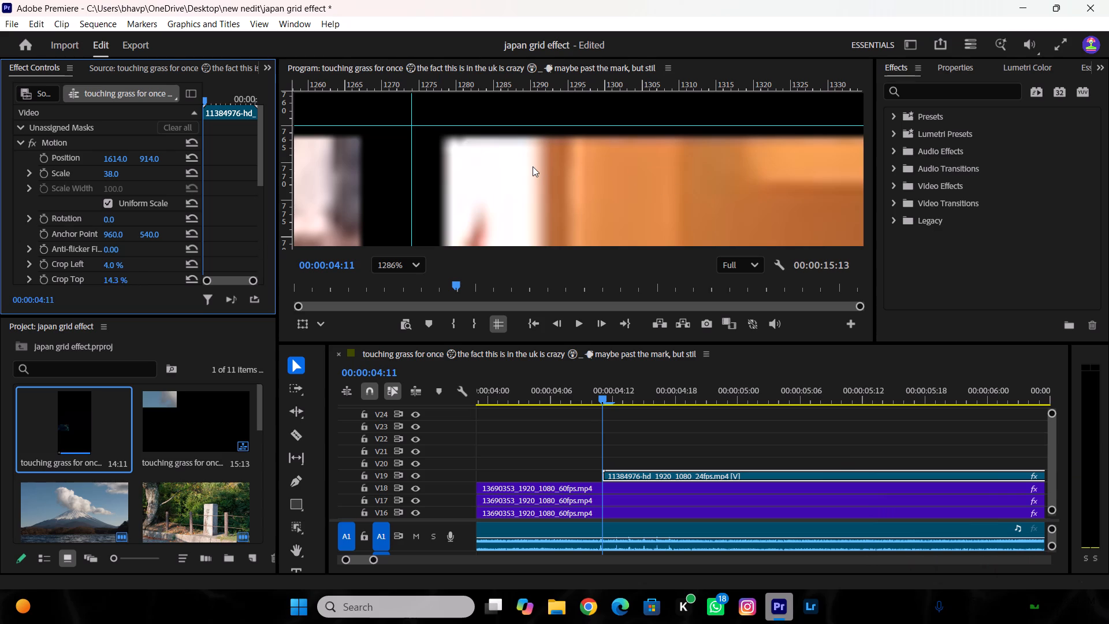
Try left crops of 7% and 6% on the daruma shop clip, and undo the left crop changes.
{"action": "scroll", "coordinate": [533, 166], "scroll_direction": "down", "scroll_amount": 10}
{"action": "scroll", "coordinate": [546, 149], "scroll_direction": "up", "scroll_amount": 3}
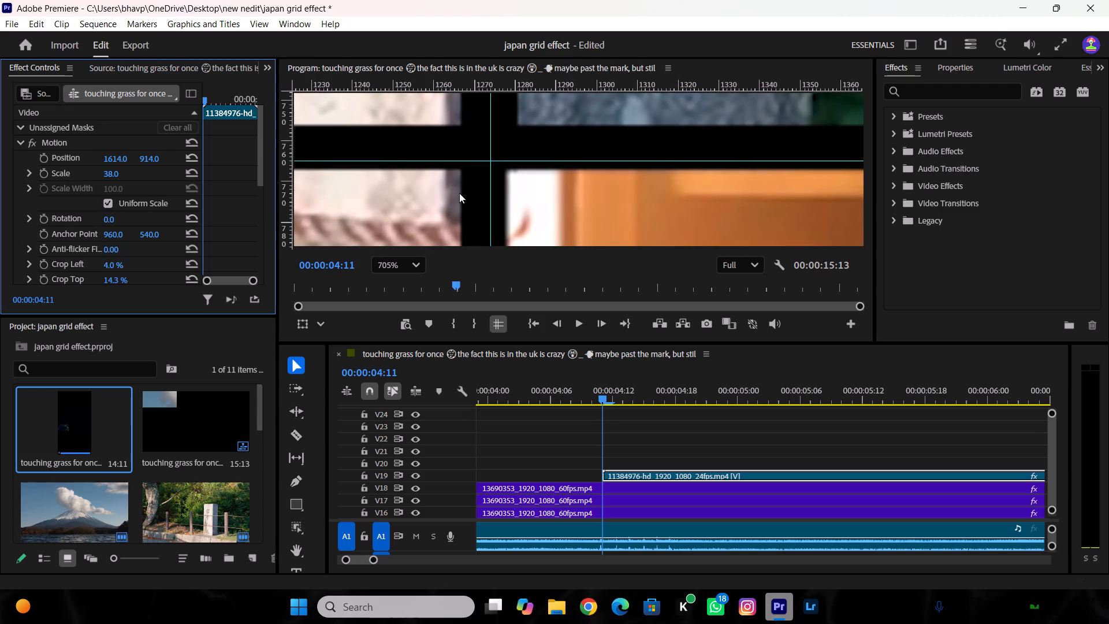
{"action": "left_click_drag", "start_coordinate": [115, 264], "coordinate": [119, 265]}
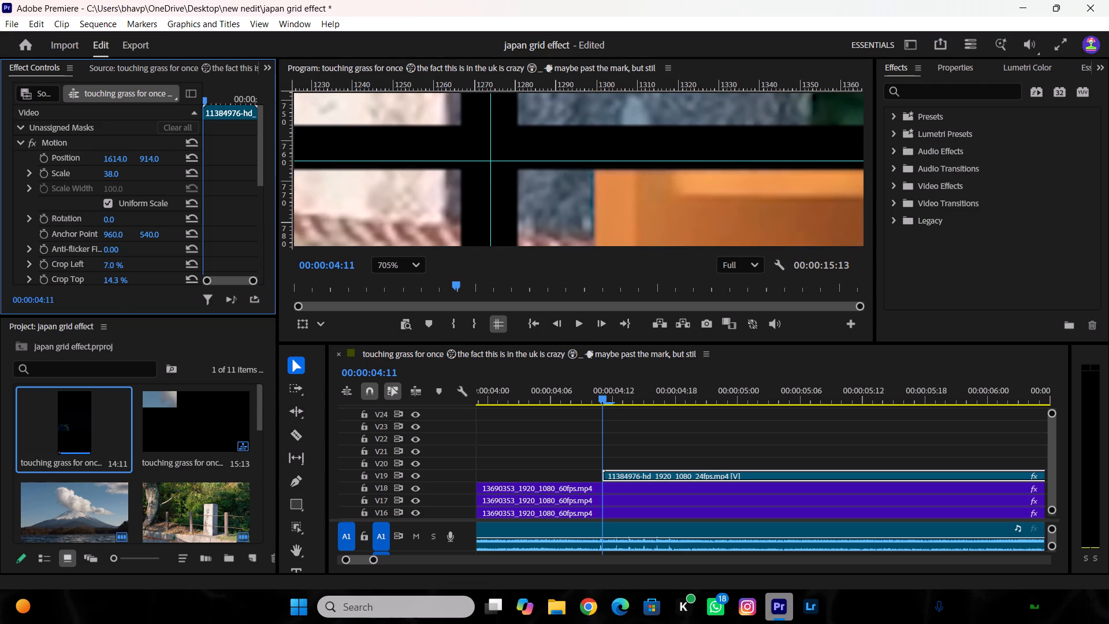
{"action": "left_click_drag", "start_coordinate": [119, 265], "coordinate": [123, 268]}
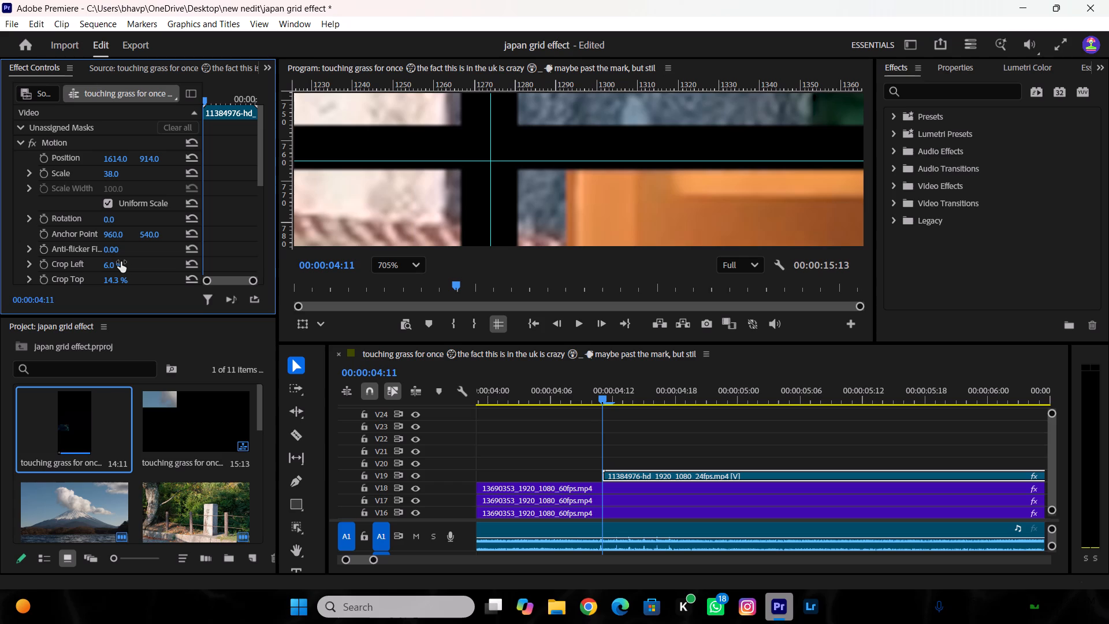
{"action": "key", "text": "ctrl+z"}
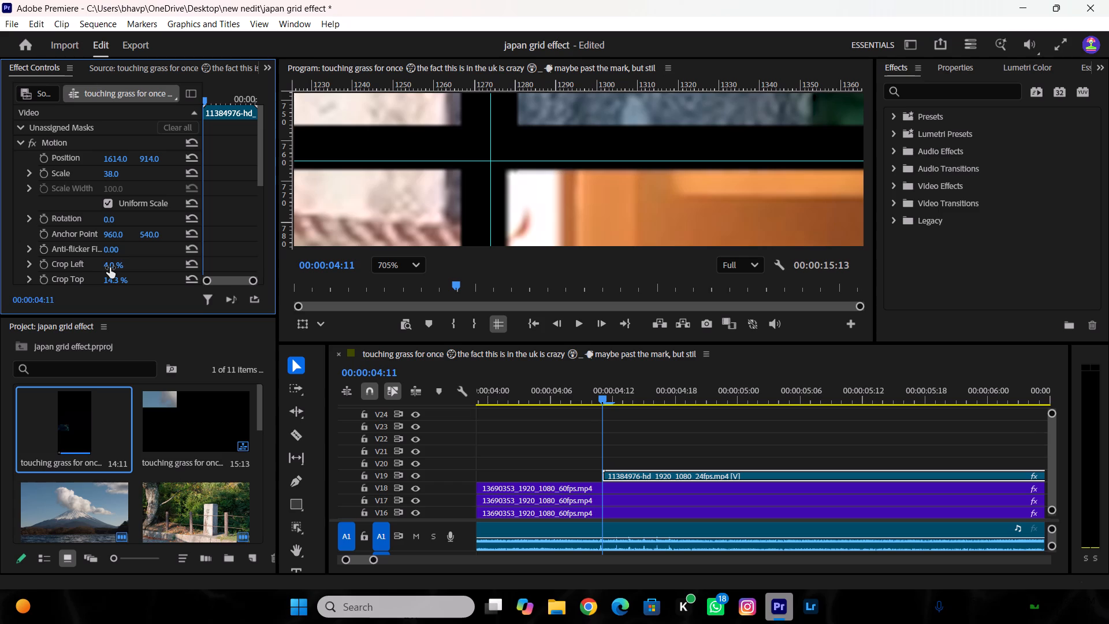
Set the daruma shop clip's left crop to 4.5% and check the grid alignment in full screen.
{"action": "left_click_drag", "start_coordinate": [110, 268], "coordinate": [111, 268]}
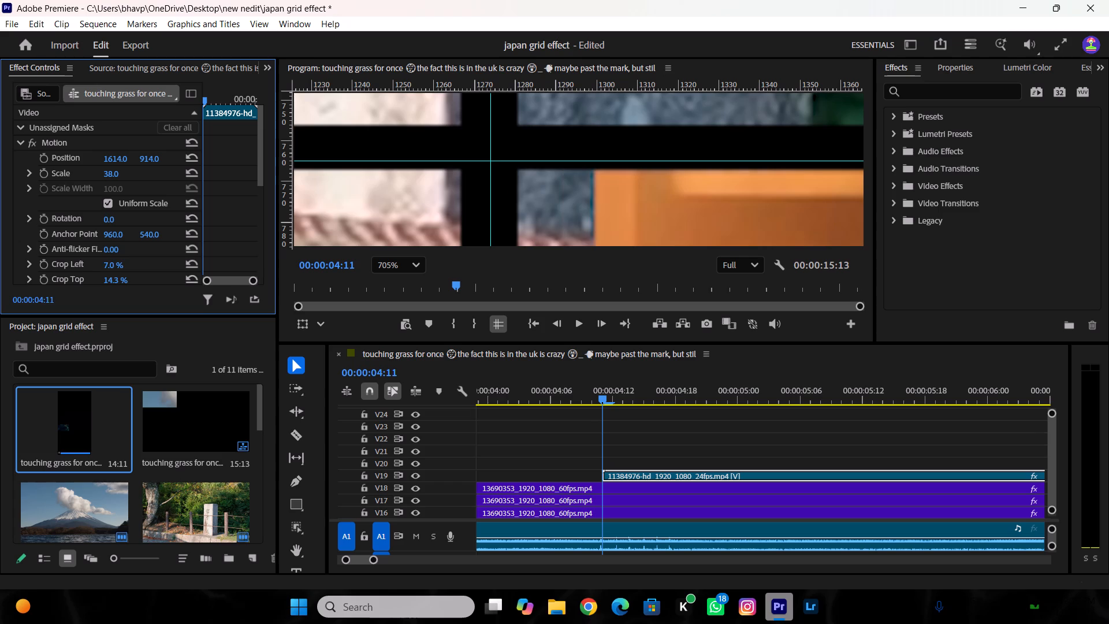
{"action": "left_click_drag", "start_coordinate": [111, 268], "coordinate": [117, 274]}
{"action": "left_click", "coordinate": [123, 262]}
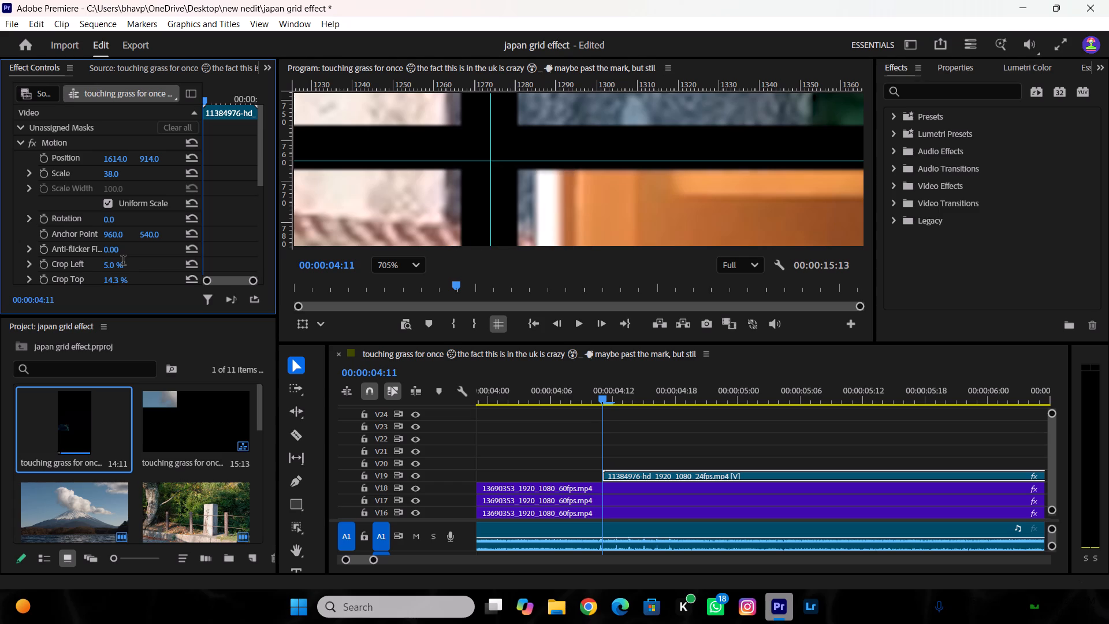
{"action": "type", "text": "4.5"}
{"action": "key", "text": "Return"}
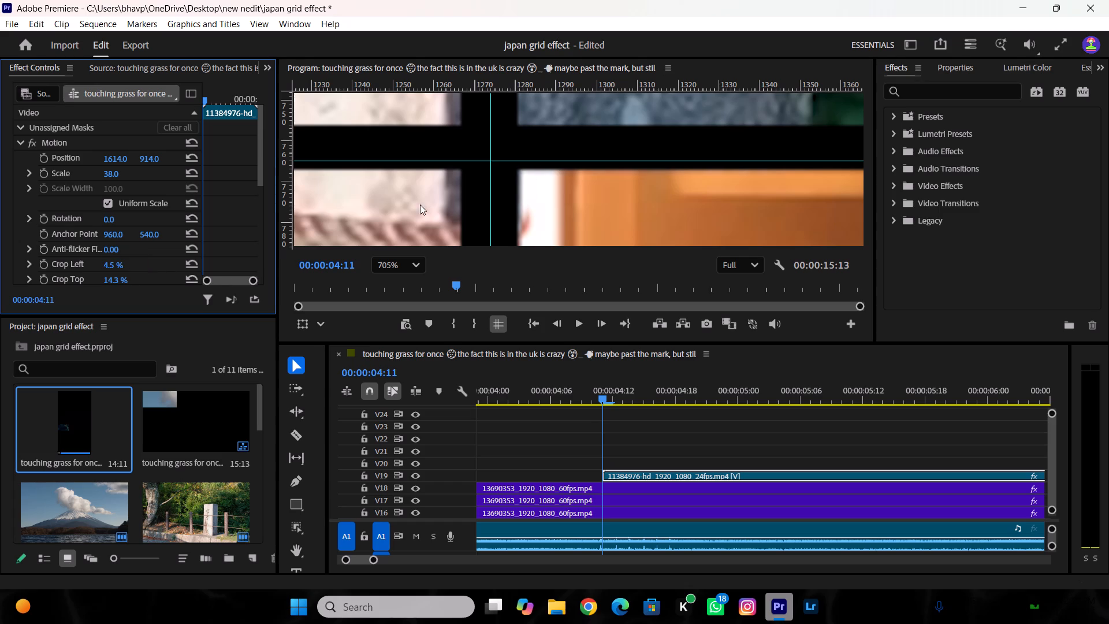
{"action": "scroll", "coordinate": [507, 177], "scroll_direction": "down", "scroll_amount": 4}
{"action": "scroll", "coordinate": [507, 177], "scroll_direction": "down", "scroll_amount": 20}
{"action": "scroll", "coordinate": [507, 177], "scroll_direction": "down", "scroll_amount": 2}
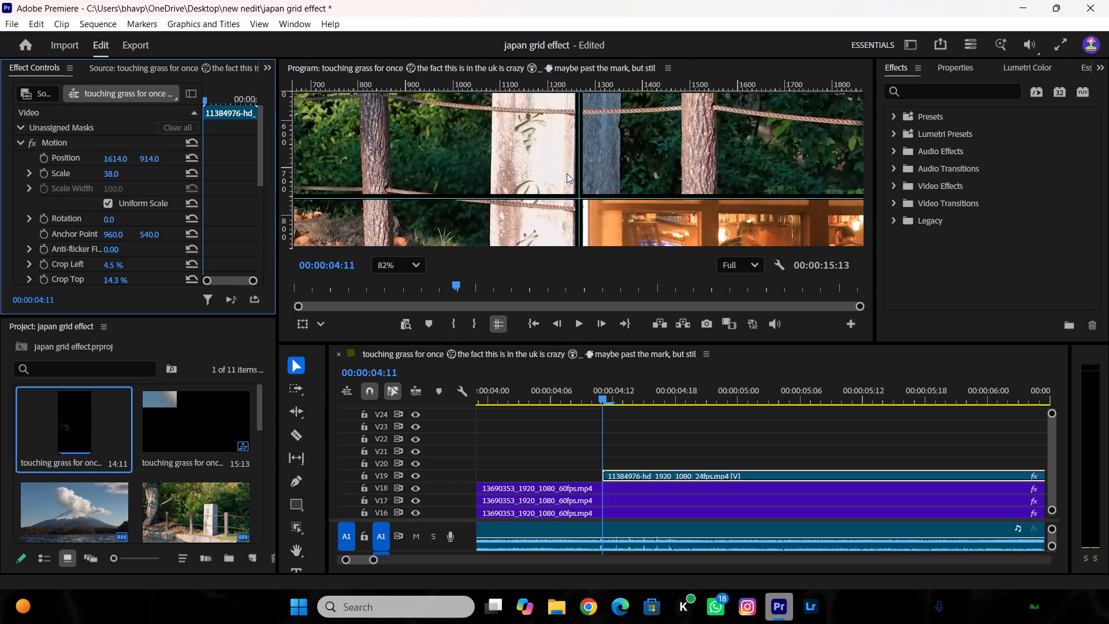
{"action": "scroll", "coordinate": [567, 173], "scroll_direction": "down", "scroll_amount": 6}
{"action": "left_click", "coordinate": [1063, 44]}
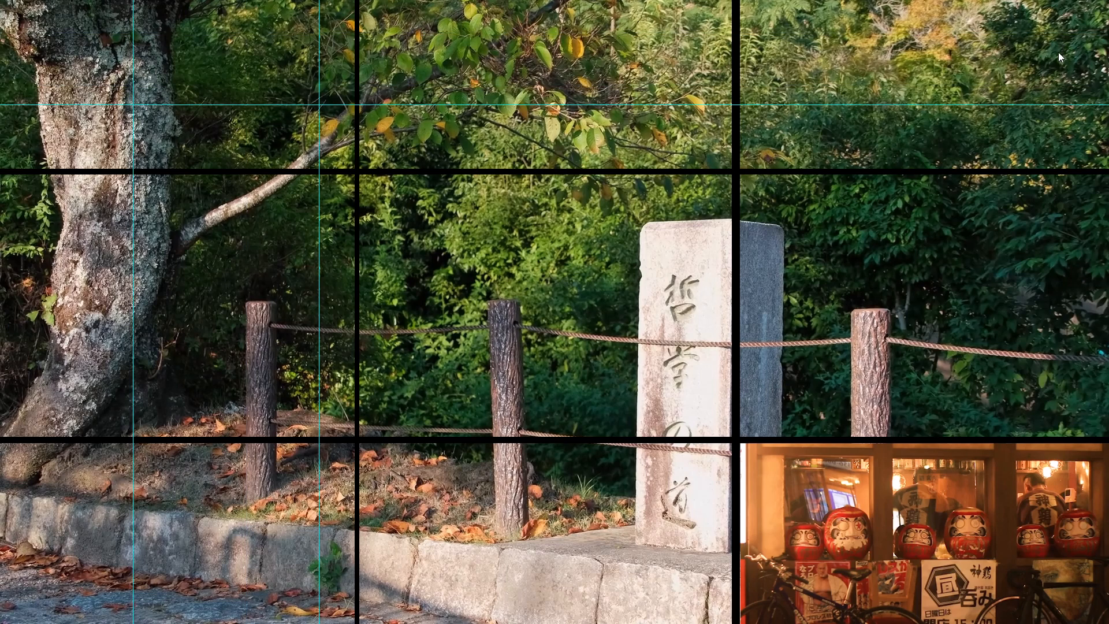
{"action": "key", "text": "Escape"}
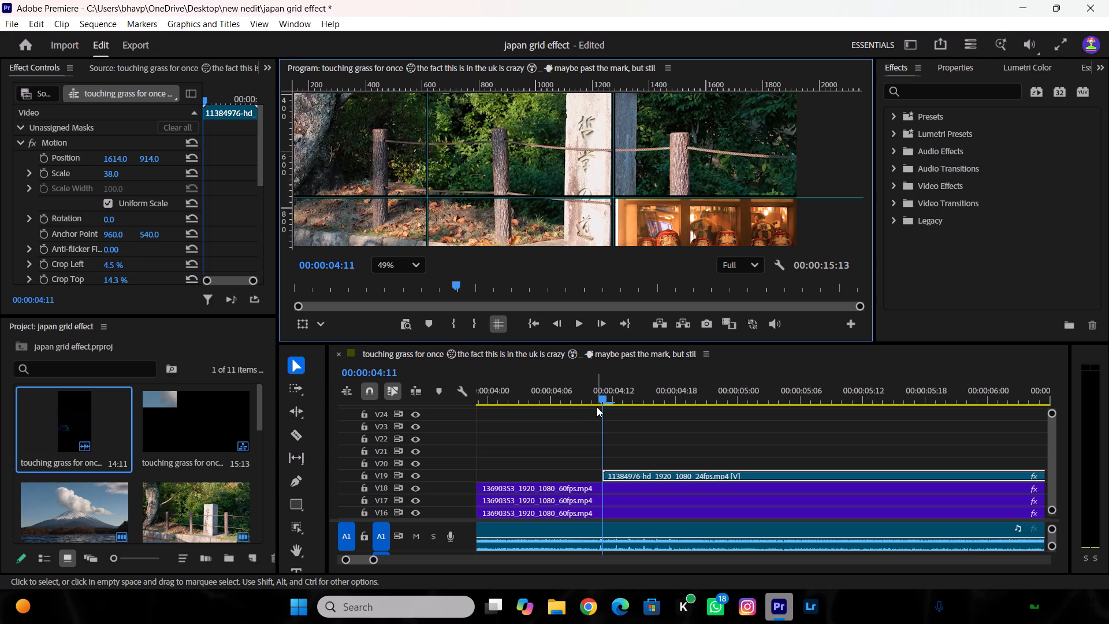
Place the pagoda clip 15546906_1920_1080_50fps.mp4 on track V20 starting at 00:00:04:11, above the daruma shop clip.
{"action": "left_click", "coordinate": [628, 441]}
{"action": "scroll", "coordinate": [153, 452], "scroll_direction": "down", "scroll_amount": 4}
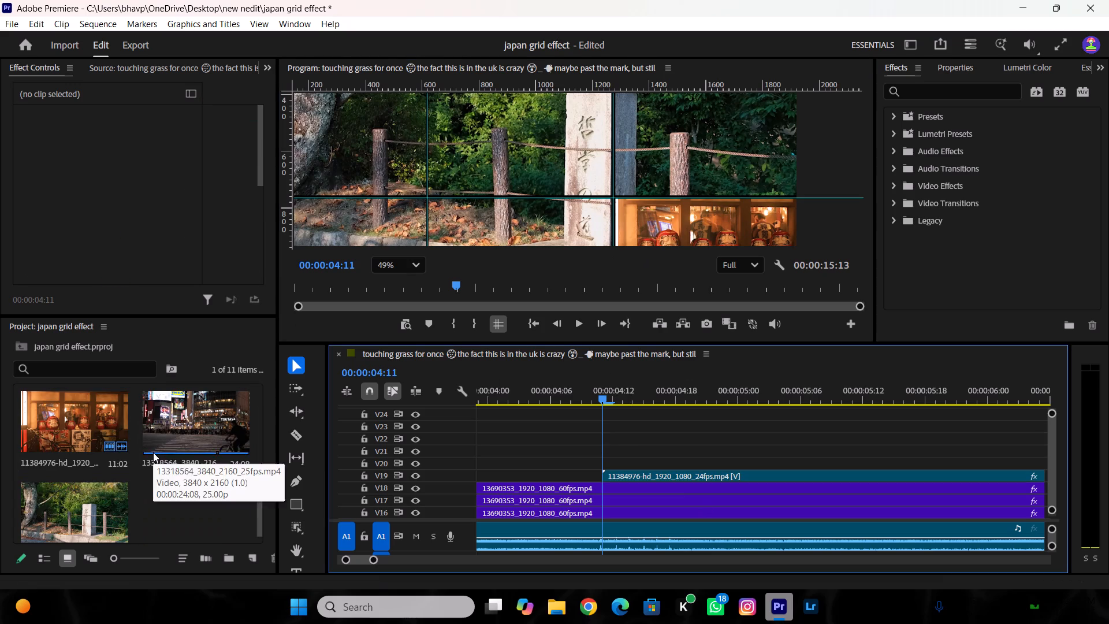
{"action": "scroll", "coordinate": [153, 452], "scroll_direction": "up", "scroll_amount": 1}
{"action": "scroll", "coordinate": [170, 504], "scroll_direction": "down", "scroll_amount": 2}
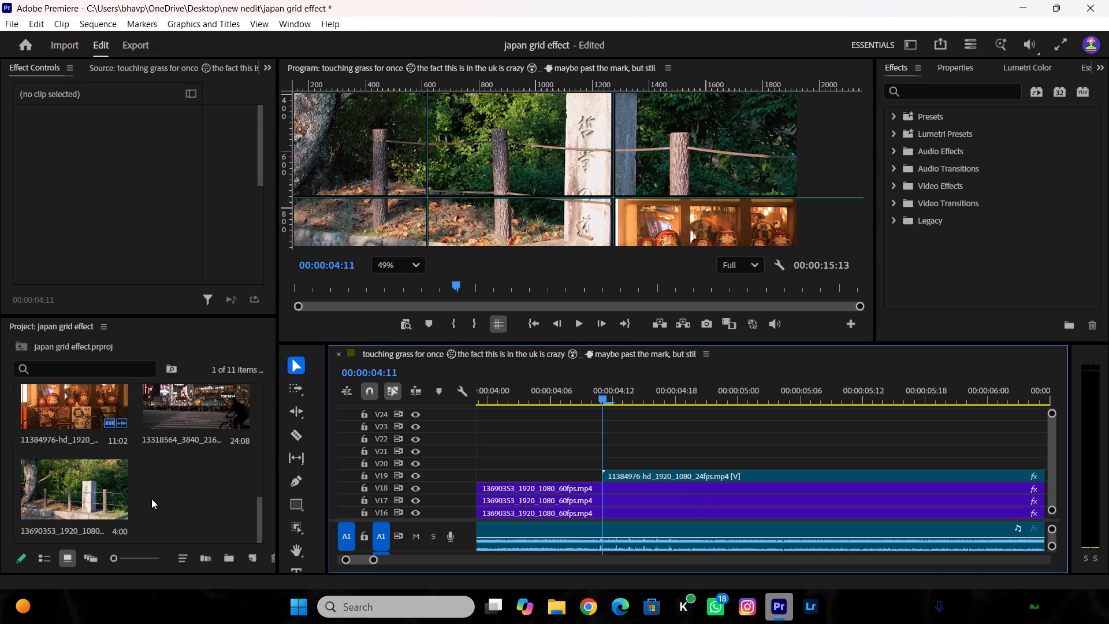
{"action": "scroll", "coordinate": [144, 494], "scroll_direction": "up", "scroll_amount": 3}
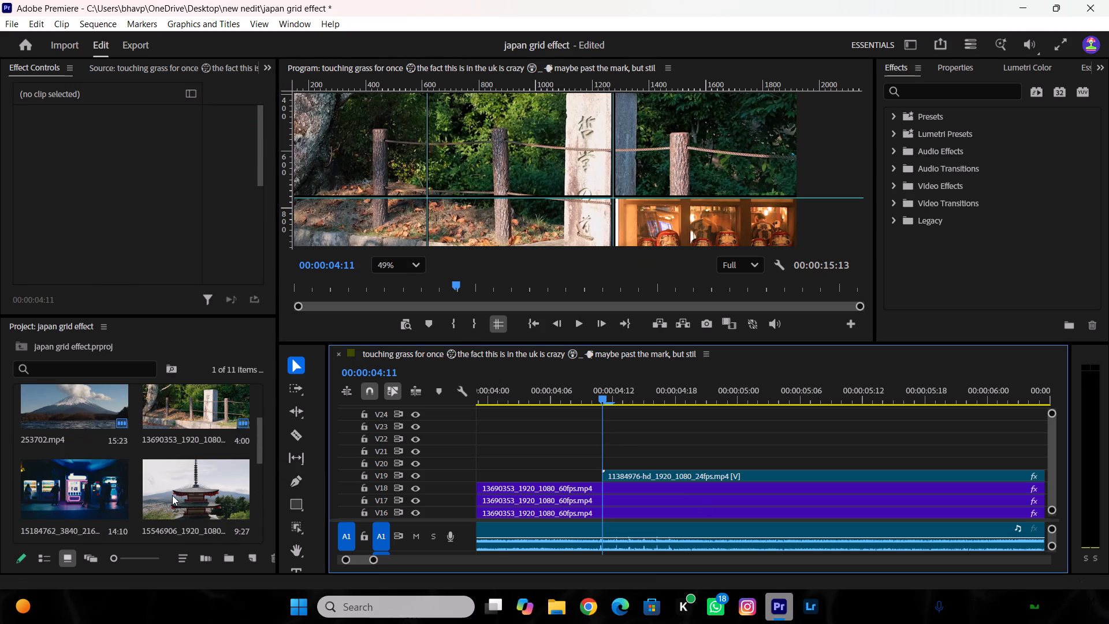
{"action": "left_click", "coordinate": [86, 496]}
{"action": "left_click", "coordinate": [190, 504]}
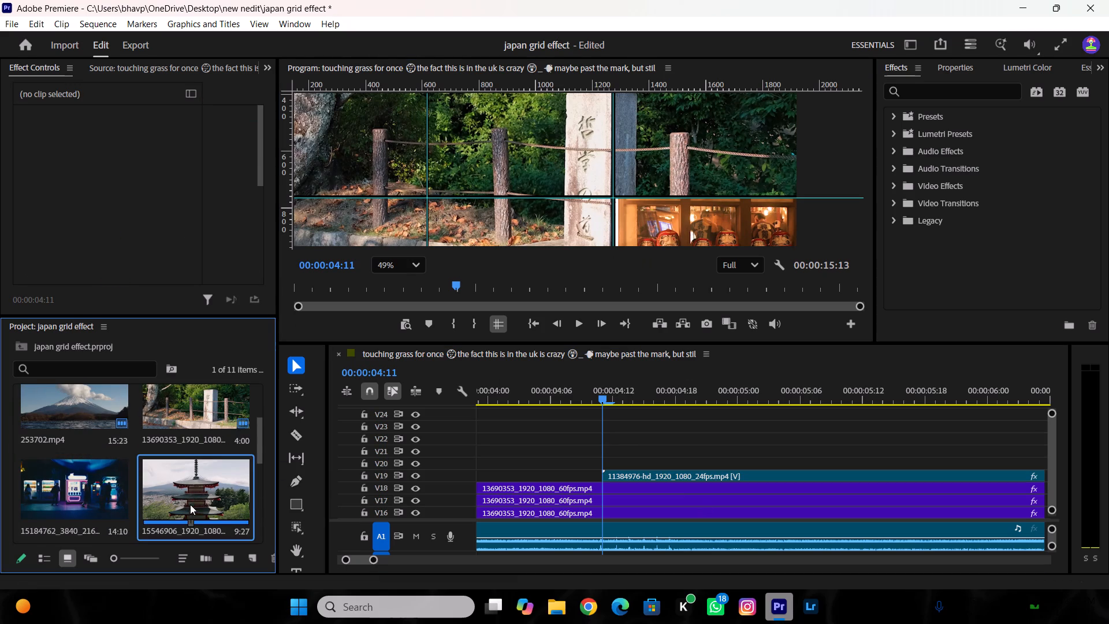
{"action": "left_click", "coordinate": [193, 497]}
{"action": "left_click_drag", "start_coordinate": [193, 497], "coordinate": [623, 456]}
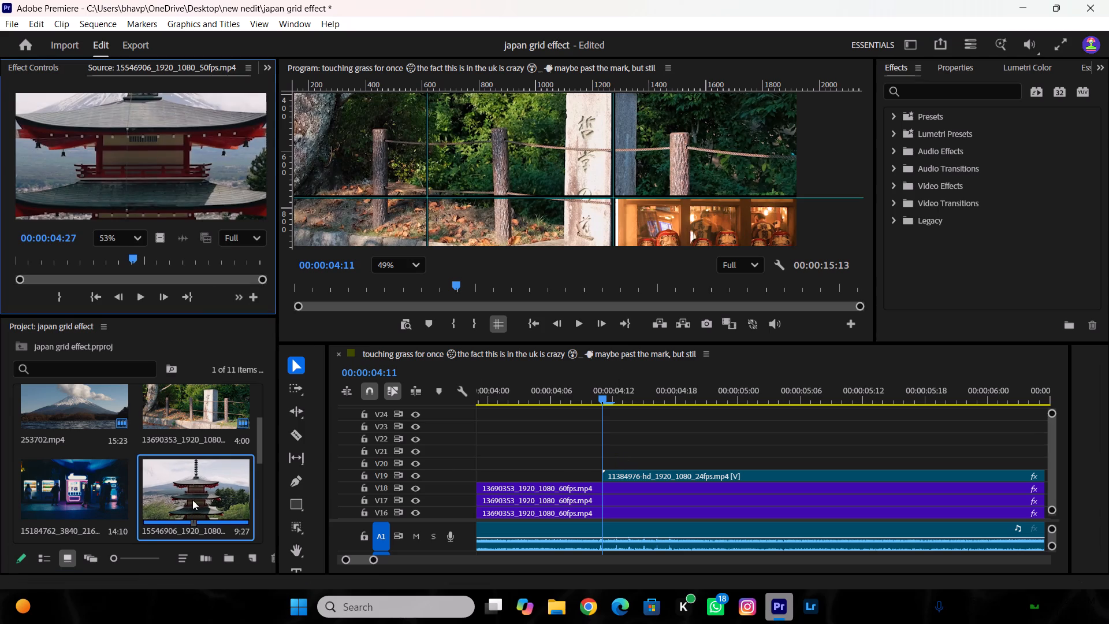
{"action": "left_click_drag", "start_coordinate": [192, 500], "coordinate": [624, 466]}
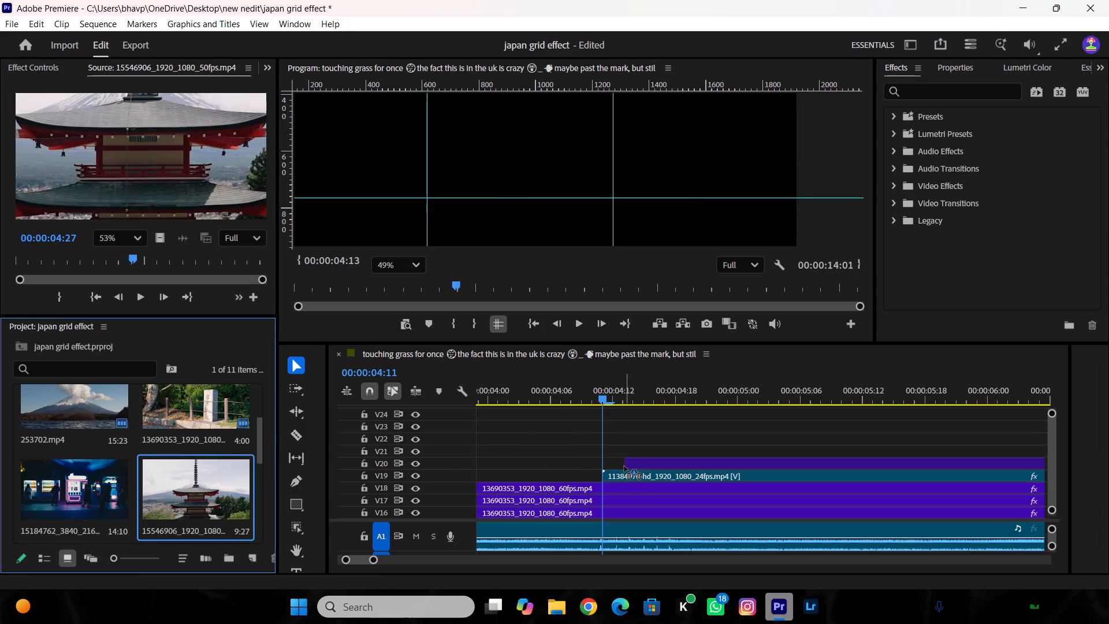
{"action": "left_click_drag", "start_coordinate": [624, 466], "coordinate": [608, 467]}
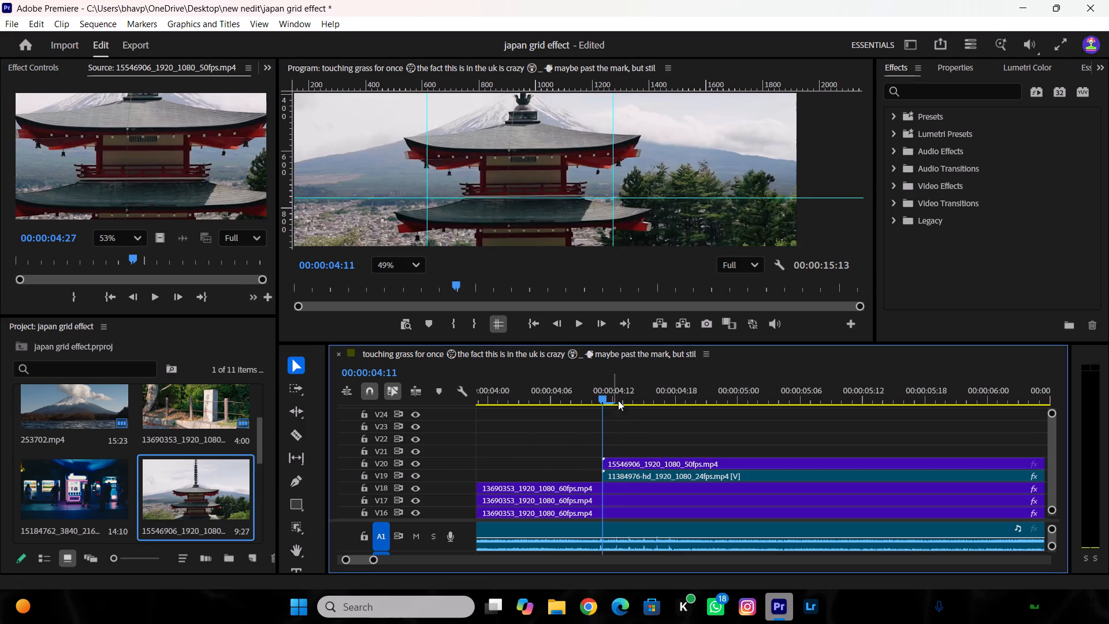
{"action": "left_click_drag", "start_coordinate": [613, 395], "coordinate": [608, 395]}
{"action": "left_click", "coordinate": [636, 459]}
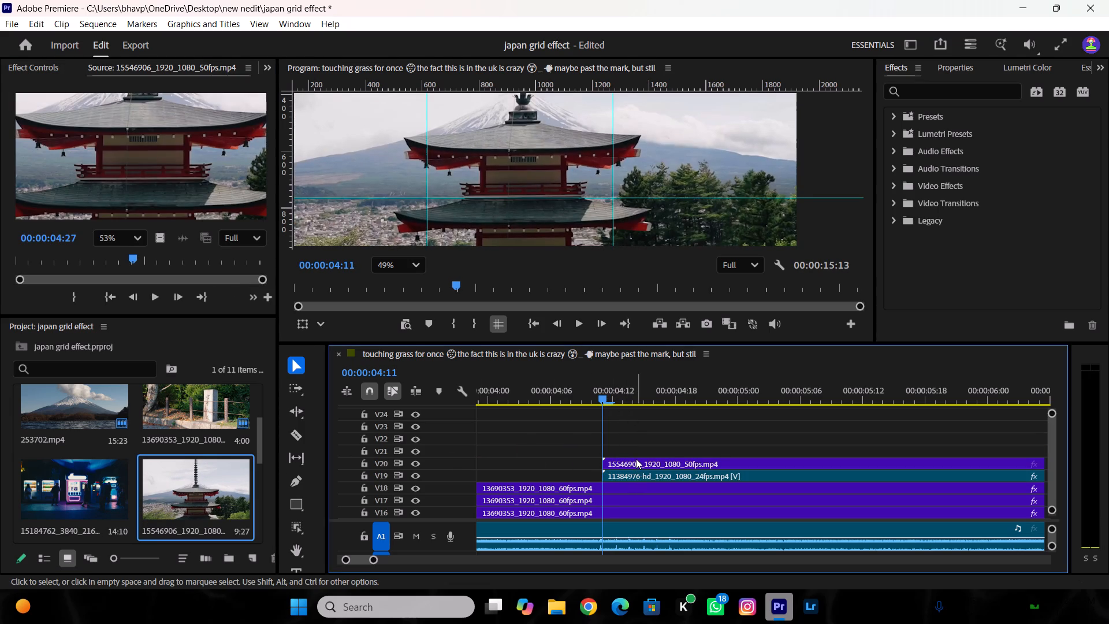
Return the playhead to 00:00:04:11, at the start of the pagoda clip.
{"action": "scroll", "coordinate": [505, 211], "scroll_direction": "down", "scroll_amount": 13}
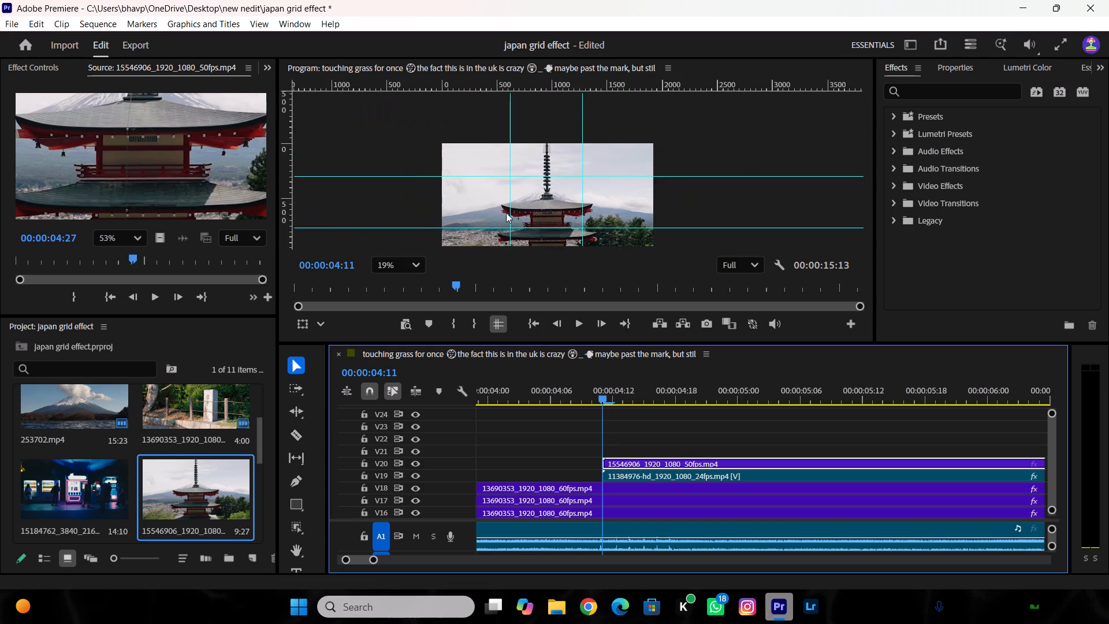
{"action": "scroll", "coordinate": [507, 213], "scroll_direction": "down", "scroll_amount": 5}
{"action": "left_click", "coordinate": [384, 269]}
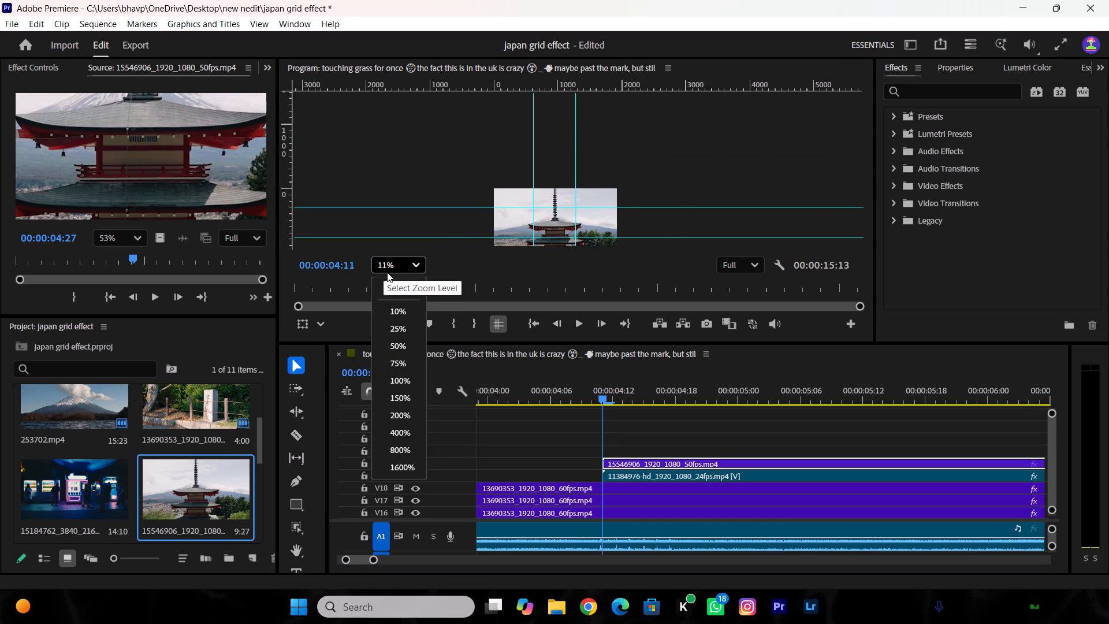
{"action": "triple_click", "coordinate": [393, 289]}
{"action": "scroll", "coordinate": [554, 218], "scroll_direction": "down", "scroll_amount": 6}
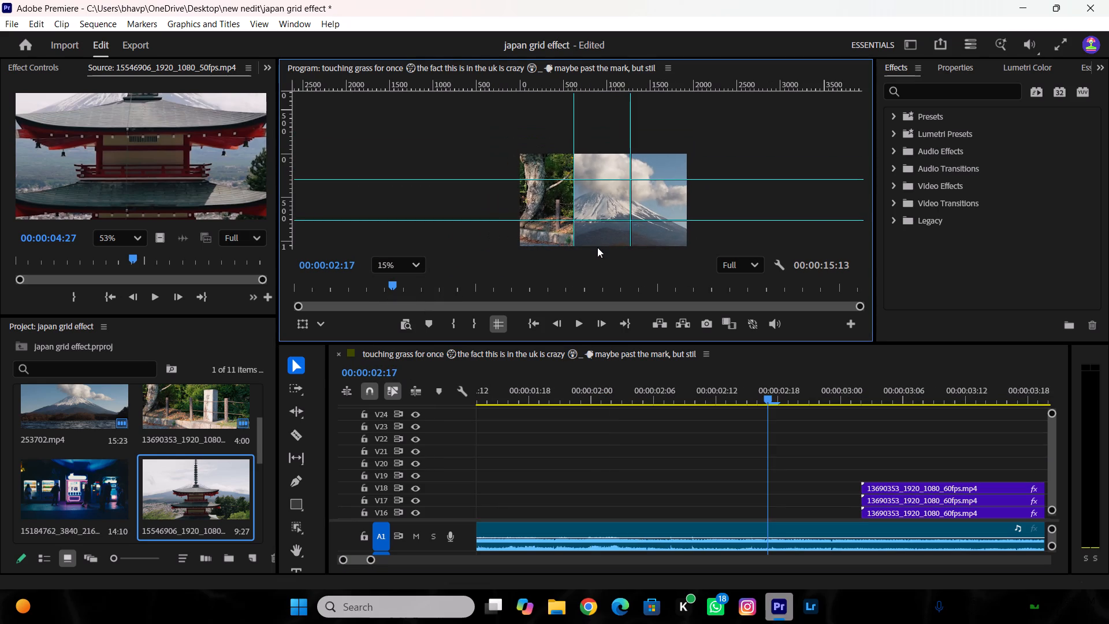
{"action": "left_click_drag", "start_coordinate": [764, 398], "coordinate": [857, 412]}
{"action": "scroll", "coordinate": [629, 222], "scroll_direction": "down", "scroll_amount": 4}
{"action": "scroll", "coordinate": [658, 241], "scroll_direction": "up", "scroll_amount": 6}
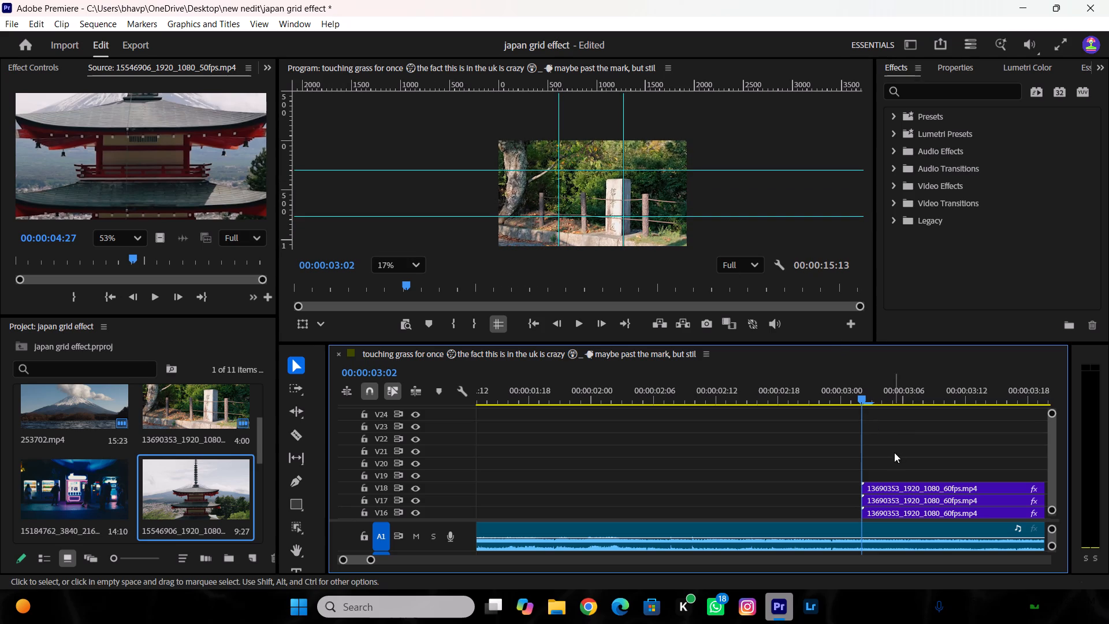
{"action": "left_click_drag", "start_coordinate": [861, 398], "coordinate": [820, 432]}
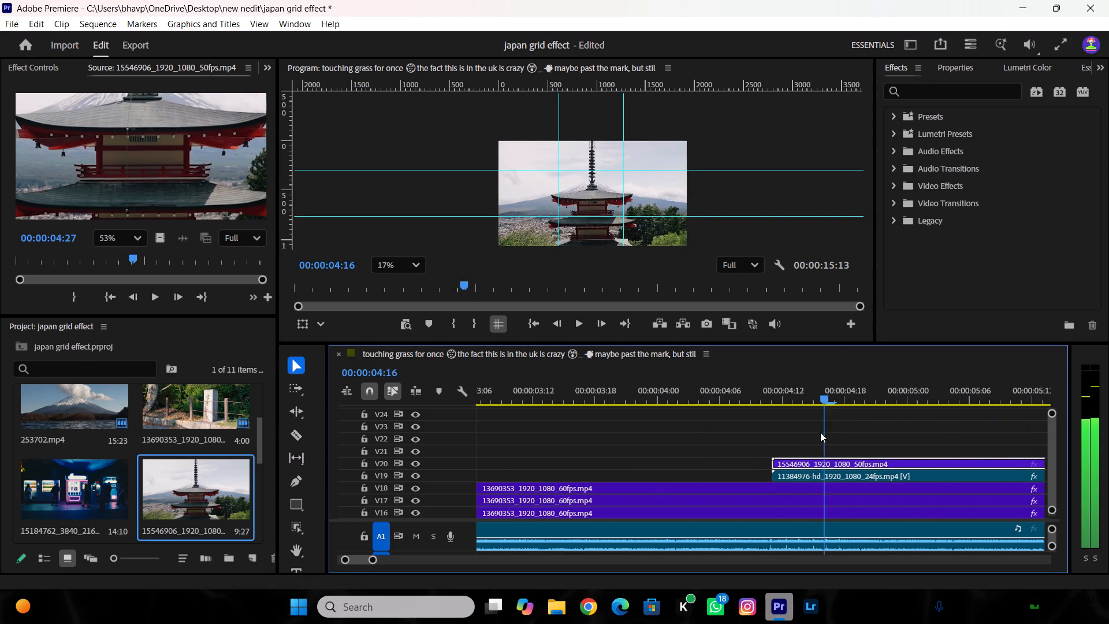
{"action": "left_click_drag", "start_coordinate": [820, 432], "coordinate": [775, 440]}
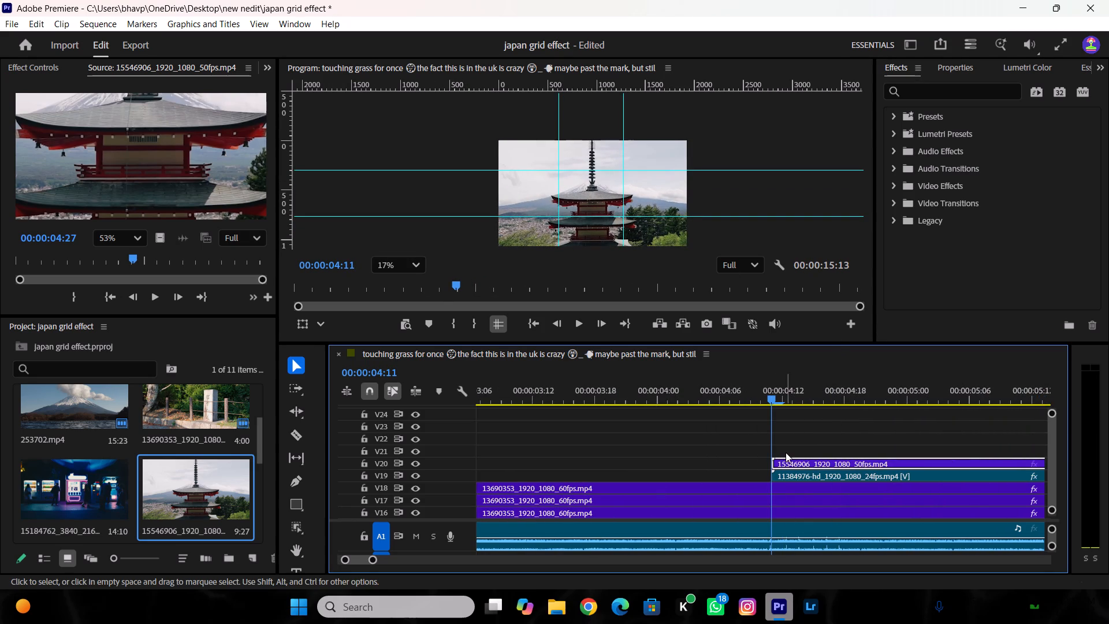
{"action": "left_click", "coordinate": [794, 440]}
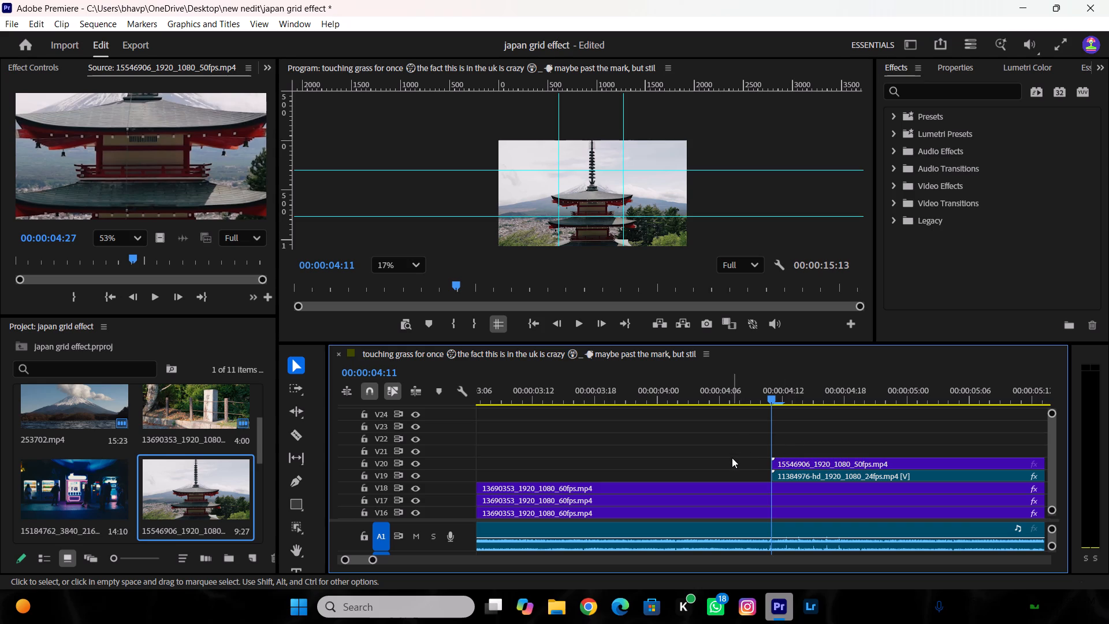
Scale the pagoda clip on V20 to 50 and check its size against the grid in full screen.
{"action": "left_click", "coordinate": [40, 69]}
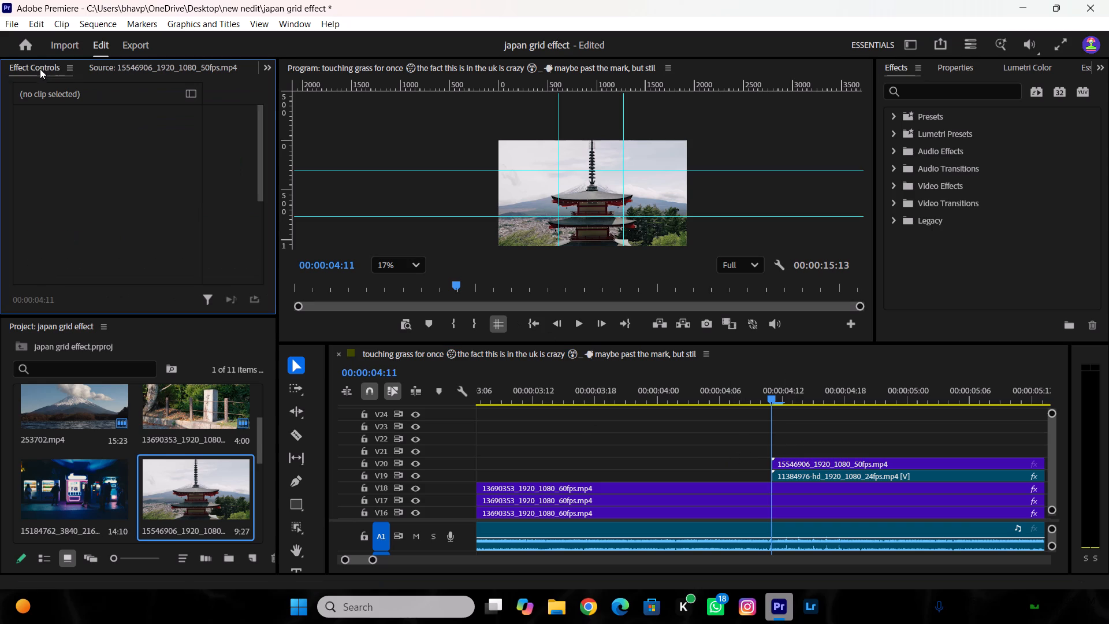
{"action": "left_click", "coordinate": [790, 458]}
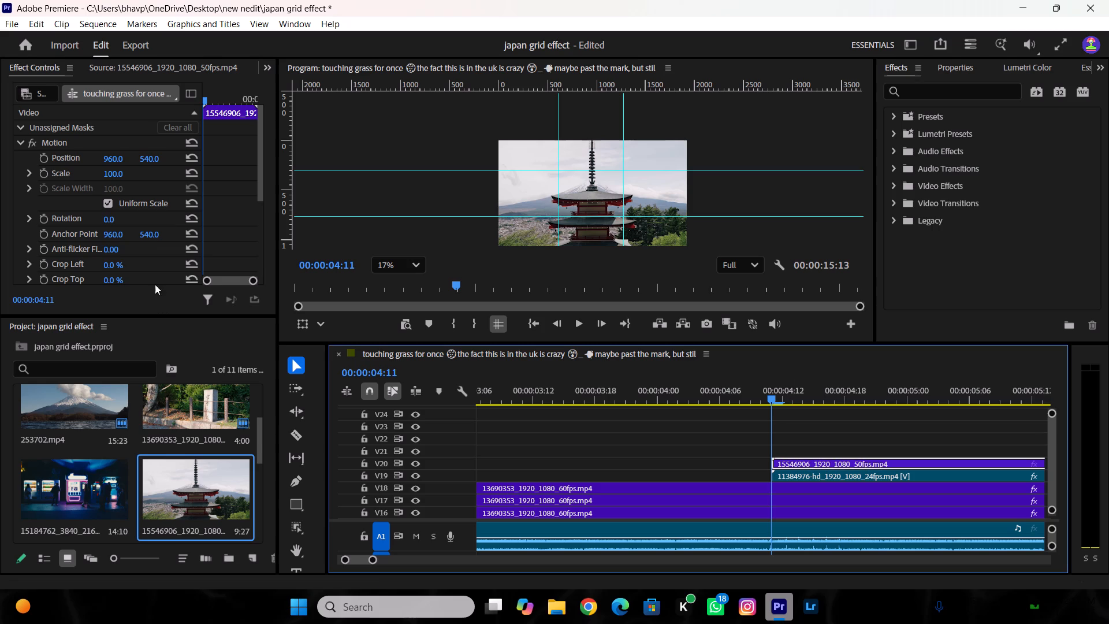
{"action": "left_click_drag", "start_coordinate": [117, 174], "coordinate": [79, 184]}
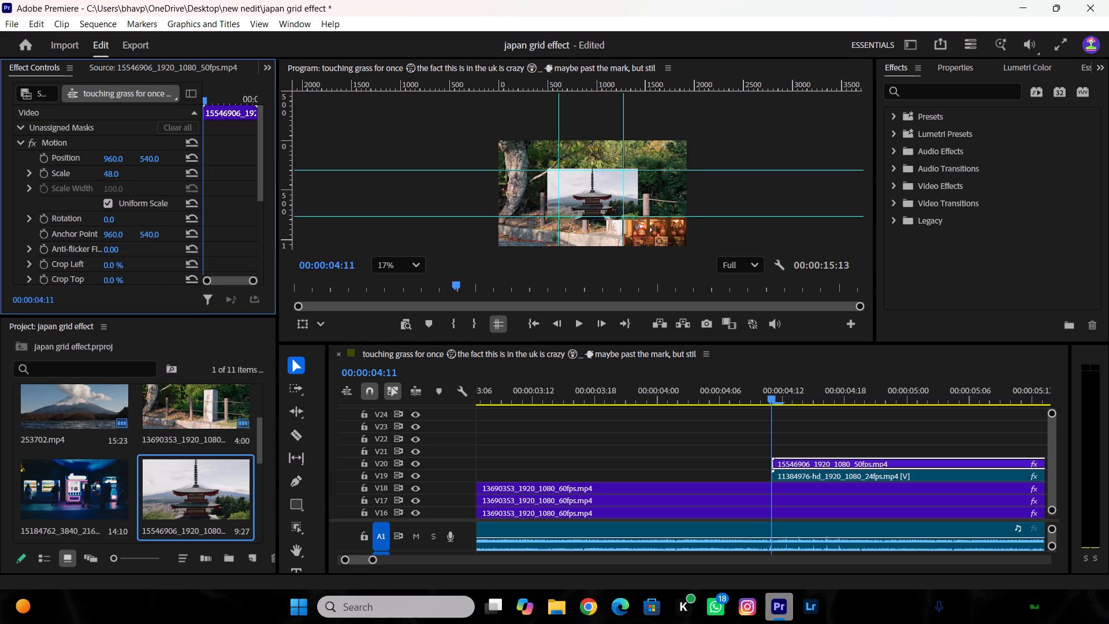
{"action": "left_click_drag", "start_coordinate": [79, 184], "coordinate": [92, 199]}
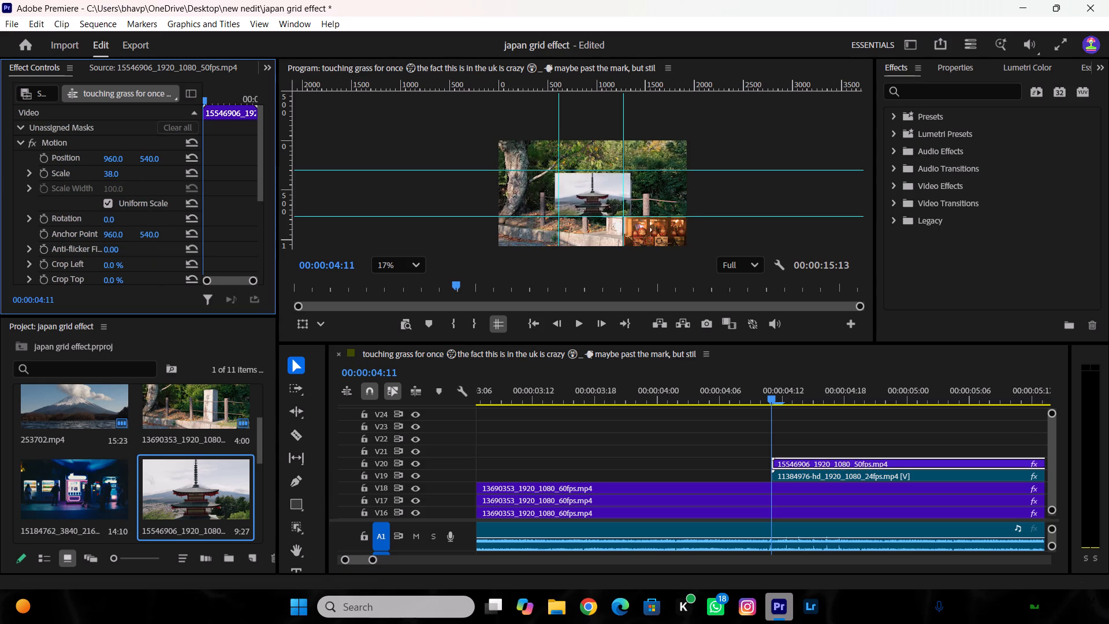
{"action": "left_click_drag", "start_coordinate": [92, 199], "coordinate": [120, 216]}
{"action": "left_click", "coordinate": [123, 171]}
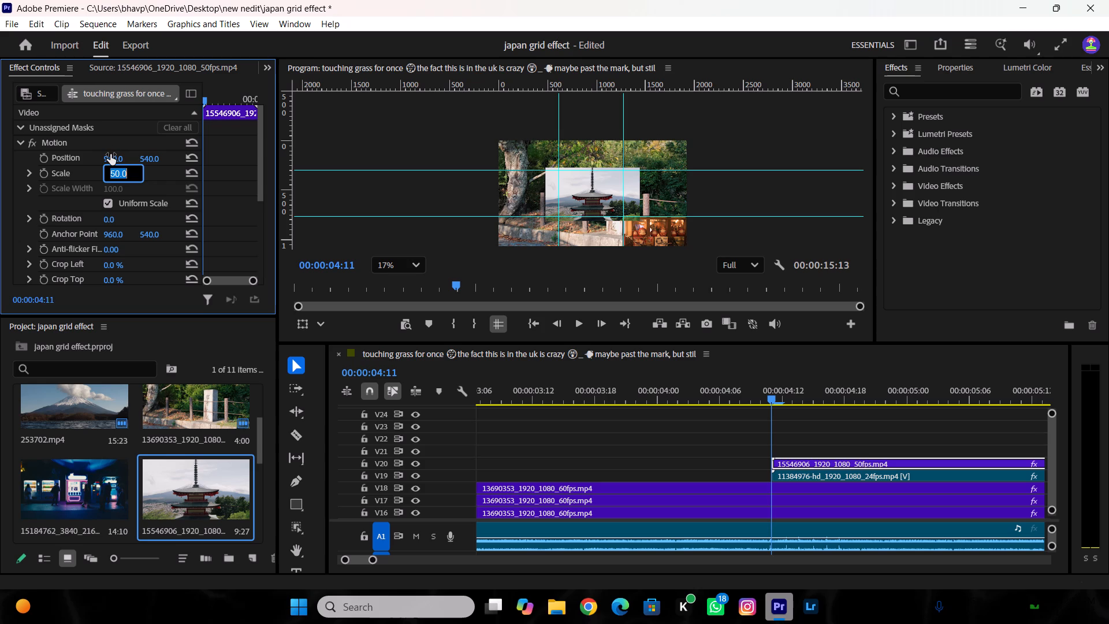
{"action": "left_click", "coordinate": [761, 187]}
{"action": "left_click", "coordinate": [1067, 38]}
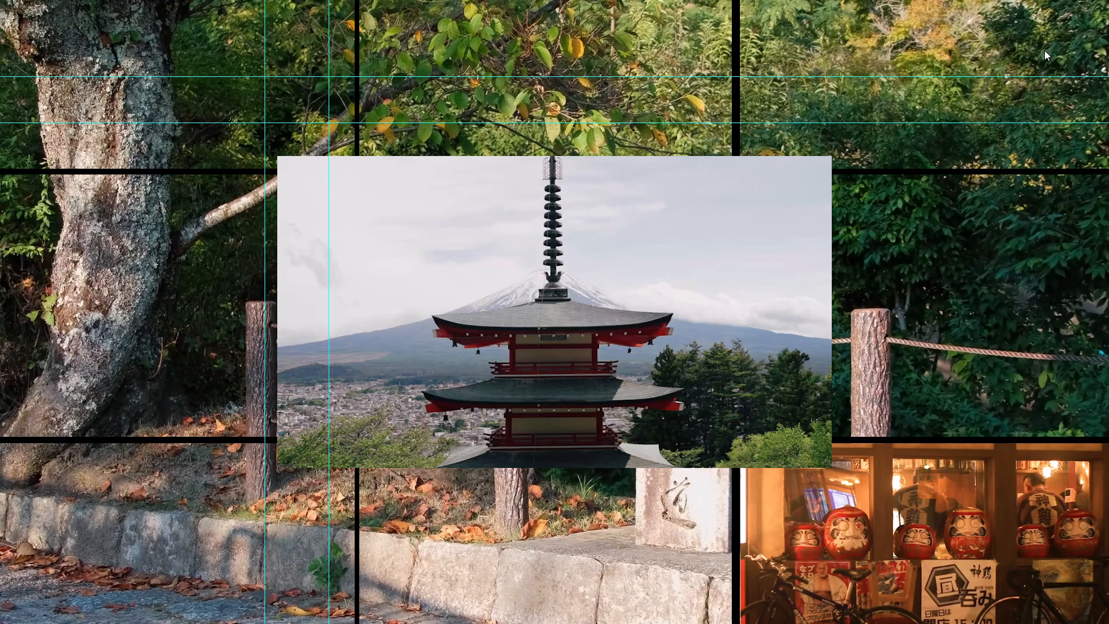
{"action": "key", "text": "Escape"}
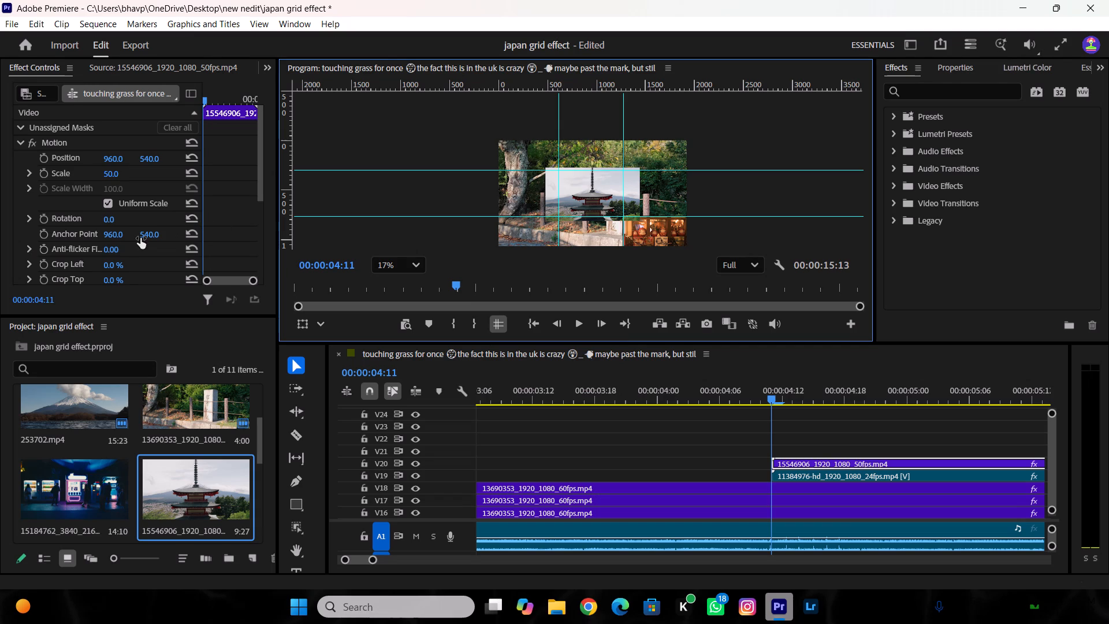
Set the pagoda clip's left crop to 15% to bring its edge to the centre cell's left border.
{"action": "scroll", "coordinate": [139, 239], "scroll_direction": "down", "scroll_amount": 1}
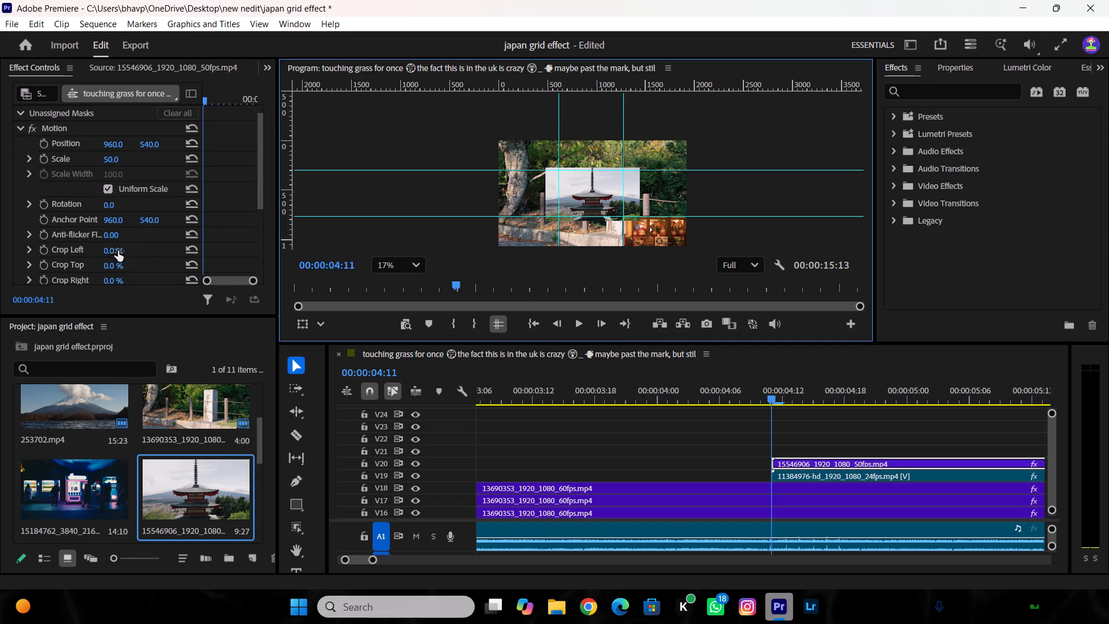
{"action": "scroll", "coordinate": [524, 193], "scroll_direction": "up", "scroll_amount": 4}
{"action": "scroll", "coordinate": [562, 125], "scroll_direction": "up", "scroll_amount": 5}
{"action": "scroll", "coordinate": [564, 143], "scroll_direction": "down", "scroll_amount": 3}
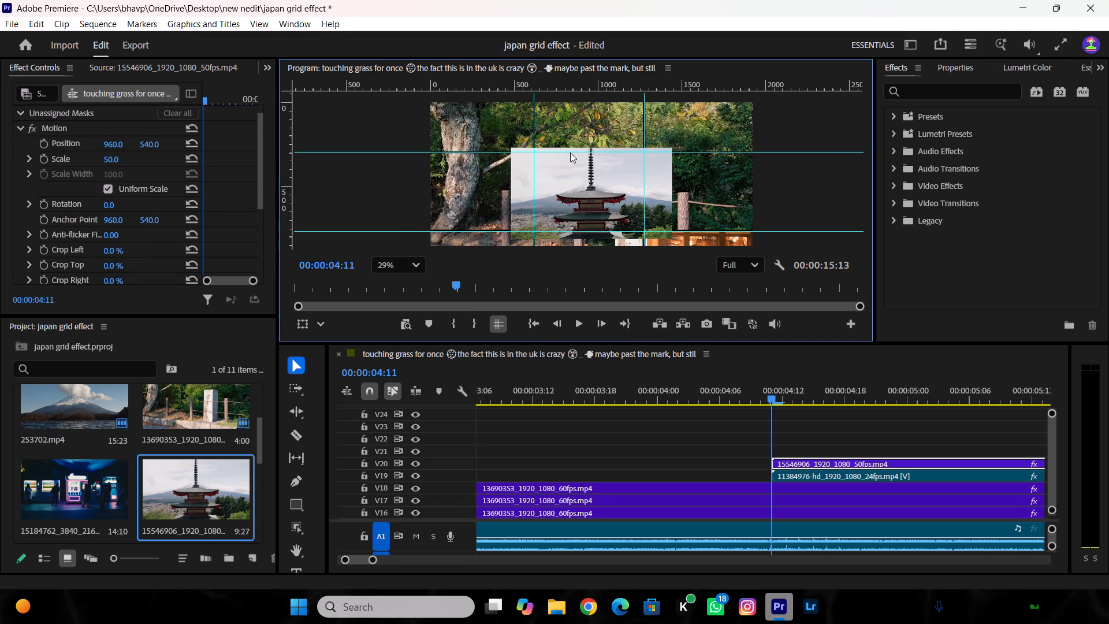
{"action": "scroll", "coordinate": [601, 214], "scroll_direction": "up", "scroll_amount": 4}
{"action": "scroll", "coordinate": [522, 229], "scroll_direction": "up", "scroll_amount": 1}
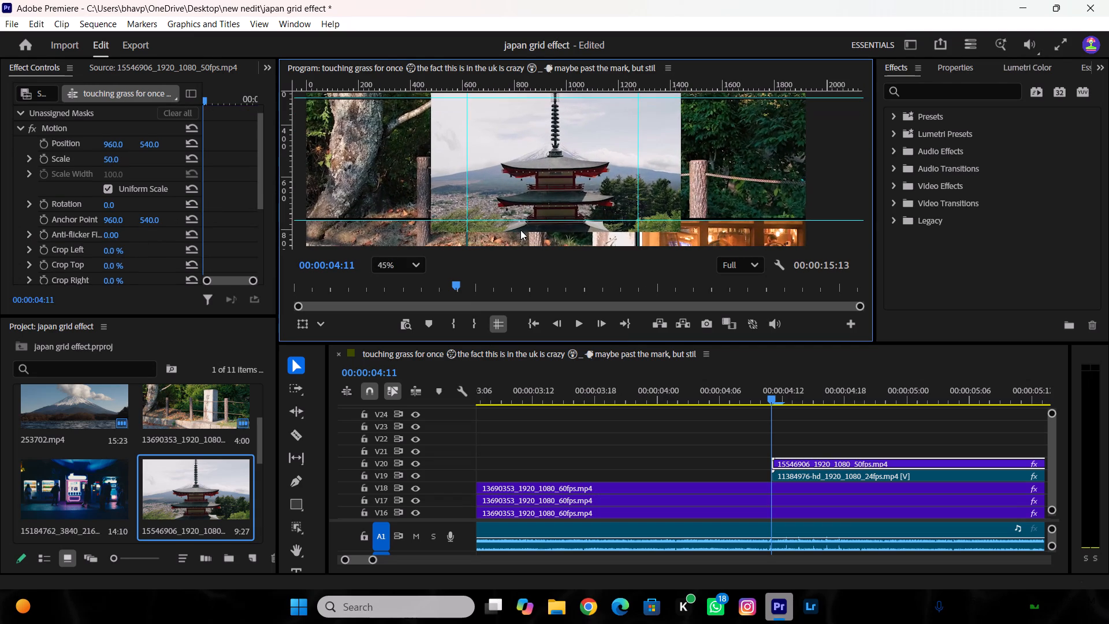
{"action": "scroll", "coordinate": [401, 226], "scroll_direction": "down", "scroll_amount": 1}
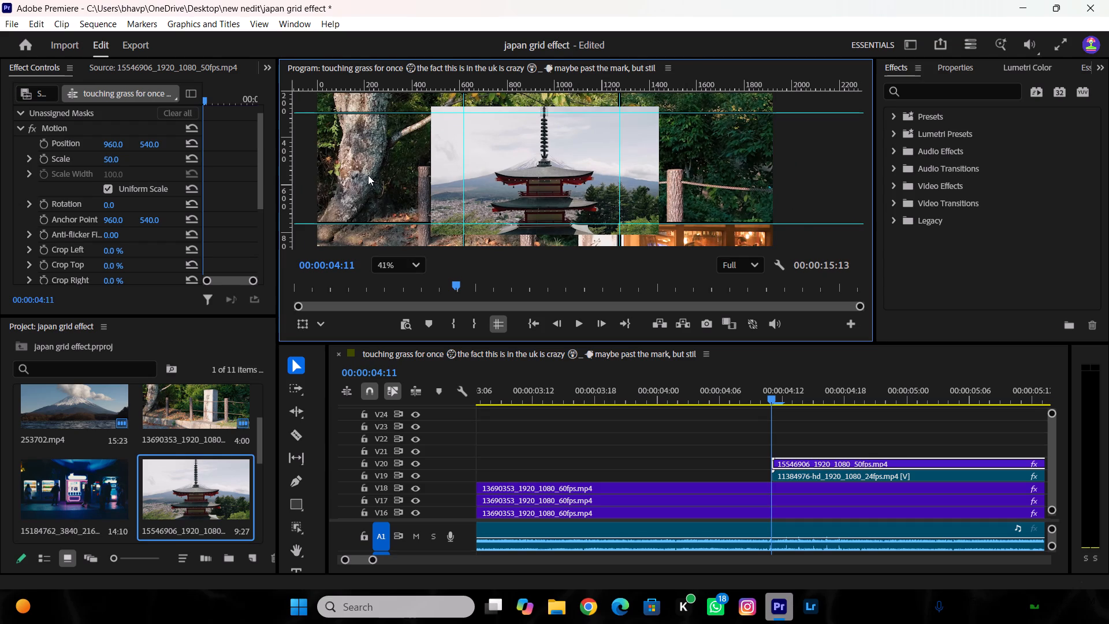
{"action": "scroll", "coordinate": [368, 175], "scroll_direction": "up", "scroll_amount": 1}
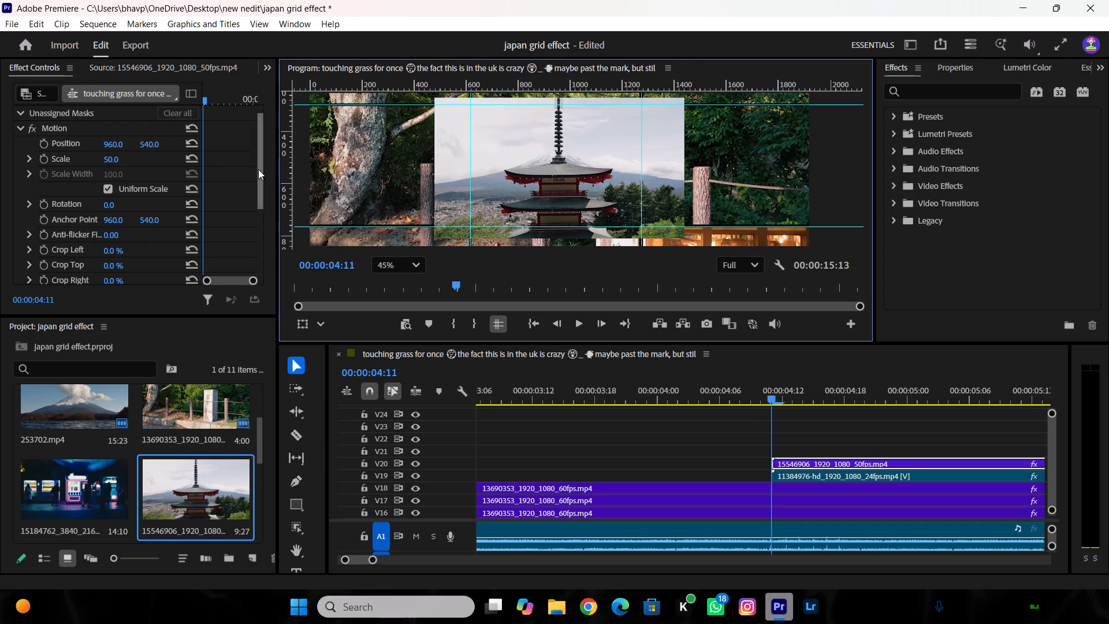
{"action": "left_click_drag", "start_coordinate": [116, 248], "coordinate": [122, 250]}
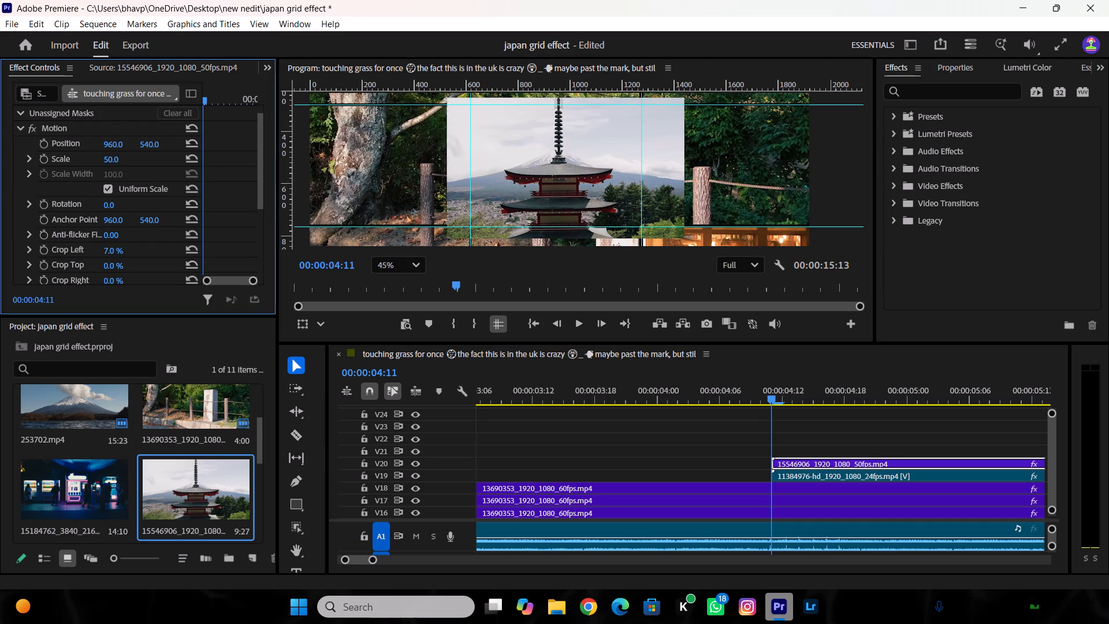
{"action": "left_click_drag", "start_coordinate": [122, 250], "coordinate": [136, 257]}
{"action": "scroll", "coordinate": [436, 166], "scroll_direction": "up", "scroll_amount": 6}
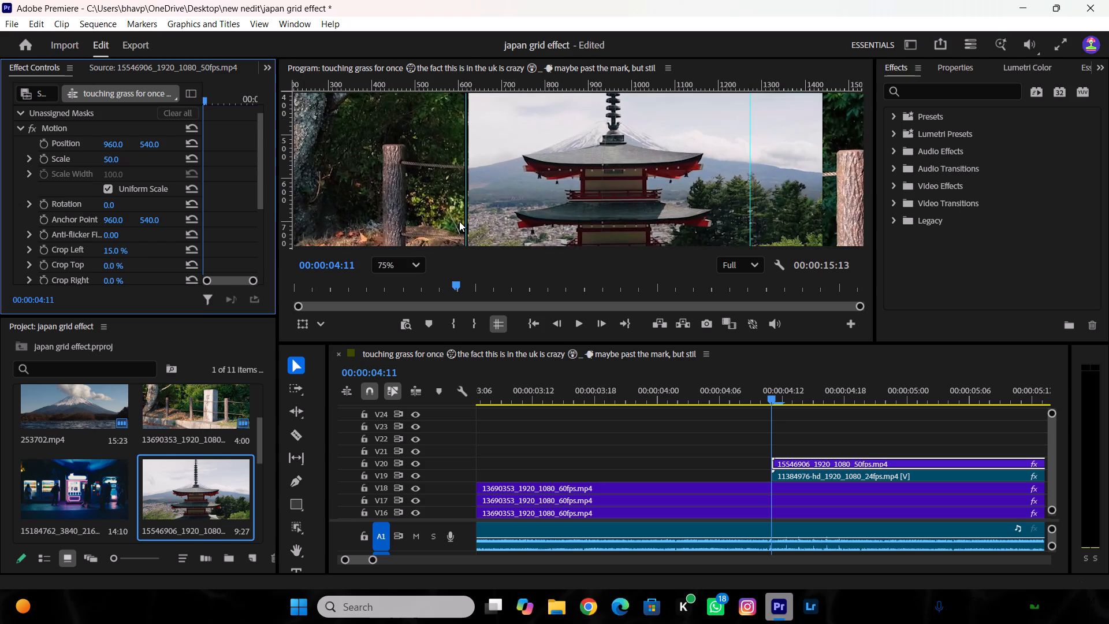
Set the pagoda clip's top crop to 6% to bring its edge to the centre cell's upper border.
{"action": "scroll", "coordinate": [459, 221], "scroll_direction": "down", "scroll_amount": 11}
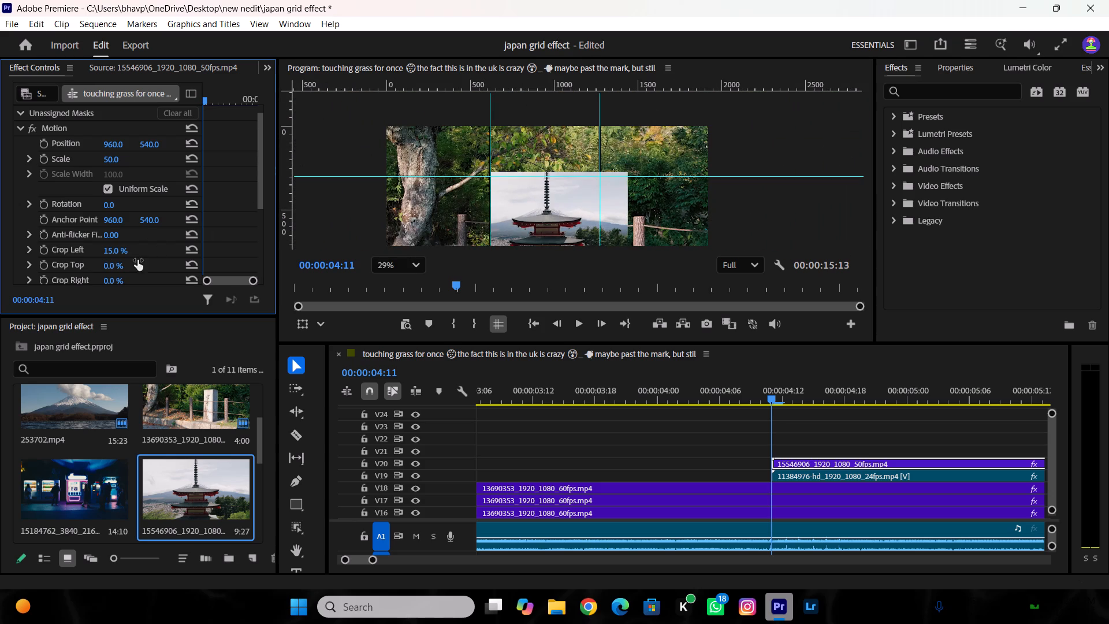
{"action": "left_click_drag", "start_coordinate": [116, 264], "coordinate": [125, 268]}
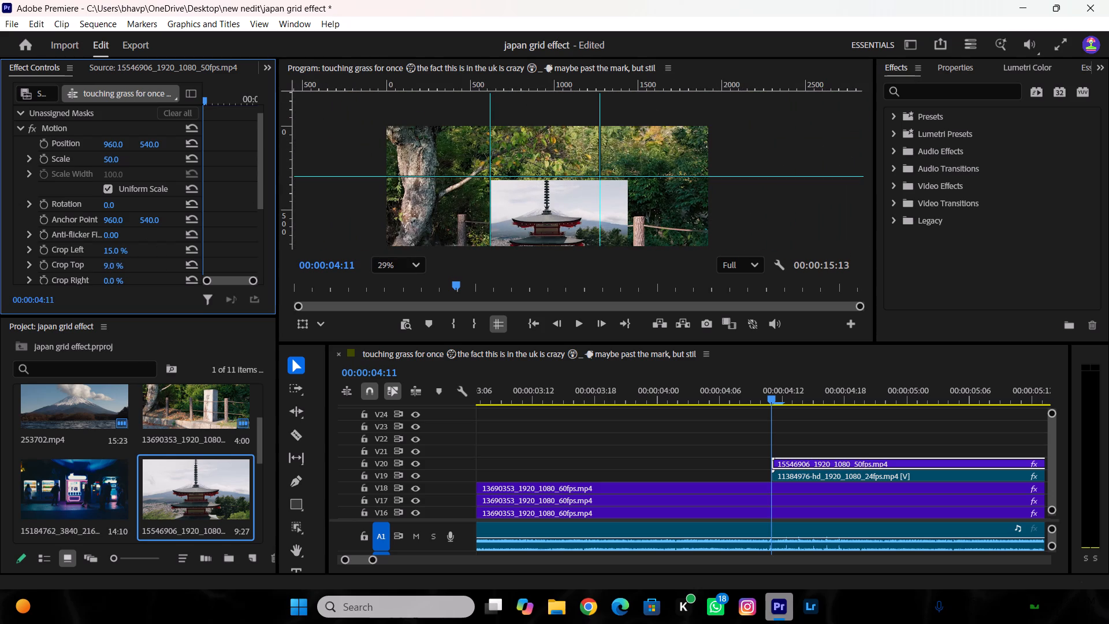
{"action": "left_click_drag", "start_coordinate": [125, 268], "coordinate": [122, 268]}
{"action": "left_click", "coordinate": [123, 263]}
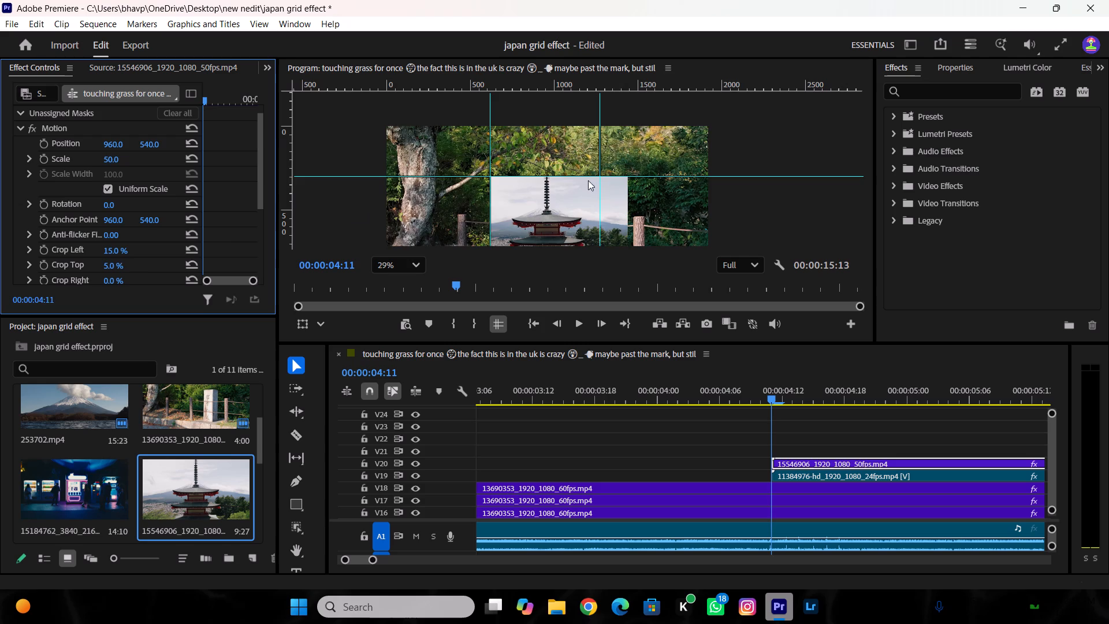
{"action": "scroll", "coordinate": [588, 179], "scroll_direction": "up", "scroll_amount": 5}
{"action": "scroll", "coordinate": [365, 140], "scroll_direction": "up", "scroll_amount": 6}
{"action": "scroll", "coordinate": [419, 150], "scroll_direction": "up", "scroll_amount": 11}
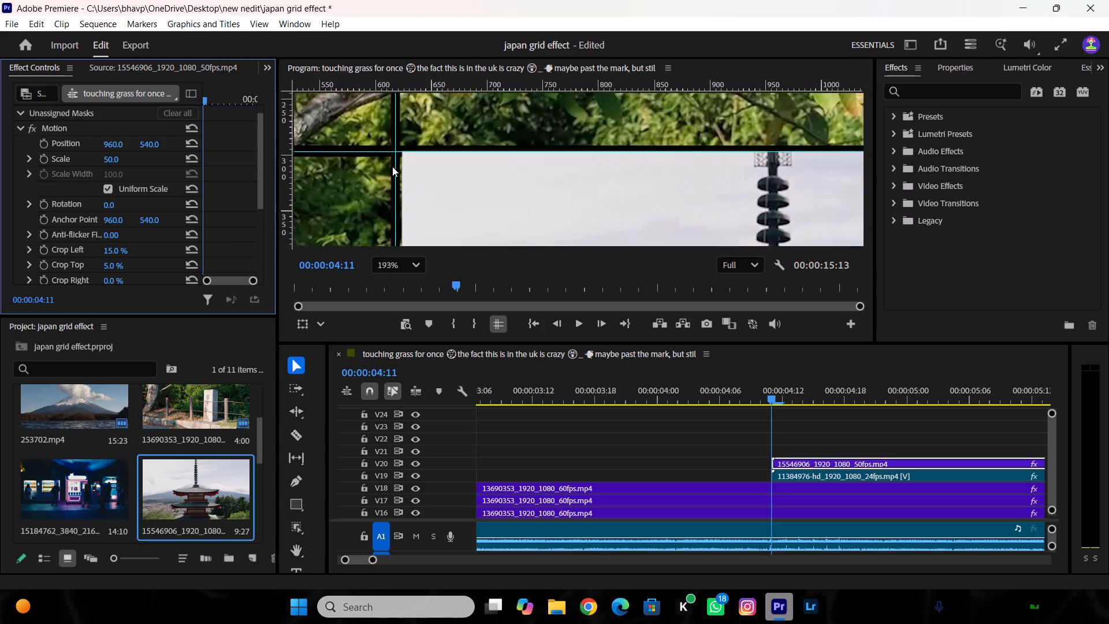
{"action": "scroll", "coordinate": [392, 169], "scroll_direction": "up", "scroll_amount": 5}
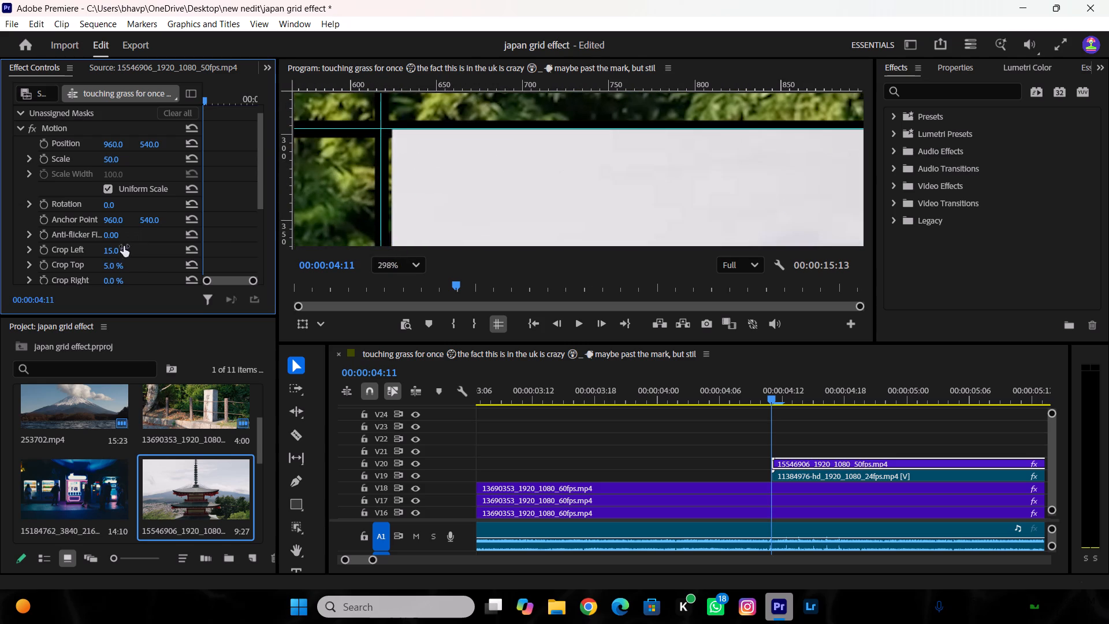
{"action": "left_click", "coordinate": [117, 261]}
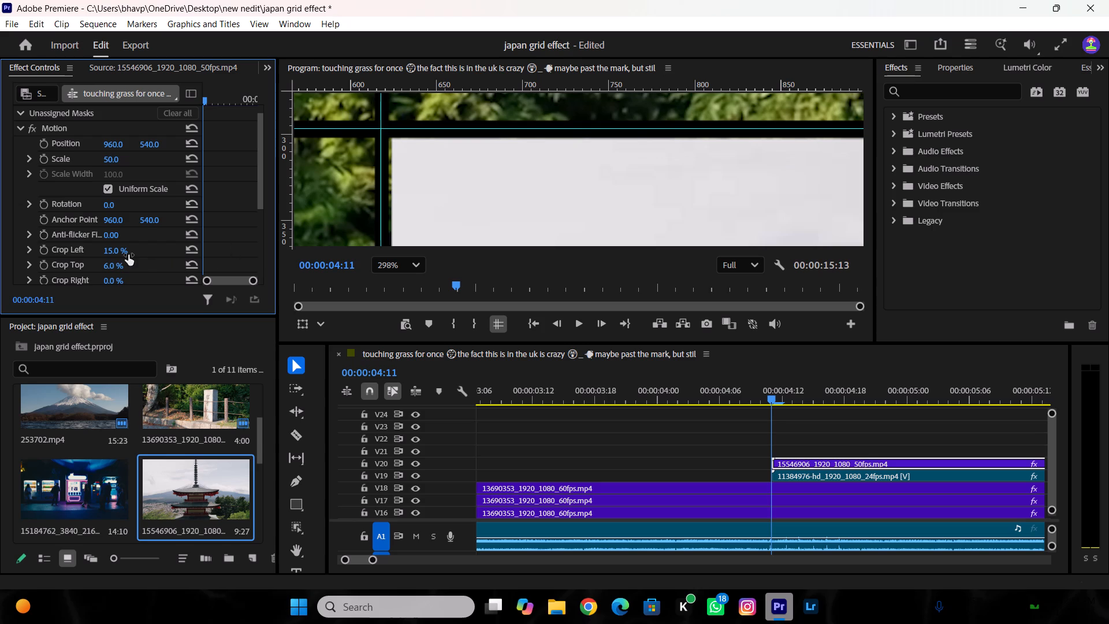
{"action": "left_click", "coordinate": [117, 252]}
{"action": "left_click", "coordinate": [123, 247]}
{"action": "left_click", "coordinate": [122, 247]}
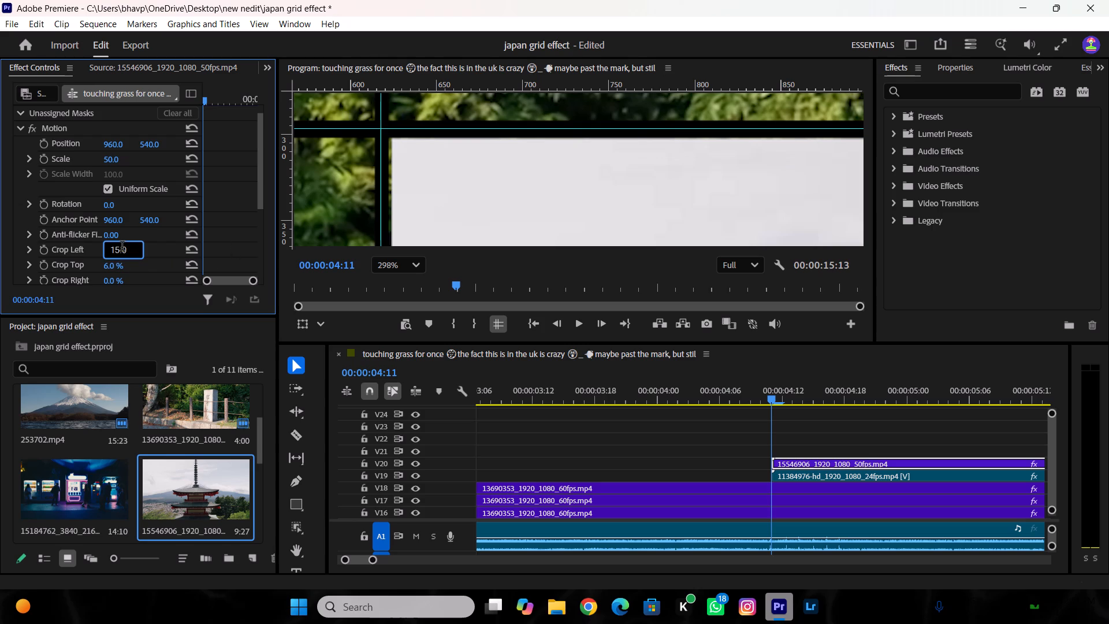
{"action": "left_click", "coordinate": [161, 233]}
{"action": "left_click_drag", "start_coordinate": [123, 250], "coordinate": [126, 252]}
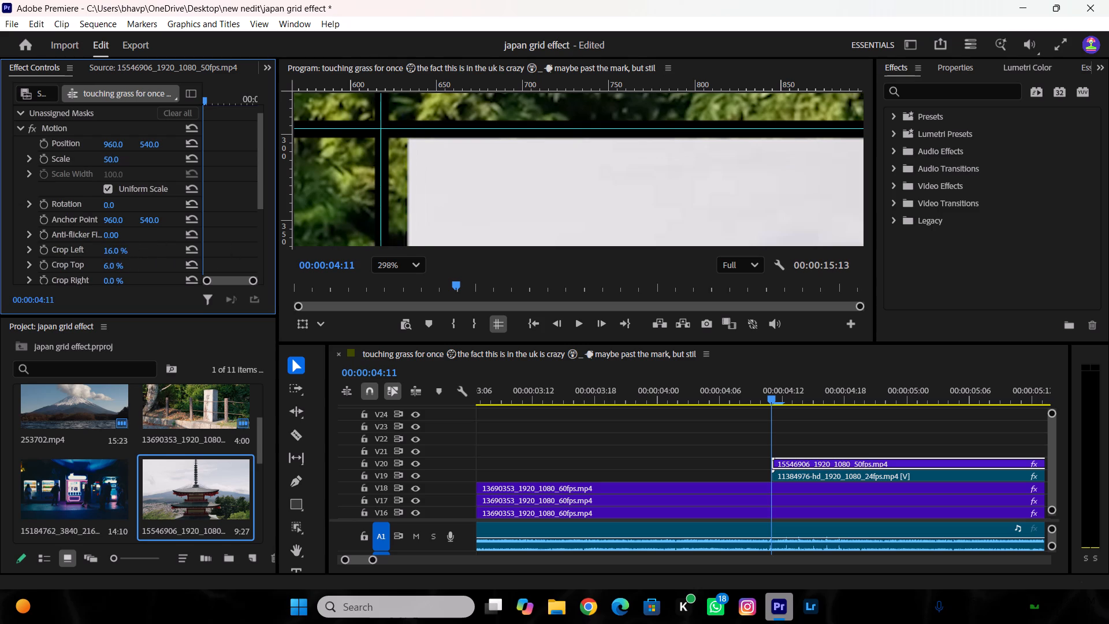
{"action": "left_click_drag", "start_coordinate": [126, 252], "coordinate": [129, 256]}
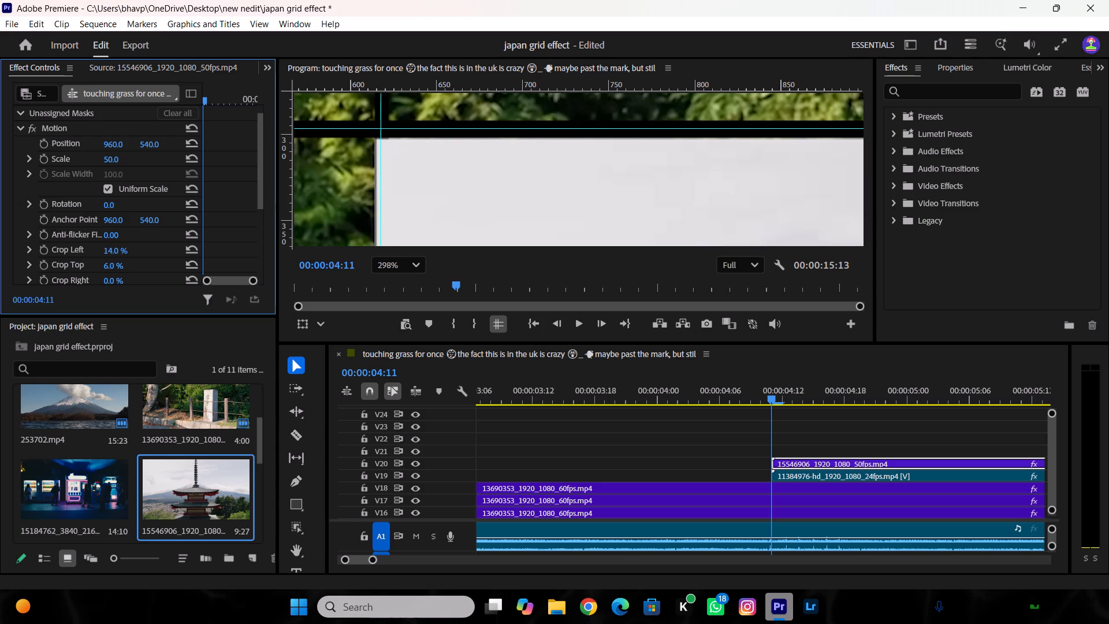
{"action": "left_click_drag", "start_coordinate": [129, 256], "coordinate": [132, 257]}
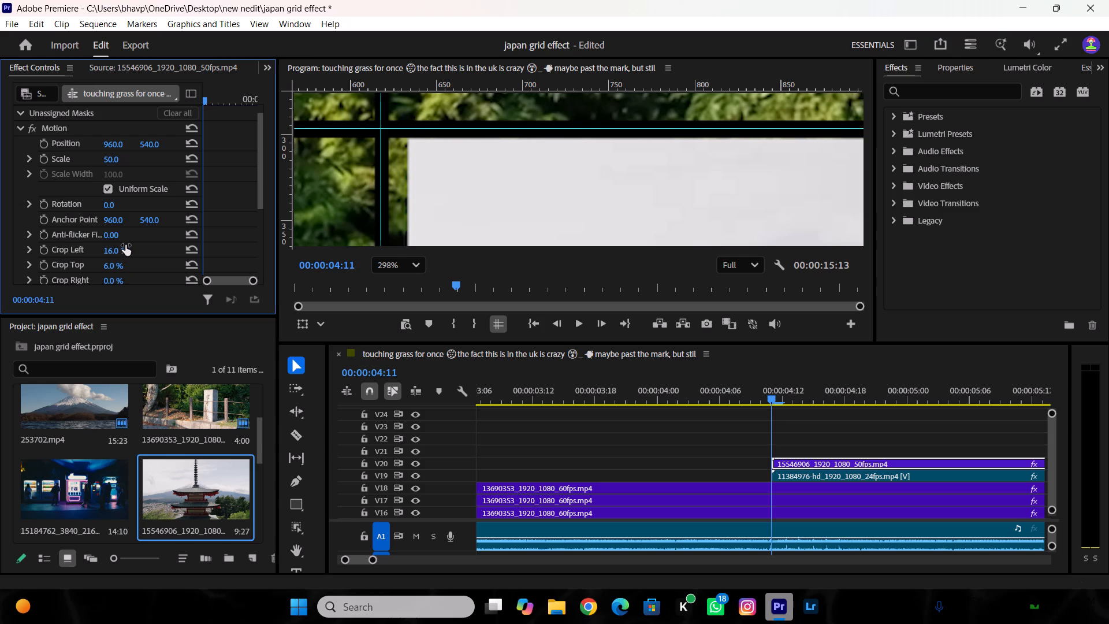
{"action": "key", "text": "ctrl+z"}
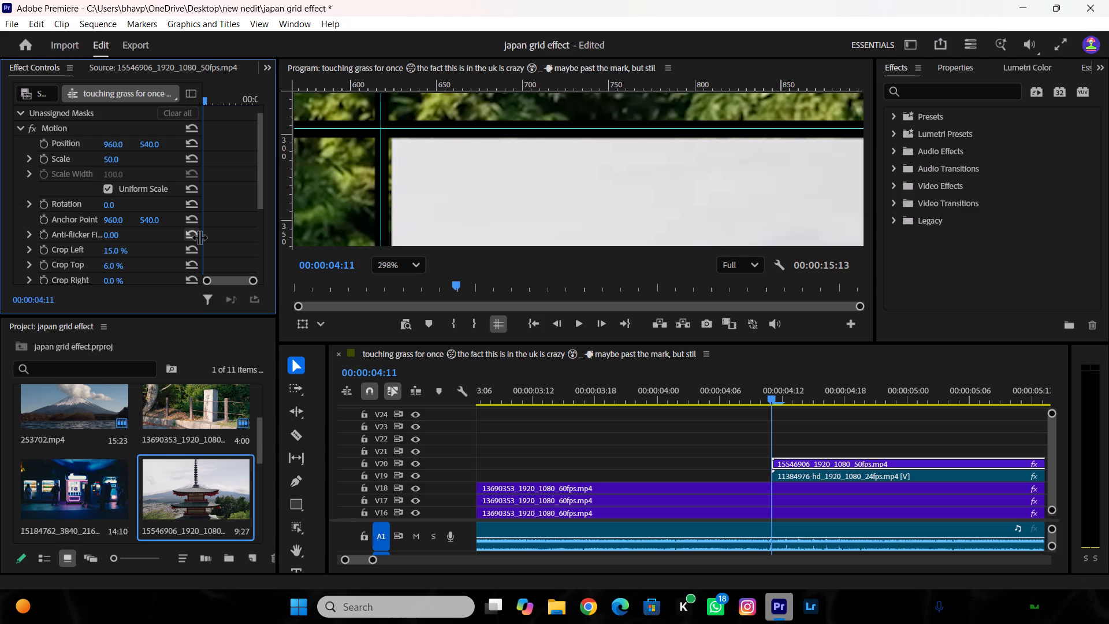
Fine-tune the pagoda clip's left crop to 14.9%.
{"action": "left_click", "coordinate": [112, 252]}
{"action": "type", "text": "14.9"}
{"action": "key", "text": "Return"}
Set the pagoda clip's right crop to 18% to bring its edge to the centre cell's right border.
{"action": "scroll", "coordinate": [398, 206], "scroll_direction": "down", "scroll_amount": 5}
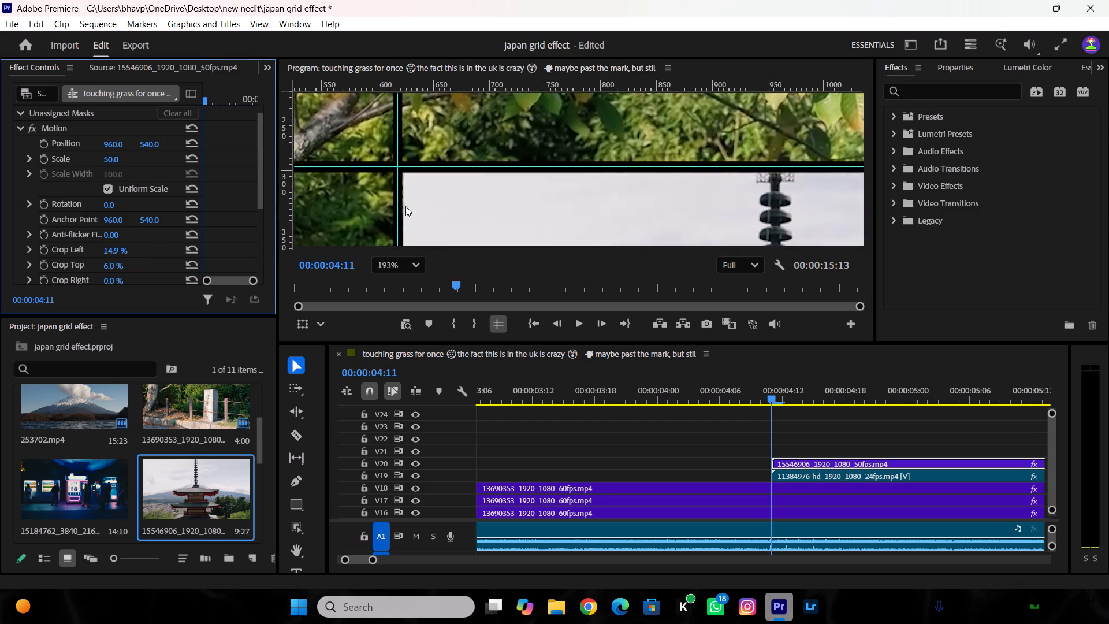
{"action": "scroll", "coordinate": [426, 206], "scroll_direction": "down", "scroll_amount": 5}
{"action": "scroll", "coordinate": [522, 200], "scroll_direction": "down", "scroll_amount": 5}
{"action": "scroll", "coordinate": [742, 188], "scroll_direction": "down", "scroll_amount": 5}
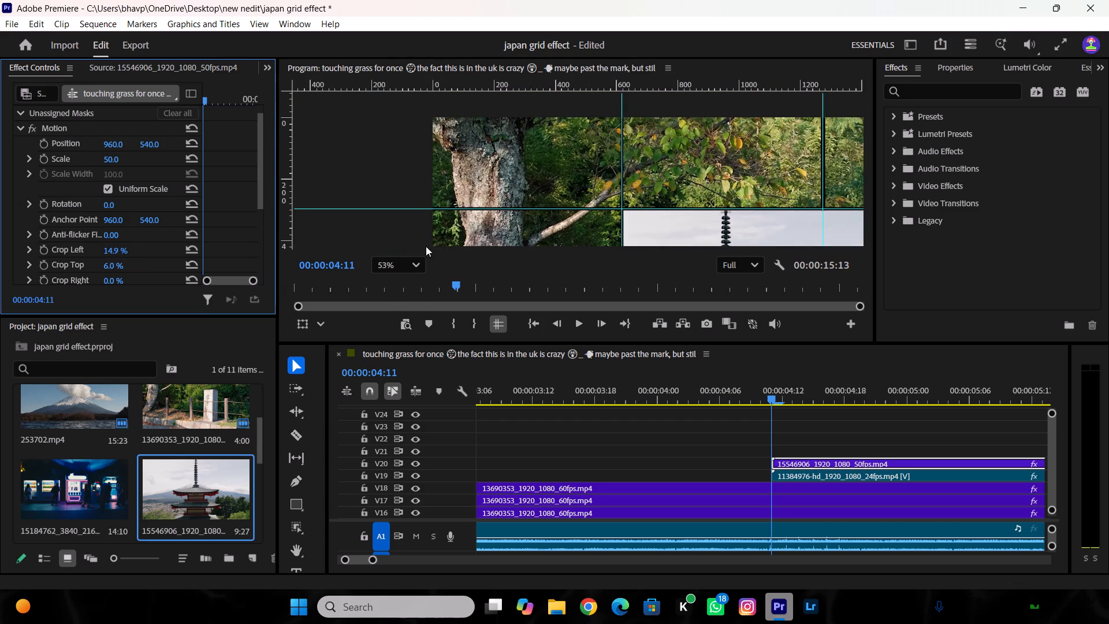
{"action": "left_click", "coordinate": [418, 259]}
{"action": "left_click", "coordinate": [396, 289]}
{"action": "scroll", "coordinate": [626, 185], "scroll_direction": "up", "scroll_amount": 4}
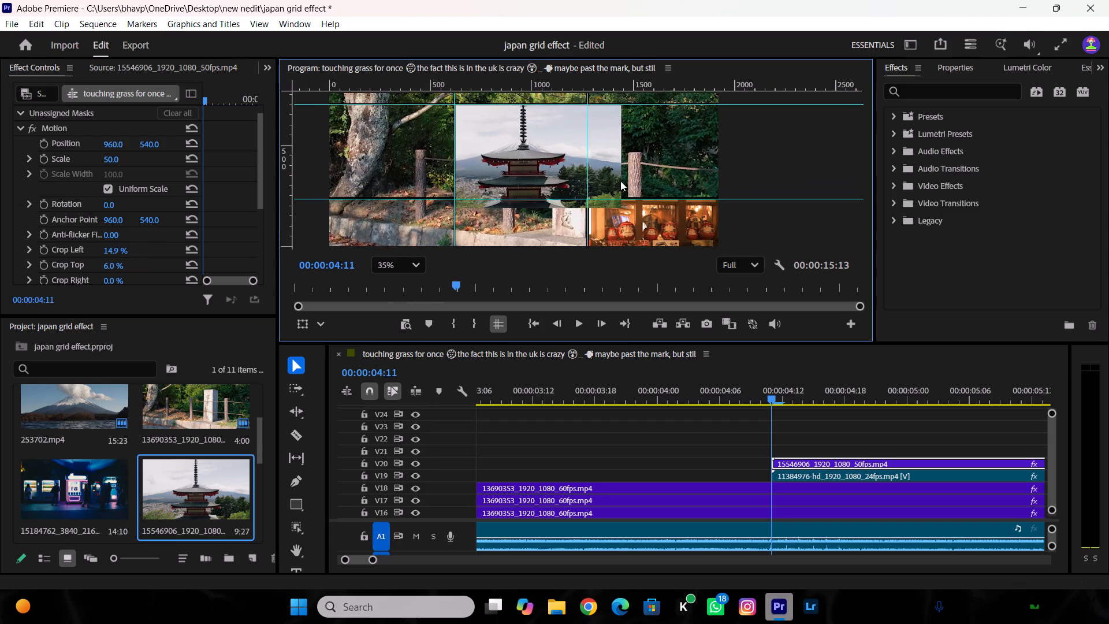
{"action": "scroll", "coordinate": [564, 138], "scroll_direction": "up", "scroll_amount": 4}
{"action": "scroll", "coordinate": [563, 137], "scroll_direction": "down", "scroll_amount": 4}
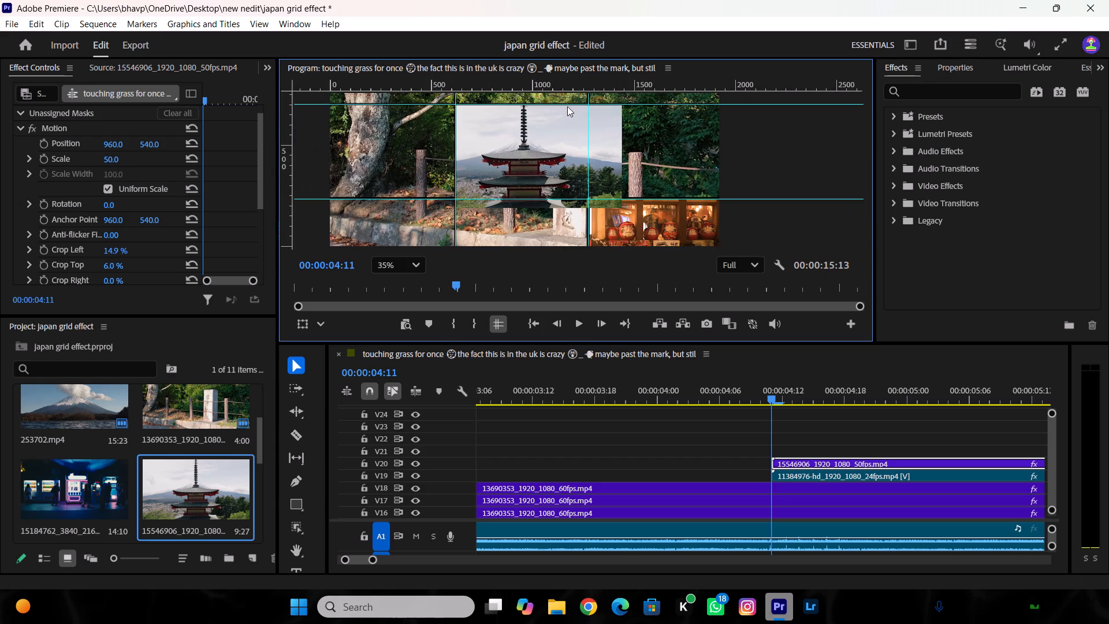
{"action": "scroll", "coordinate": [565, 102], "scroll_direction": "up", "scroll_amount": 5}
{"action": "scroll", "coordinate": [514, 115], "scroll_direction": "up", "scroll_amount": 1}
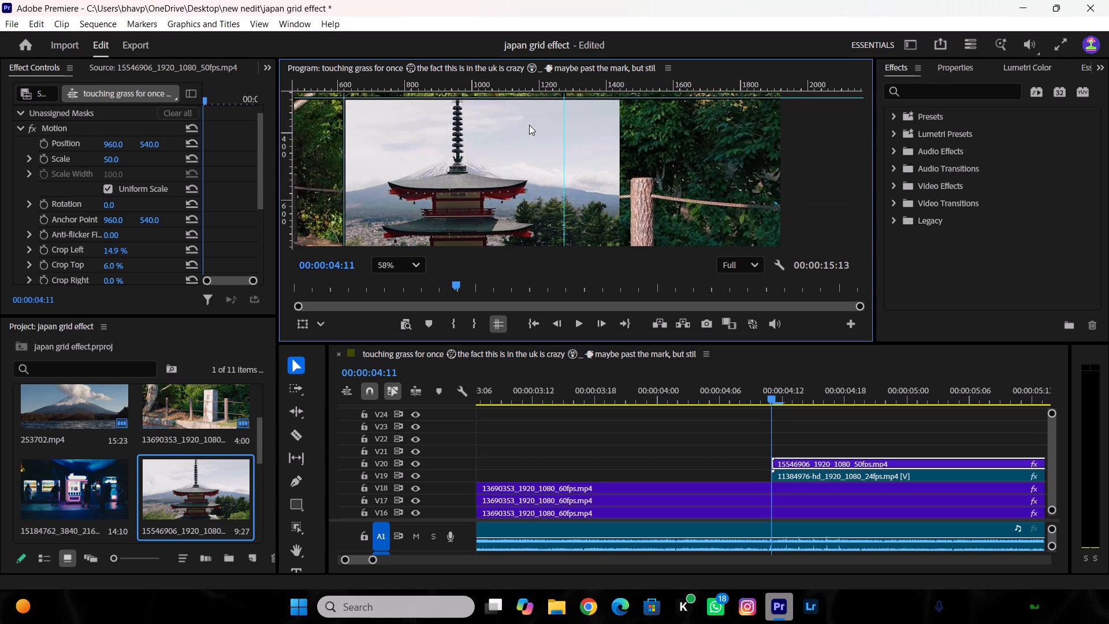
{"action": "left_click_drag", "start_coordinate": [112, 278], "coordinate": [110, 278]}
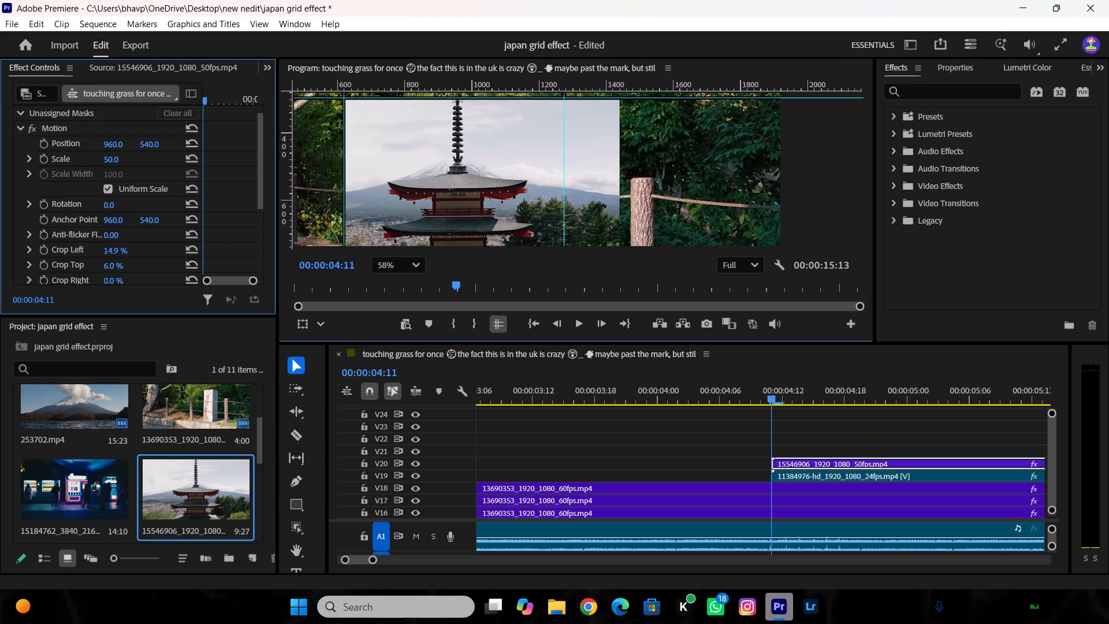
{"action": "left_click_drag", "start_coordinate": [110, 278], "coordinate": [120, 288]}
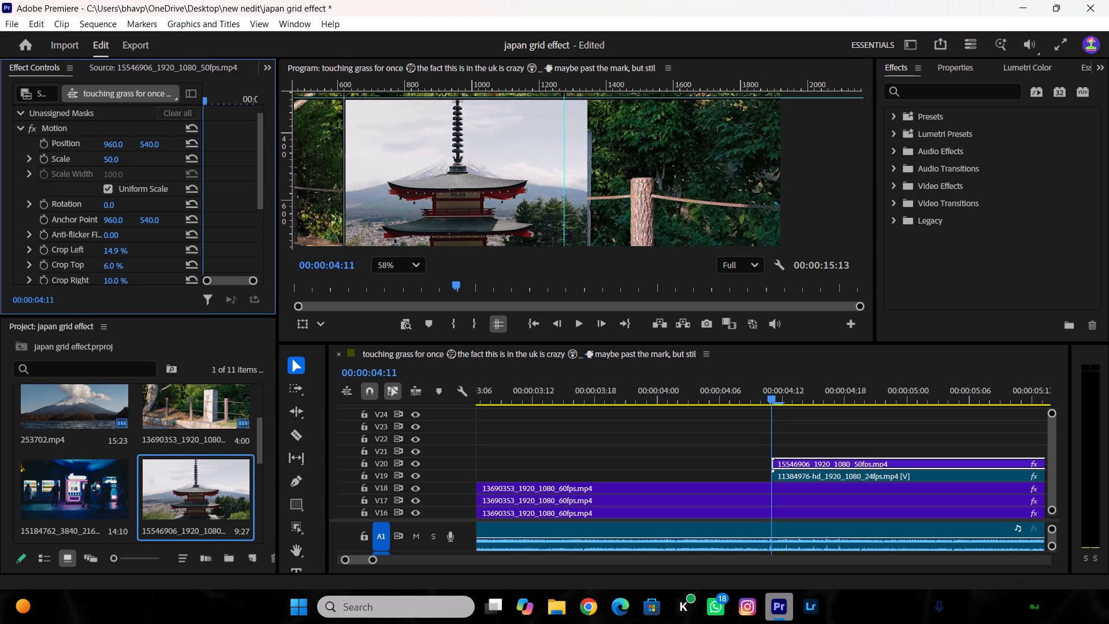
{"action": "left_click_drag", "start_coordinate": [120, 288], "coordinate": [132, 291]}
Examine the pagoda clip's upper right corner against the centre cell's grid lines.
{"action": "scroll", "coordinate": [563, 114], "scroll_direction": "up", "scroll_amount": 3}
{"action": "scroll", "coordinate": [557, 136], "scroll_direction": "down", "scroll_amount": 8}
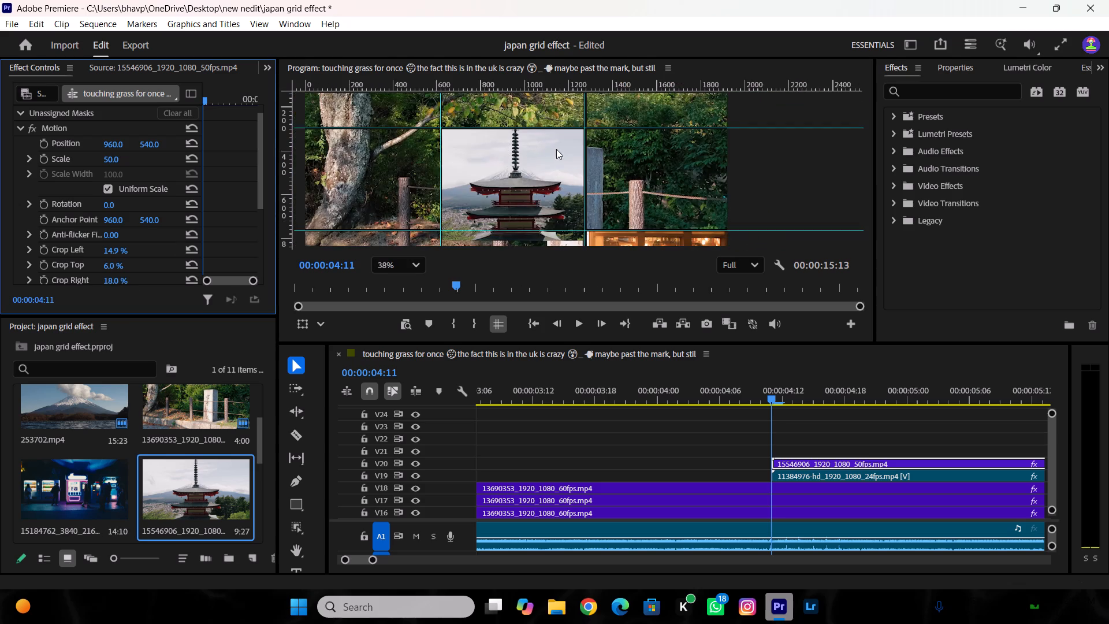
{"action": "scroll", "coordinate": [571, 104], "scroll_direction": "up", "scroll_amount": 13}
{"action": "scroll", "coordinate": [491, 132], "scroll_direction": "up", "scroll_amount": 11}
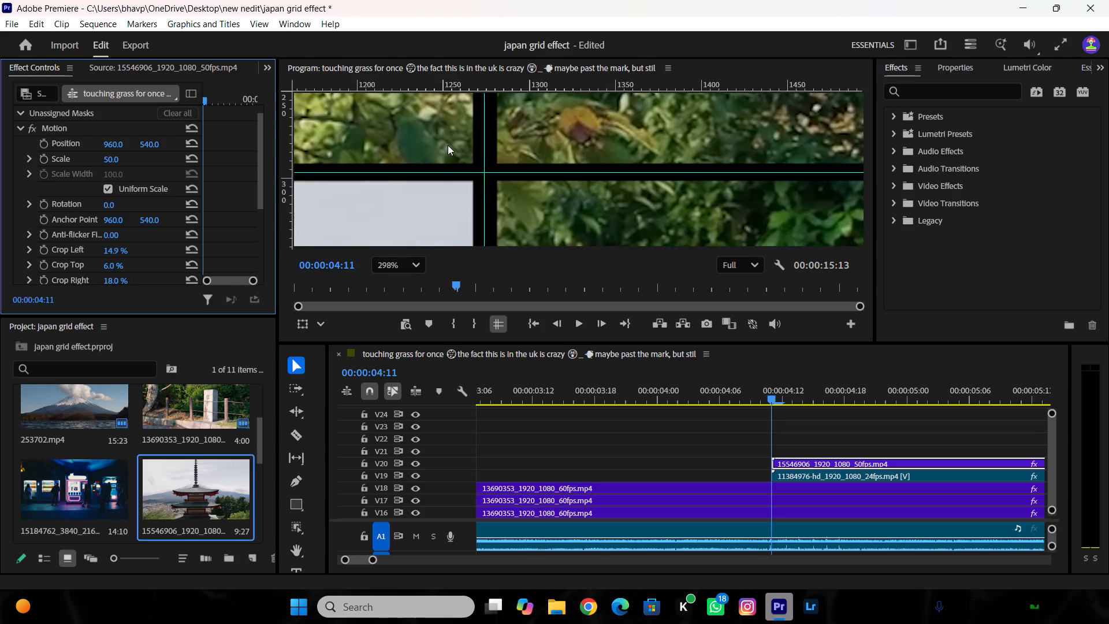
{"action": "scroll", "coordinate": [448, 145], "scroll_direction": "down", "scroll_amount": 11}
{"action": "scroll", "coordinate": [449, 148], "scroll_direction": "down", "scroll_amount": 19}
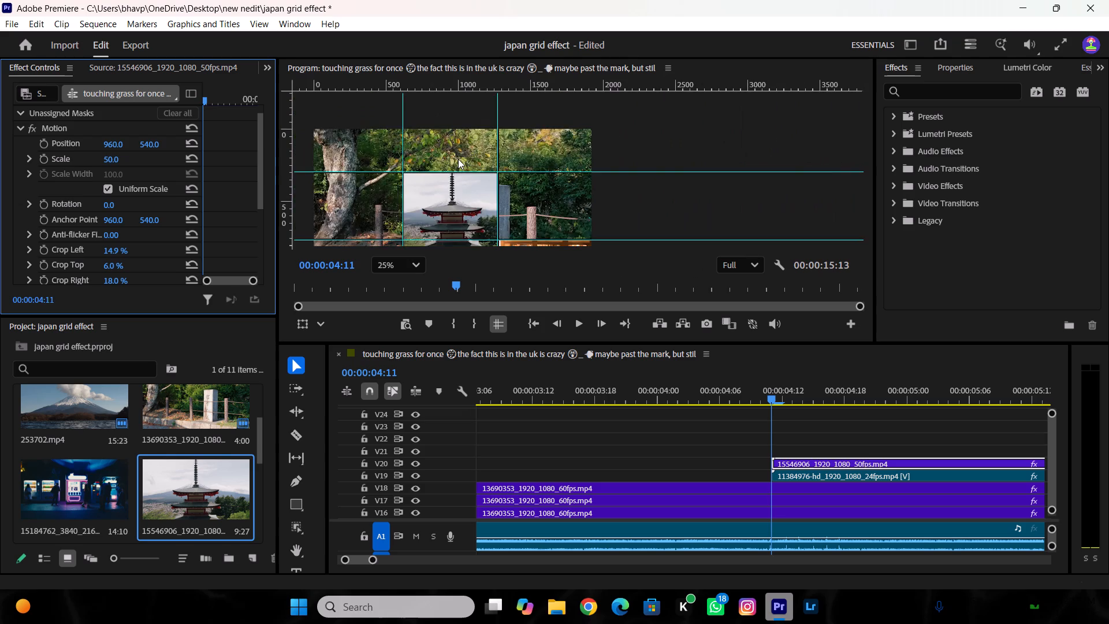
{"action": "scroll", "coordinate": [458, 159], "scroll_direction": "down", "scroll_amount": 5}
Set the pagoda clip's bottom crop to 10% to bring its edge to the centre cell's lower border.
{"action": "scroll", "coordinate": [442, 233], "scroll_direction": "up", "scroll_amount": 6}
{"action": "scroll", "coordinate": [400, 189], "scroll_direction": "up", "scroll_amount": 7}
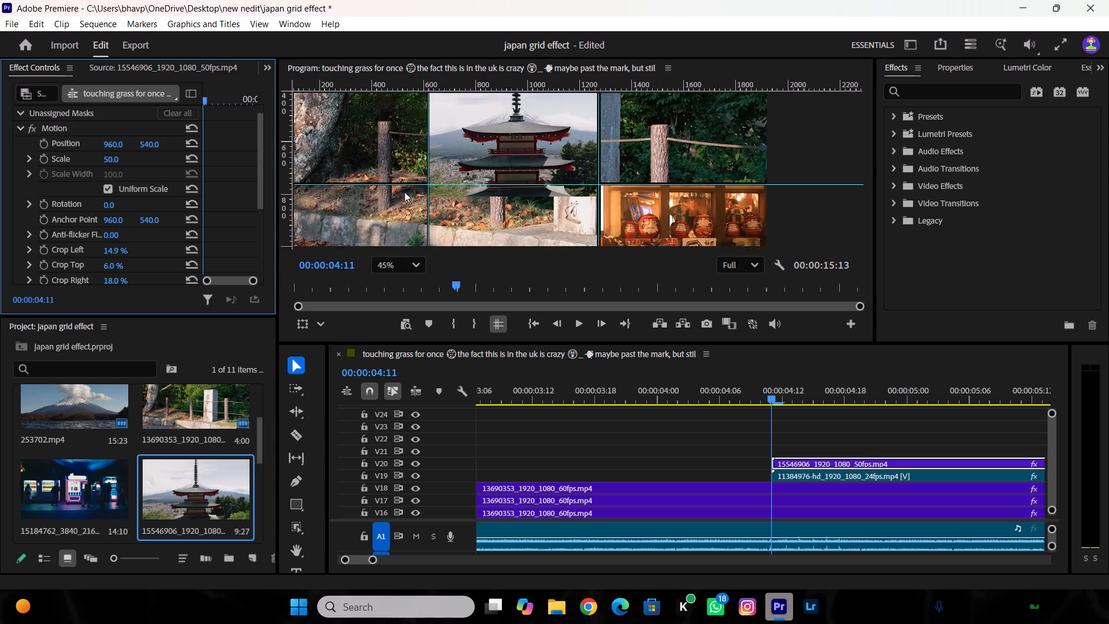
{"action": "scroll", "coordinate": [405, 188], "scroll_direction": "up", "scroll_amount": 19}
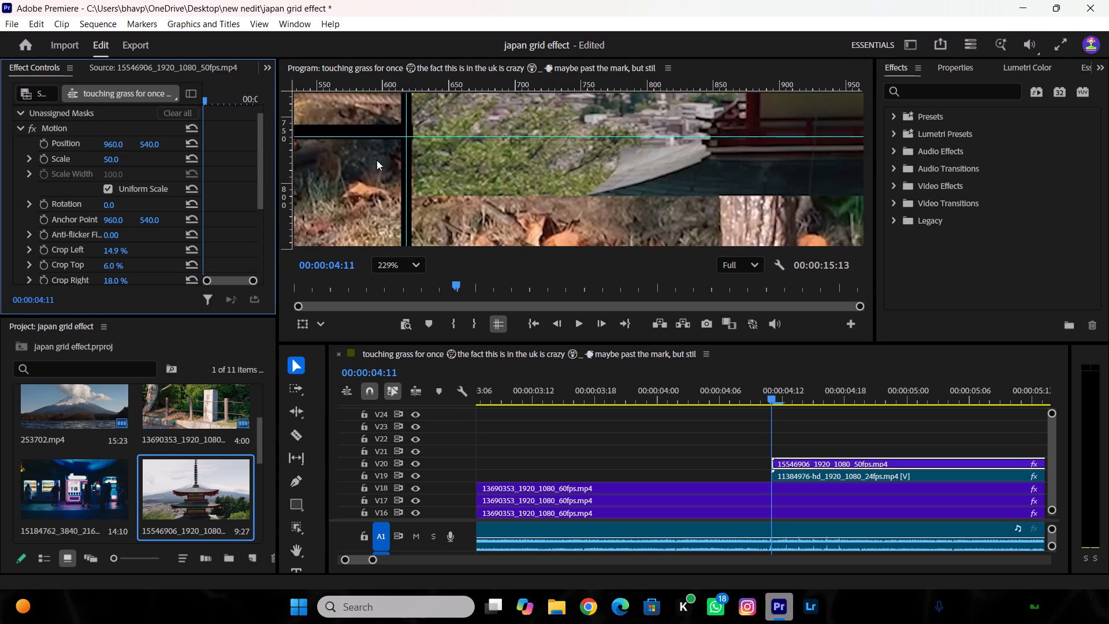
{"action": "scroll", "coordinate": [132, 238], "scroll_direction": "down", "scroll_amount": 2}
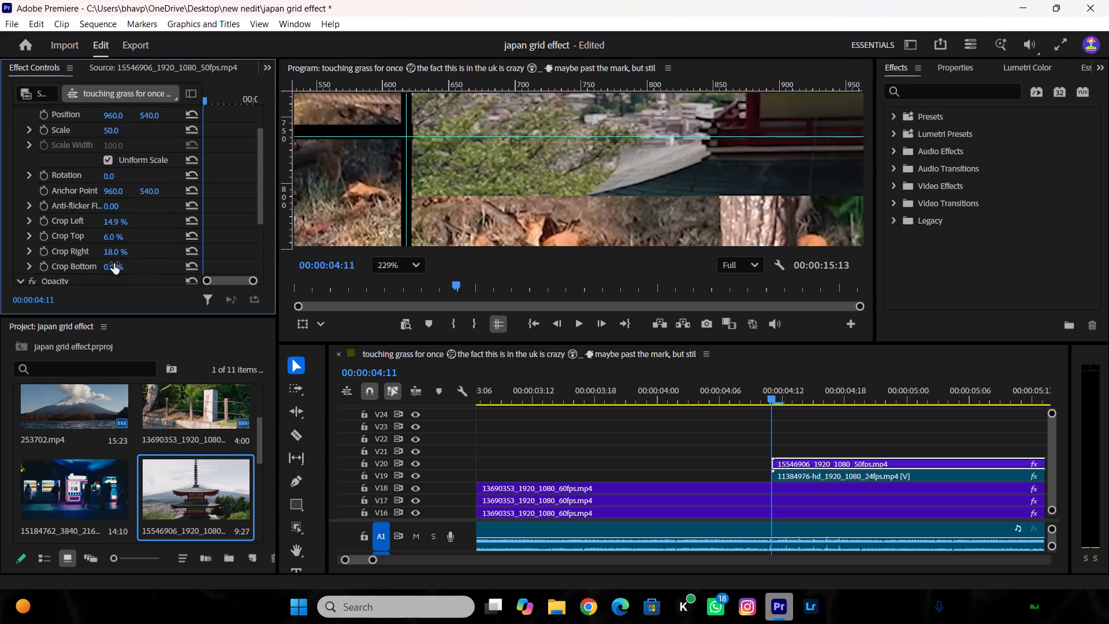
{"action": "left_click_drag", "start_coordinate": [113, 263], "coordinate": [130, 269]}
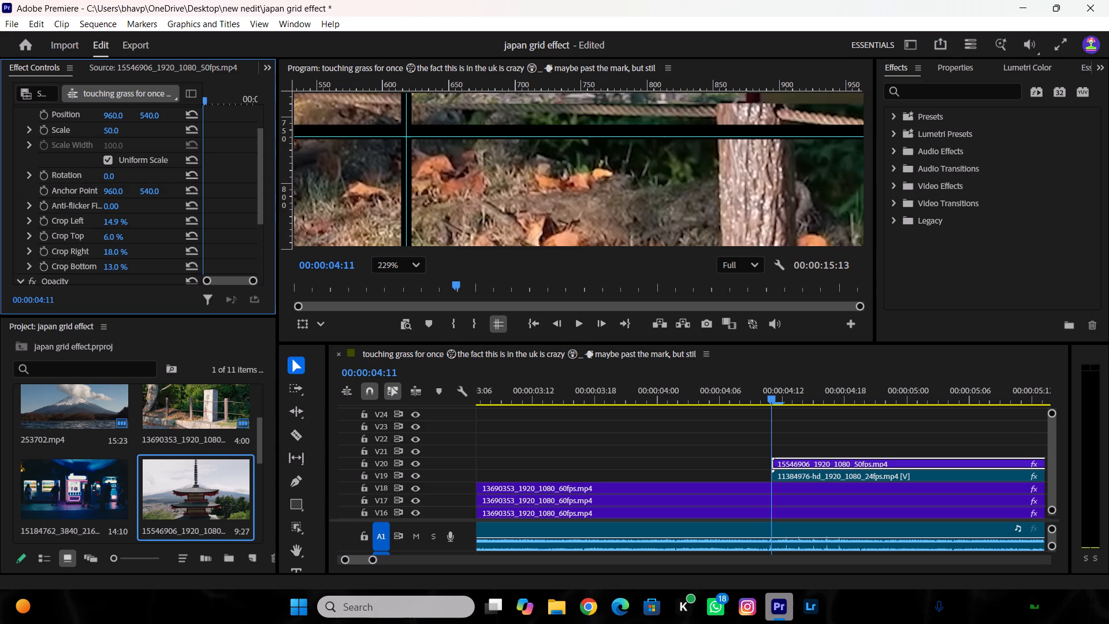
{"action": "left_click_drag", "start_coordinate": [130, 269], "coordinate": [129, 271]}
Fit the preview to its frame and place the city clip 16381232-hd_1920_1080_30fps.mp4 on track V21 at 00:00:04:11, above the pagoda clip.
{"action": "scroll", "coordinate": [684, 222], "scroll_direction": "down", "scroll_amount": 5}
{"action": "scroll", "coordinate": [781, 200], "scroll_direction": "down", "scroll_amount": 10}
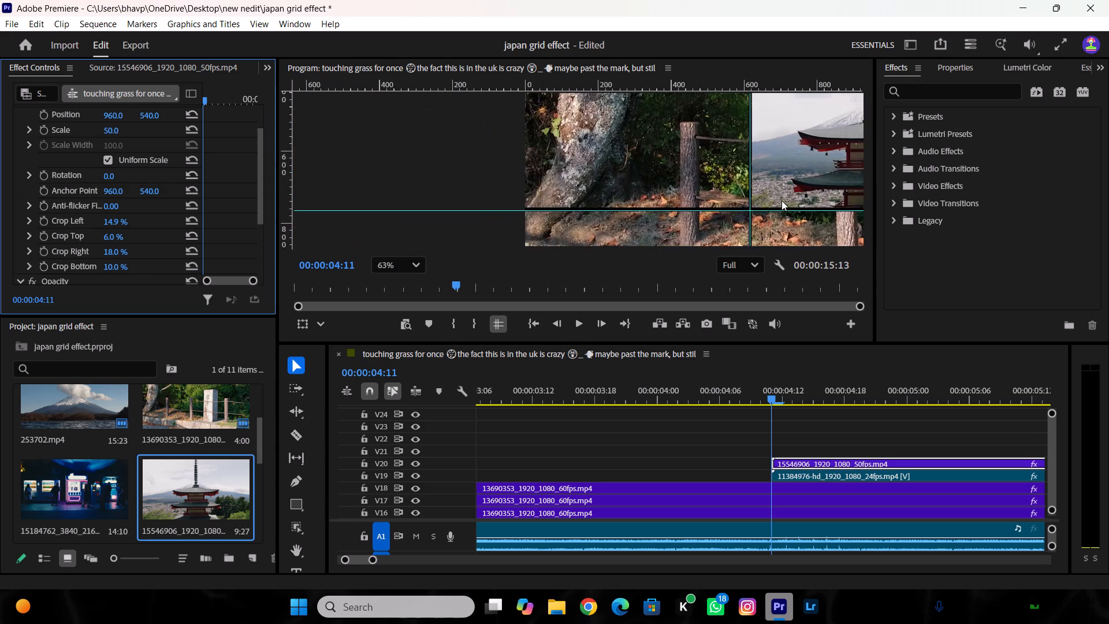
{"action": "scroll", "coordinate": [781, 200], "scroll_direction": "down", "scroll_amount": 5}
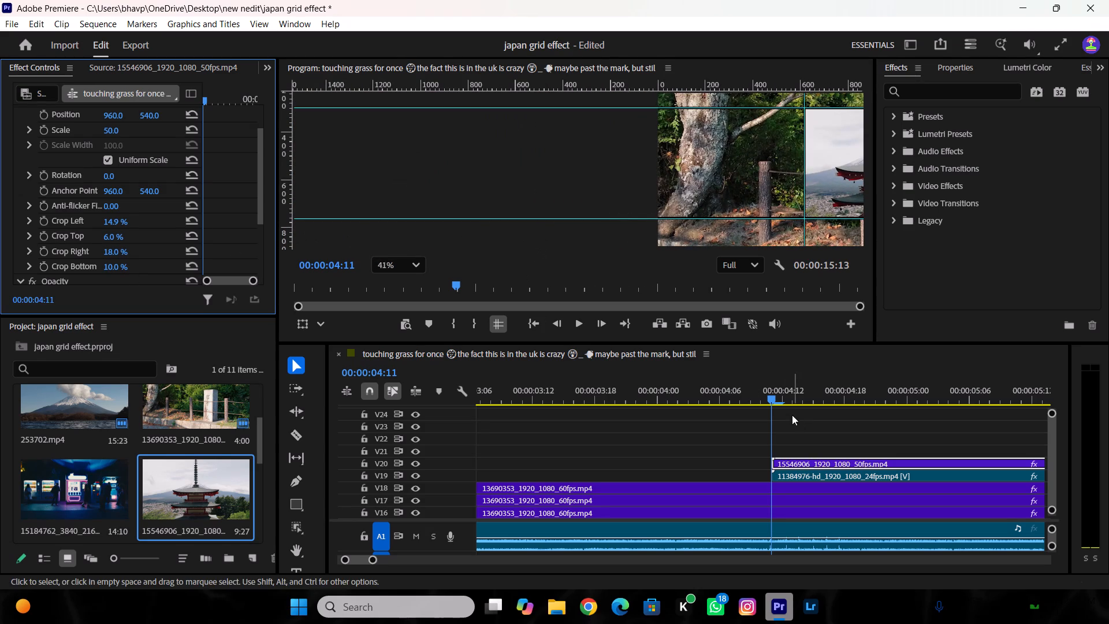
{"action": "left_click", "coordinate": [768, 395]}
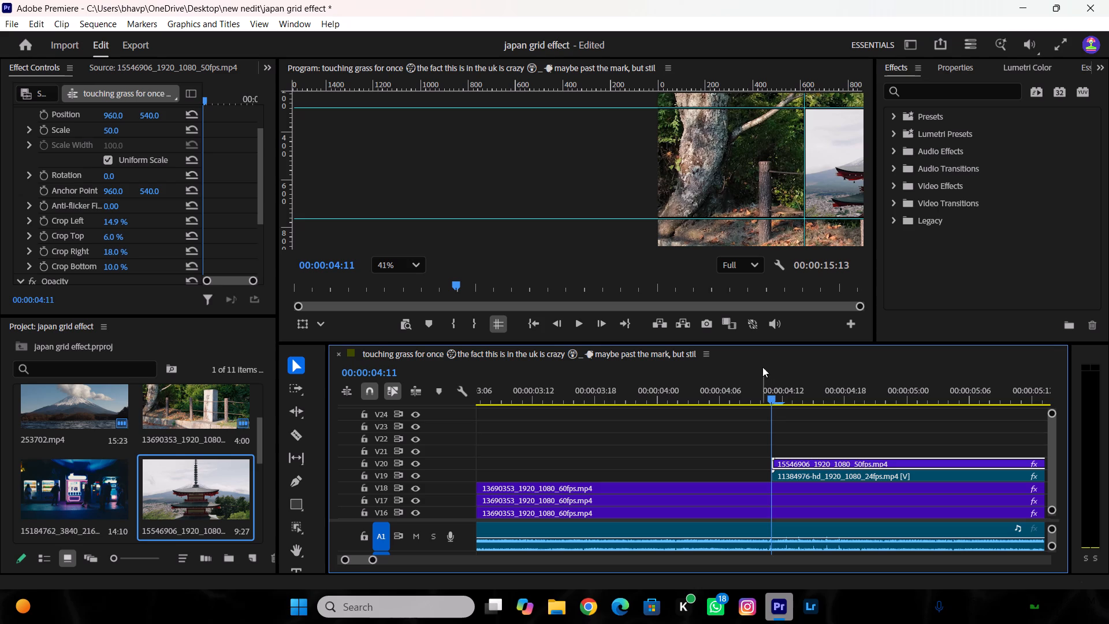
{"action": "left_click", "coordinate": [405, 266]}
{"action": "left_click", "coordinate": [399, 287]}
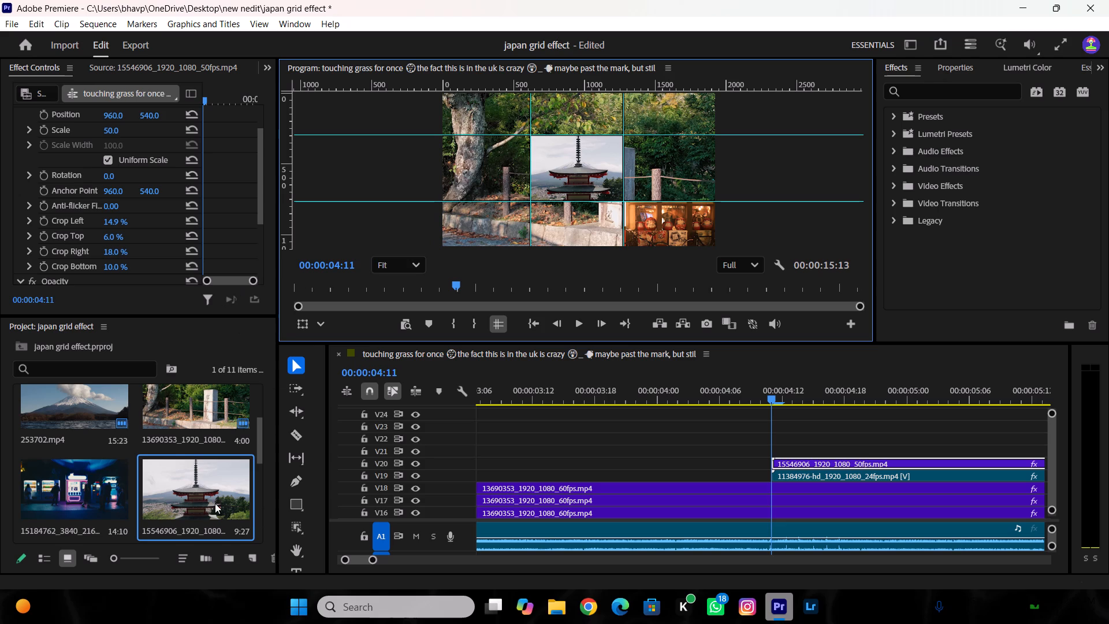
{"action": "scroll", "coordinate": [160, 496], "scroll_direction": "down", "scroll_amount": 1}
{"action": "left_click_drag", "start_coordinate": [96, 503], "coordinate": [160, 493]}
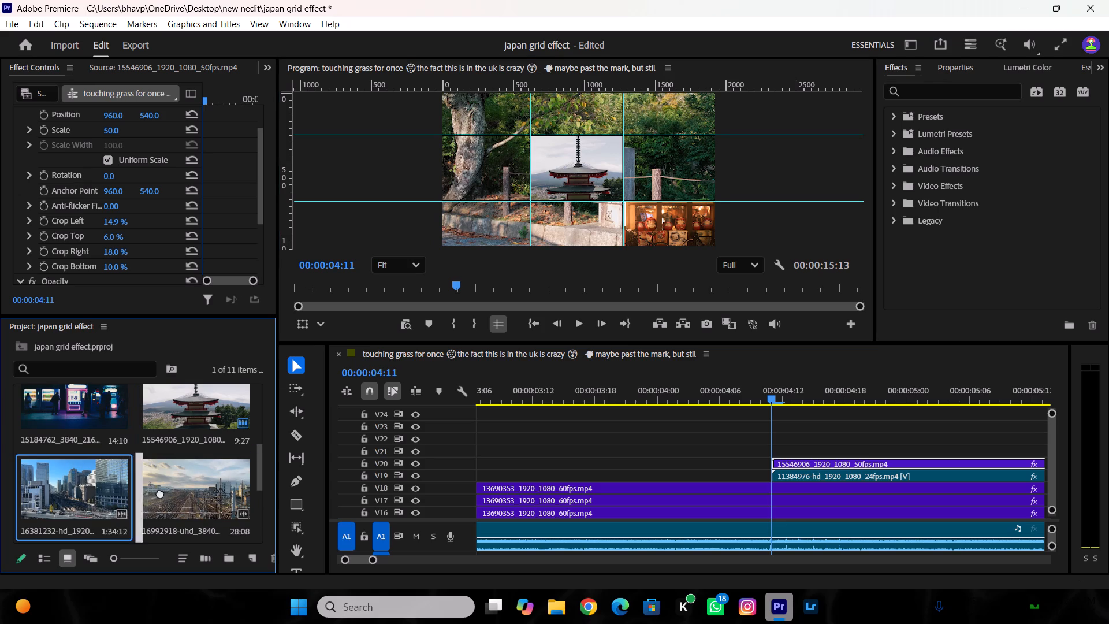
{"action": "left_click_drag", "start_coordinate": [160, 493], "coordinate": [774, 449]}
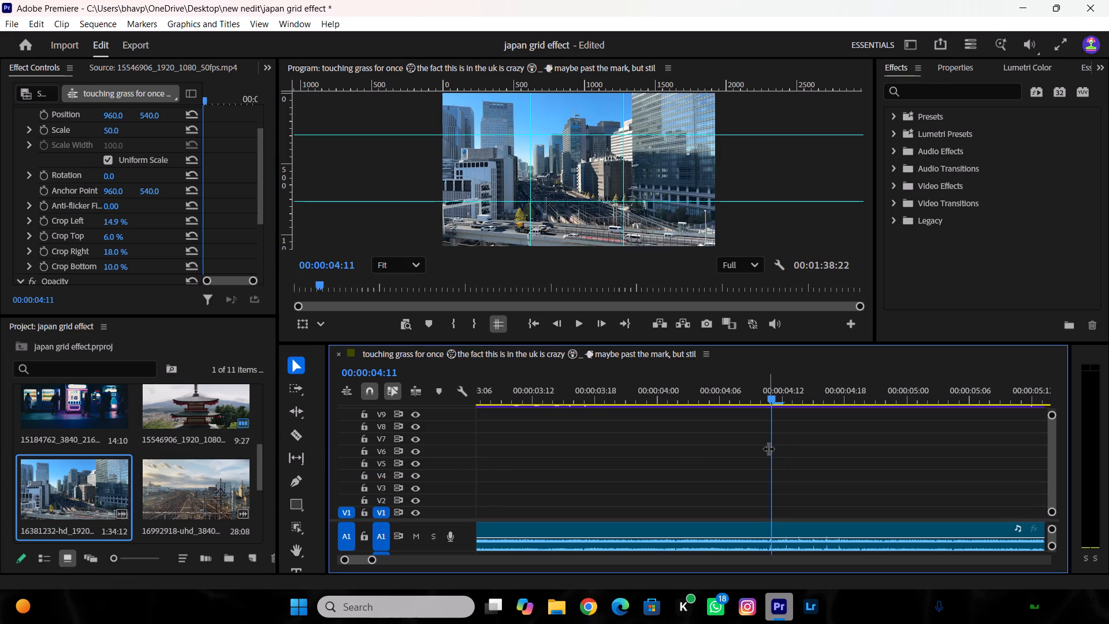
{"action": "scroll", "coordinate": [768, 448], "scroll_direction": "up", "scroll_amount": 14, "text": "ctrl"}
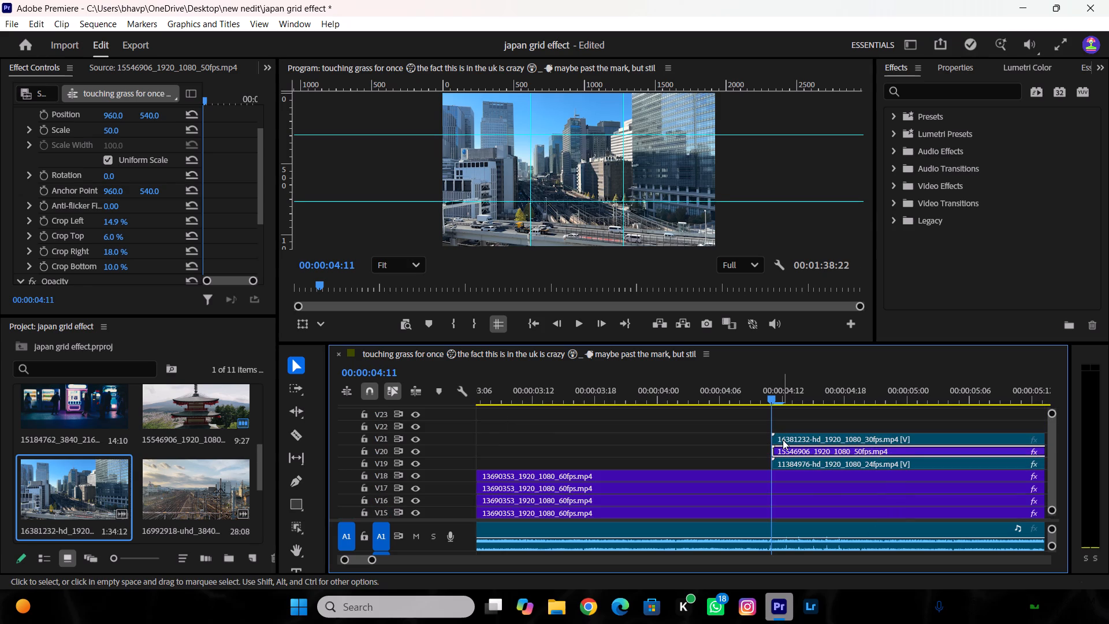
Scale the city clip on track V21 down to 45% so its height matches the middle row of the grid.
{"action": "left_click", "coordinate": [783, 440]}
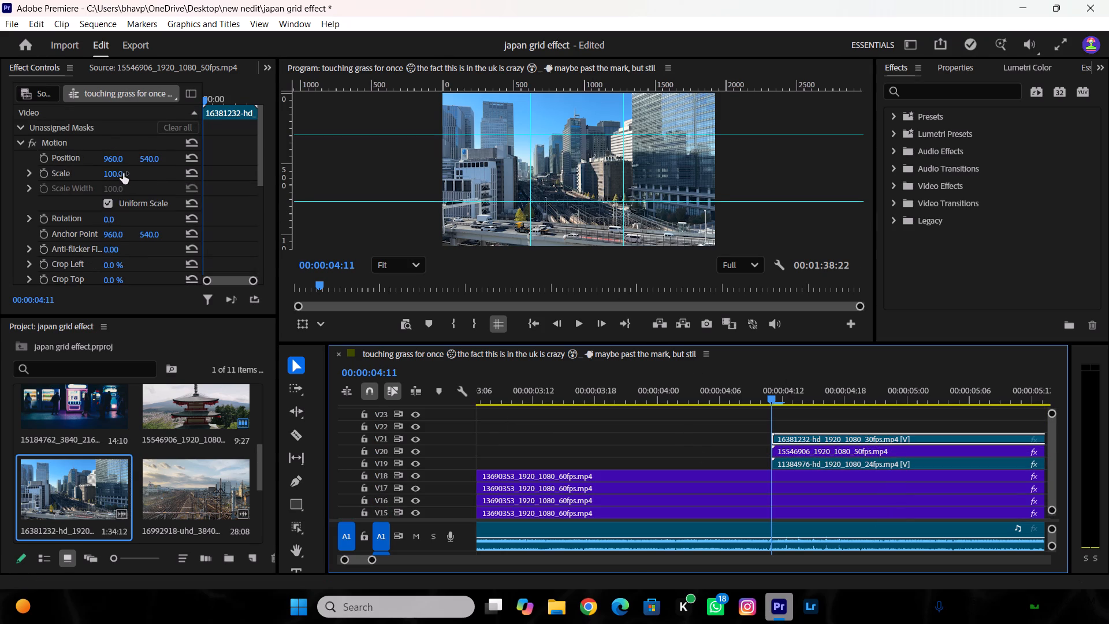
{"action": "left_click_drag", "start_coordinate": [117, 173], "coordinate": [95, 172]}
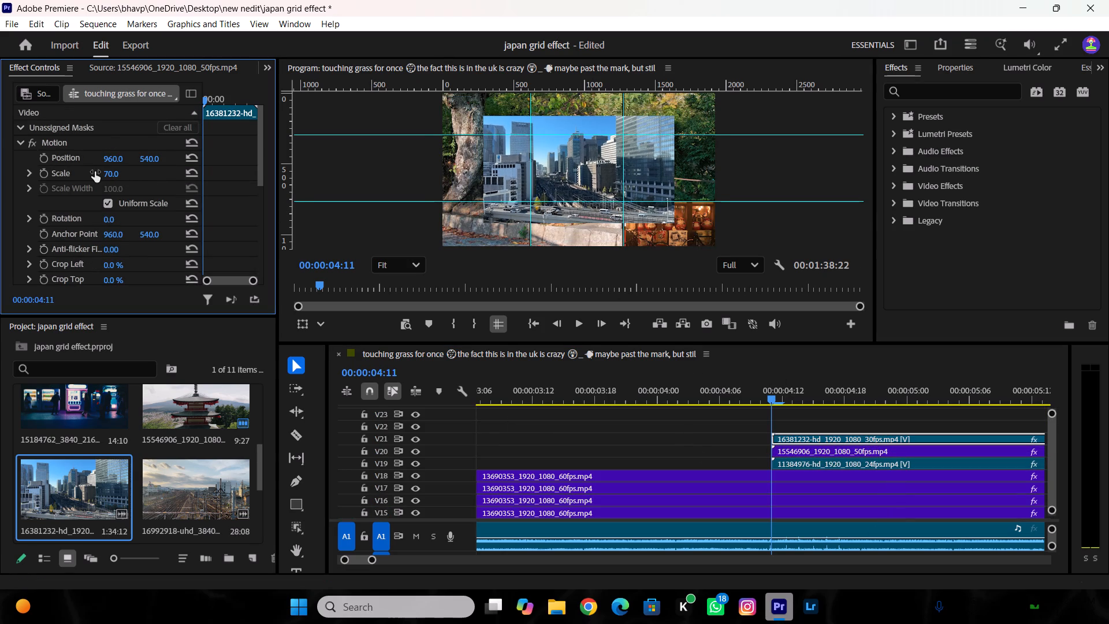
{"action": "key", "text": "ctrl+z"}
{"action": "left_click_drag", "start_coordinate": [108, 177], "coordinate": [98, 207]}
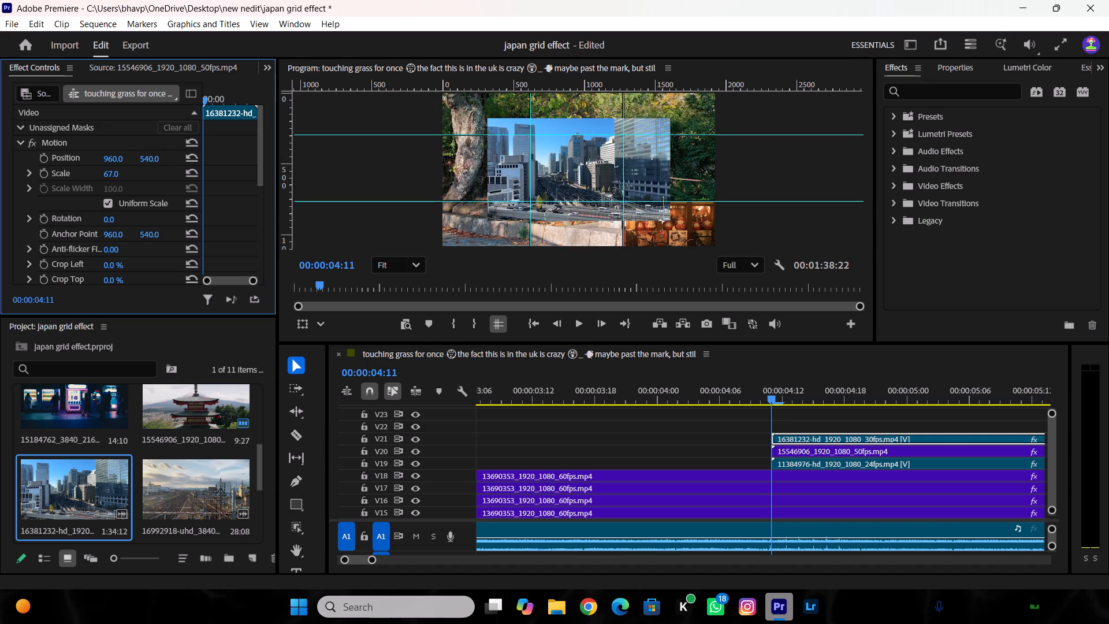
{"action": "left_click_drag", "start_coordinate": [98, 207], "coordinate": [86, 210]}
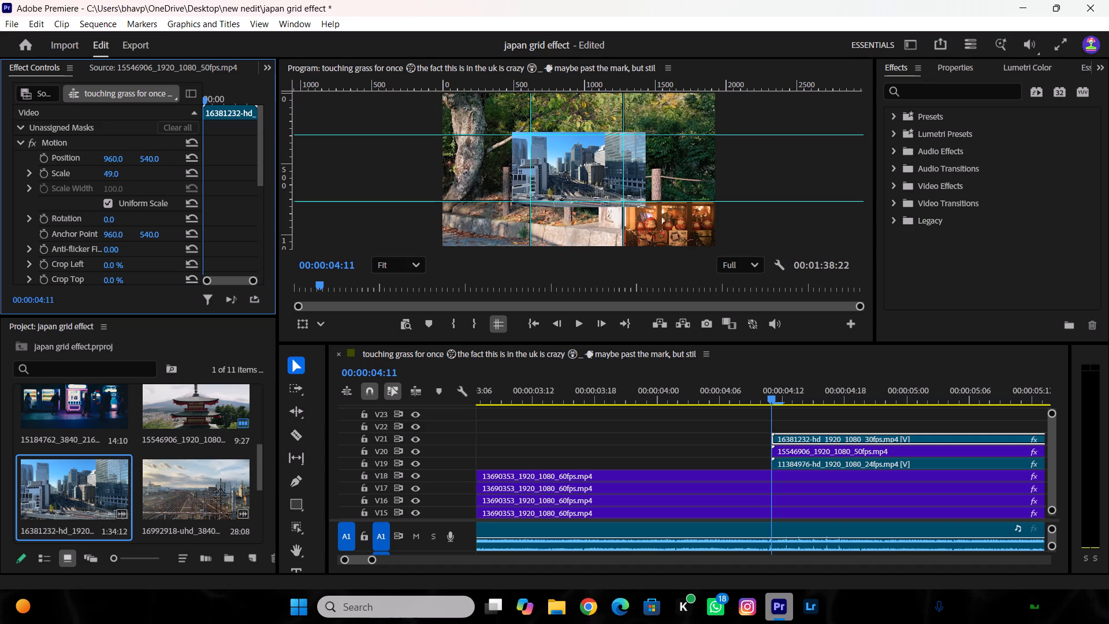
{"action": "left_click_drag", "start_coordinate": [86, 210], "coordinate": [84, 210]}
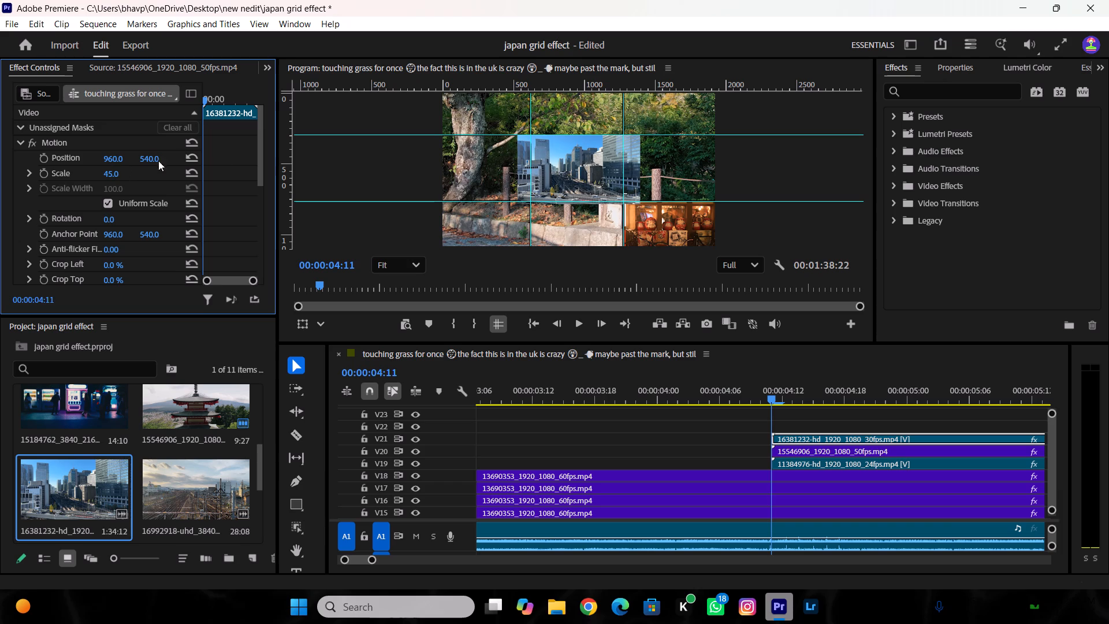
Move the city clip horizontally to position X 1598 so it covers the middle row's right cell.
{"action": "scroll", "coordinate": [723, 104], "scroll_direction": "up", "scroll_amount": 5}
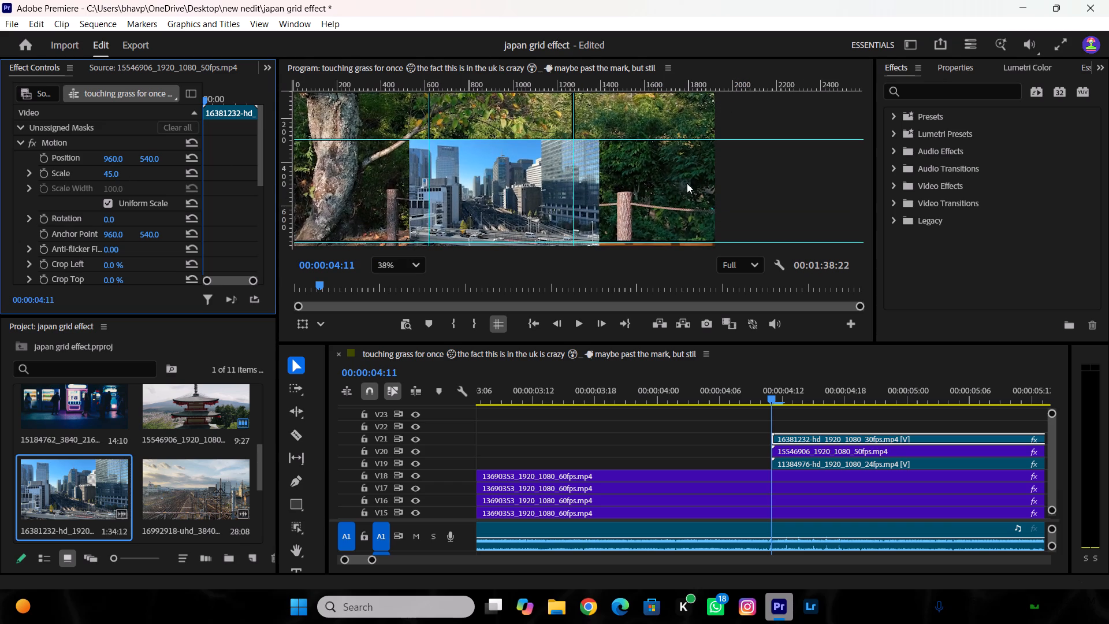
{"action": "scroll", "coordinate": [688, 183], "scroll_direction": "down", "scroll_amount": 4}
{"action": "scroll", "coordinate": [766, 231], "scroll_direction": "up", "scroll_amount": 5}
{"action": "scroll", "coordinate": [769, 168], "scroll_direction": "down", "scroll_amount": 3}
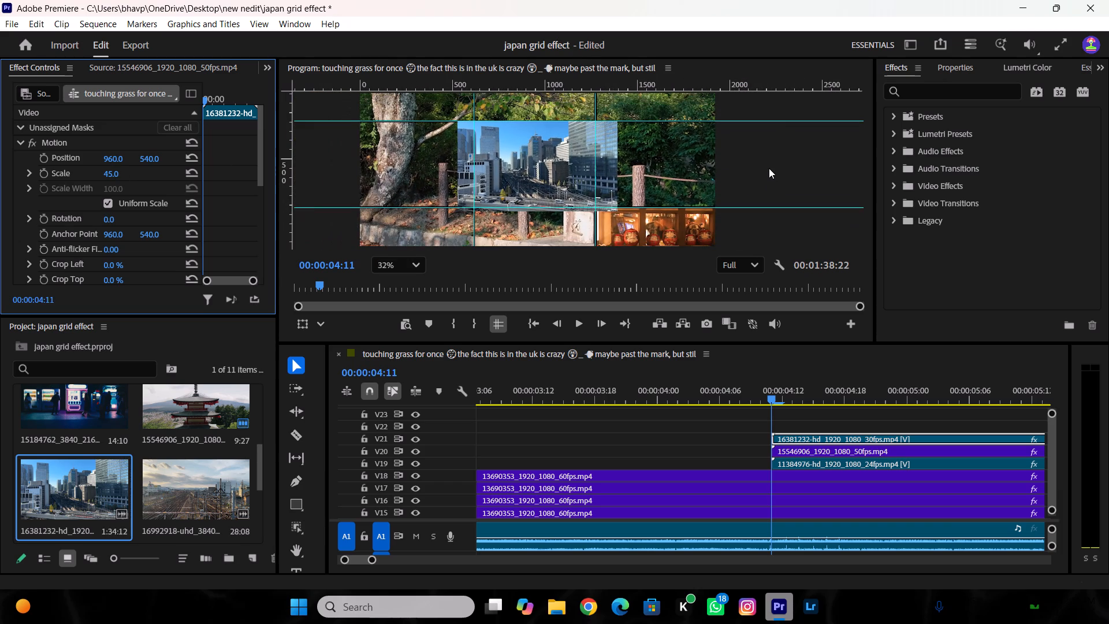
{"action": "scroll", "coordinate": [763, 100], "scroll_direction": "up", "scroll_amount": 3}
{"action": "scroll", "coordinate": [756, 168], "scroll_direction": "up", "scroll_amount": 1}
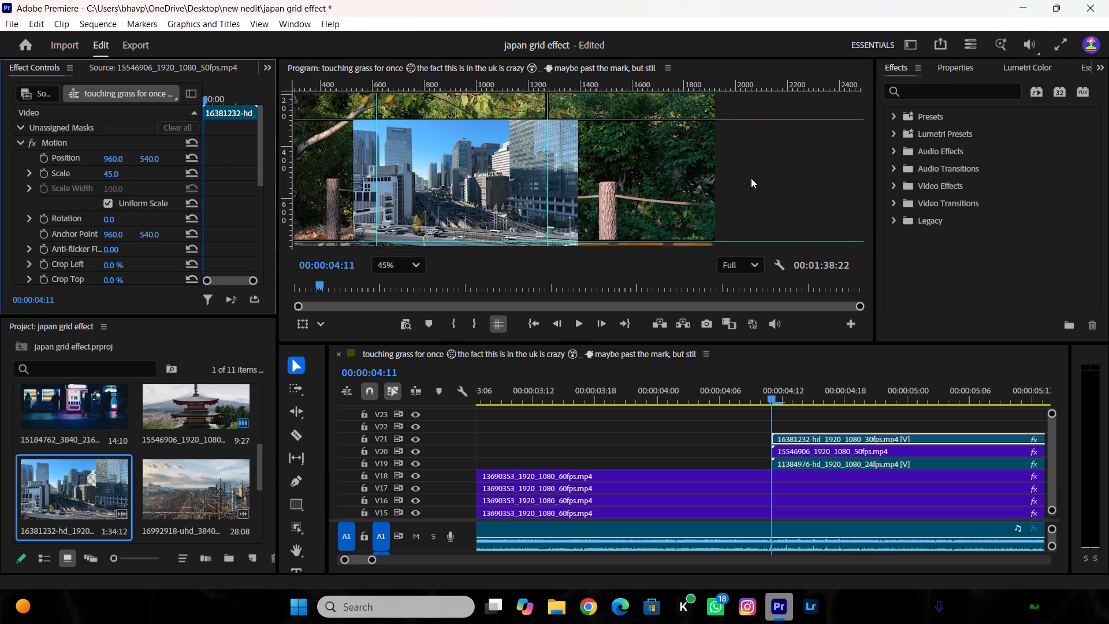
{"action": "scroll", "coordinate": [704, 242], "scroll_direction": "up", "scroll_amount": 2}
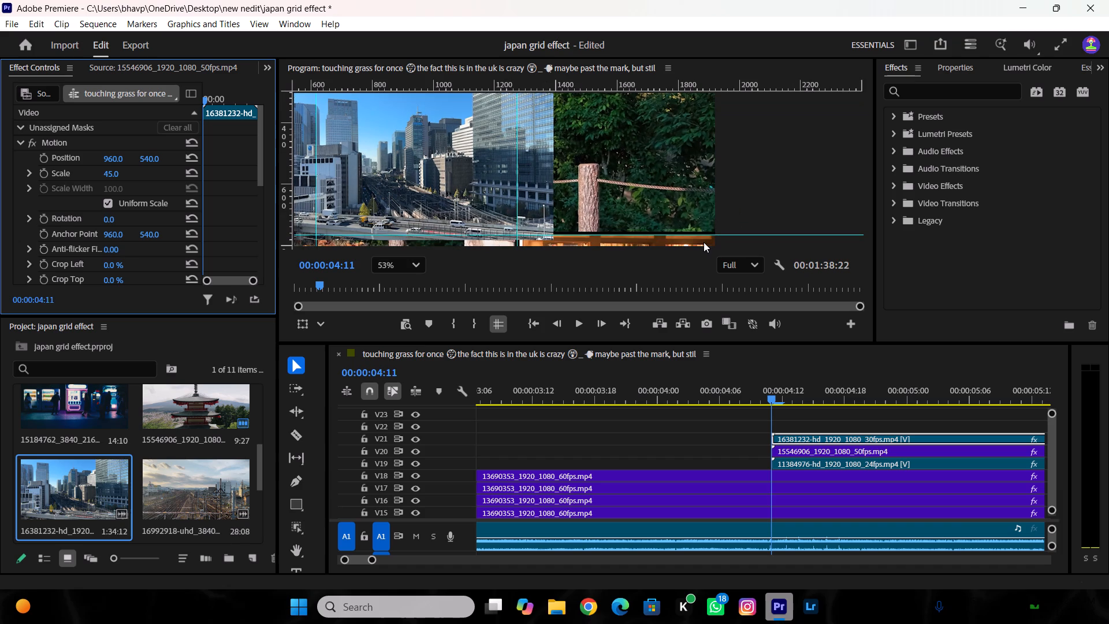
{"action": "scroll", "coordinate": [704, 242], "scroll_direction": "down", "scroll_amount": 1}
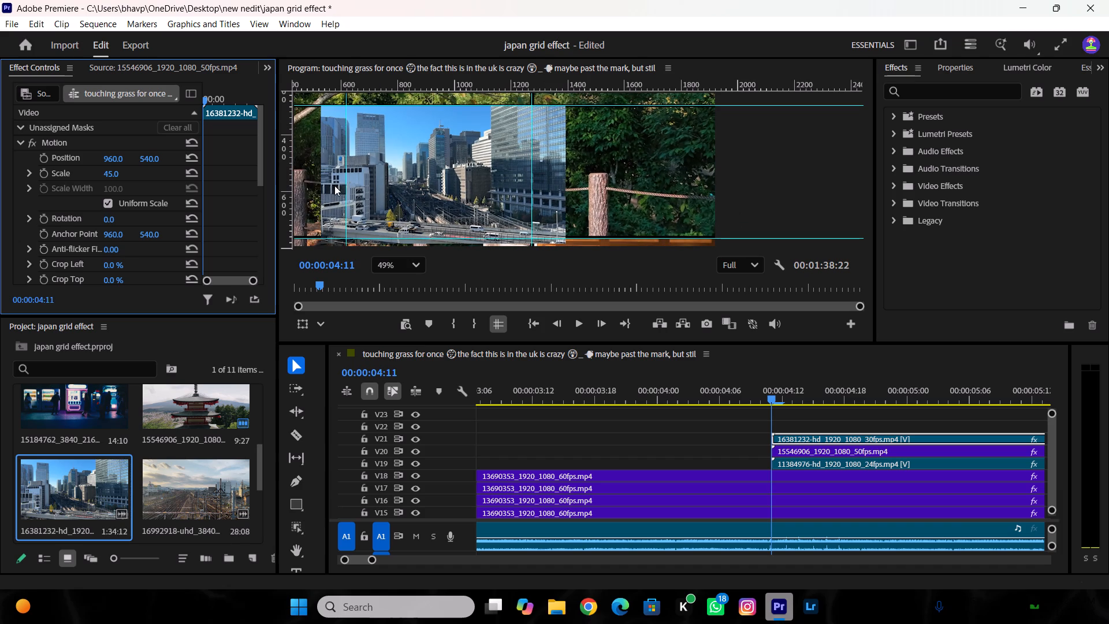
{"action": "left_click_drag", "start_coordinate": [109, 159], "coordinate": [467, 159]}
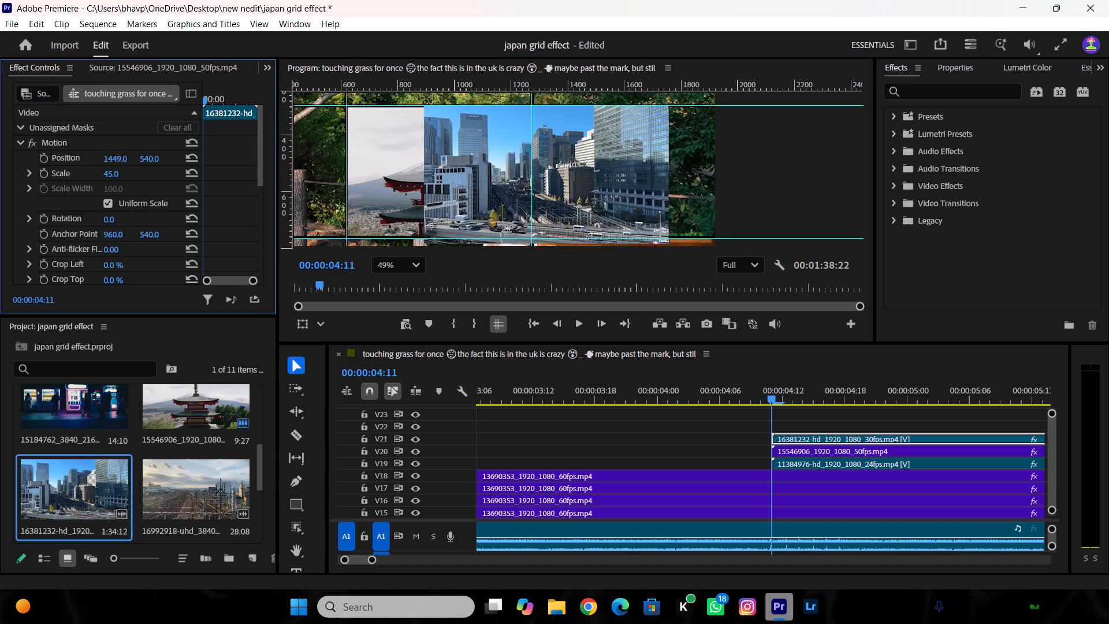
{"action": "left_click_drag", "start_coordinate": [467, 159], "coordinate": [661, 176]}
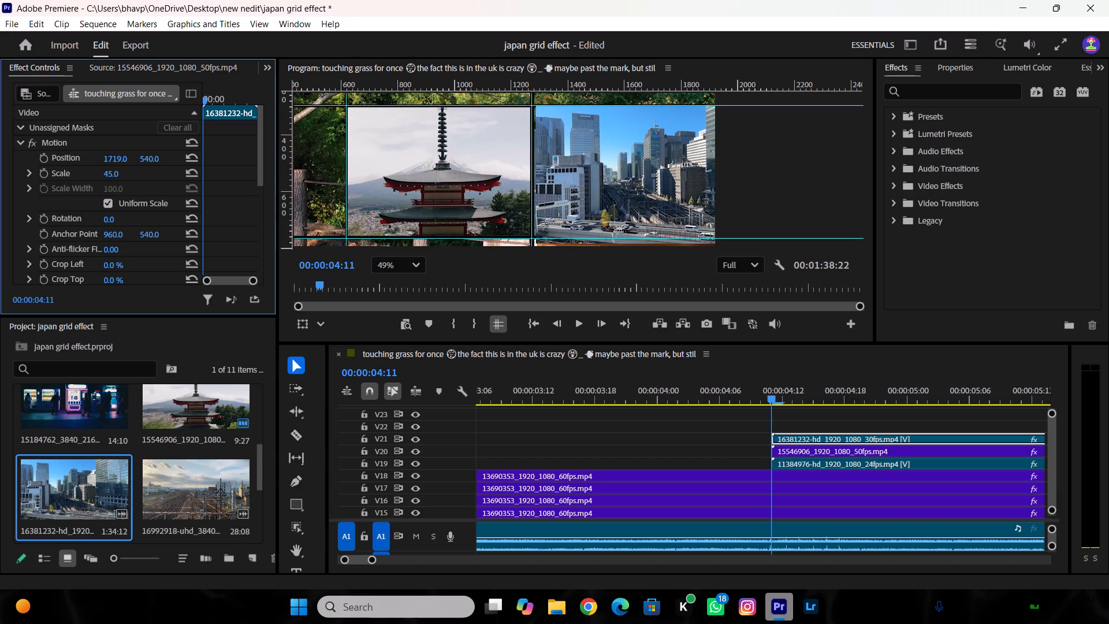
{"action": "left_click_drag", "start_coordinate": [661, 176], "coordinate": [549, 185]}
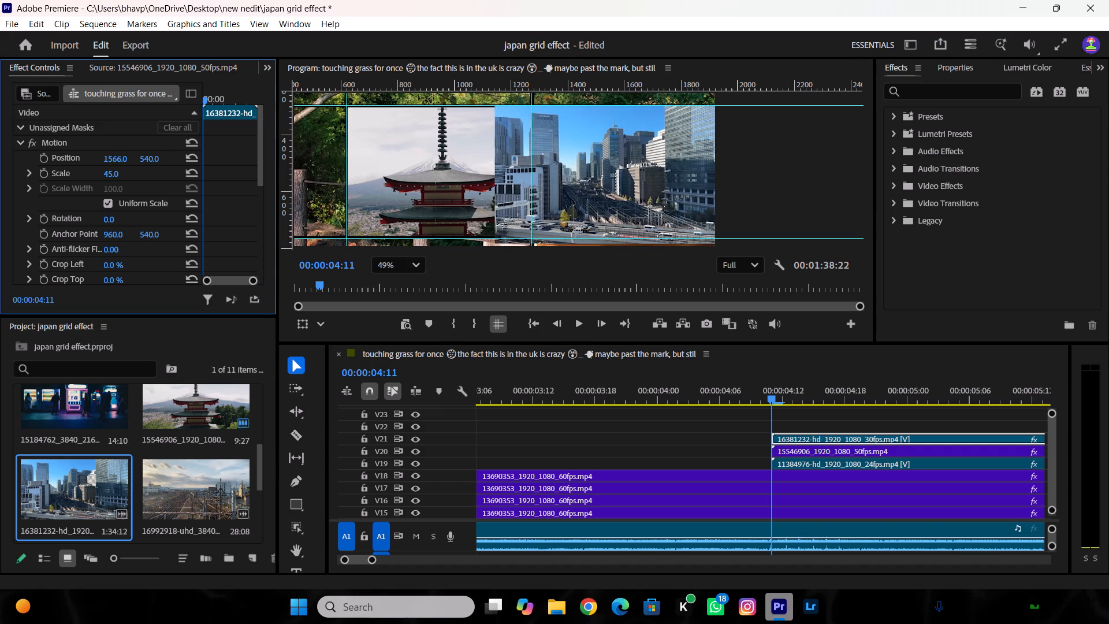
{"action": "left_click_drag", "start_coordinate": [549, 185], "coordinate": [390, 187]}
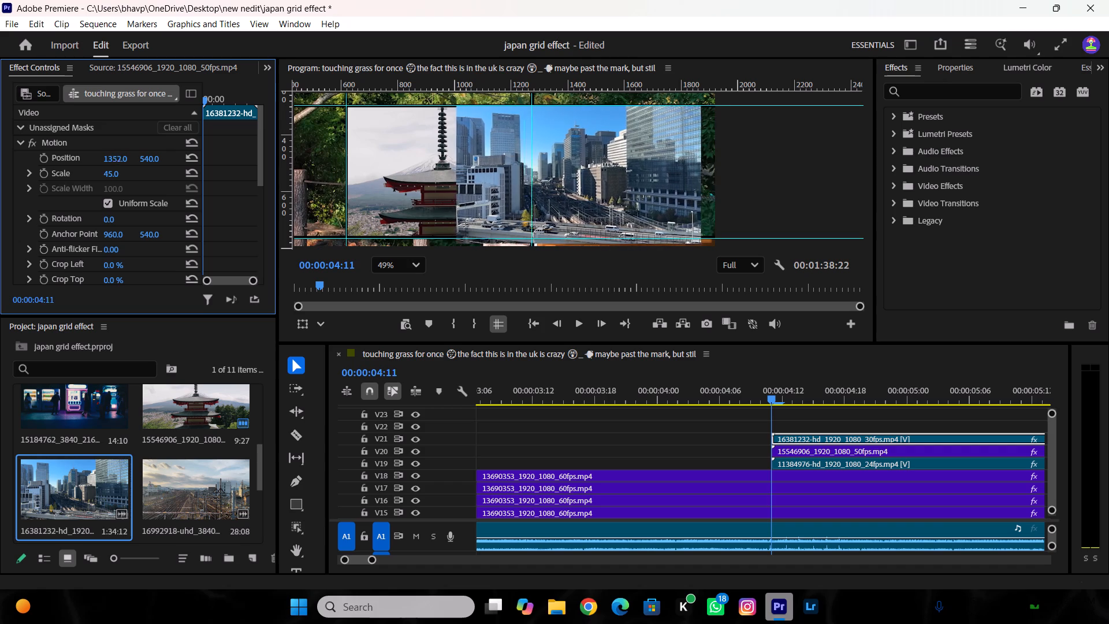
{"action": "left_click_drag", "start_coordinate": [390, 187], "coordinate": [578, 206]}
{"action": "left_click", "coordinate": [120, 156]}
{"action": "left_click", "coordinate": [170, 184]}
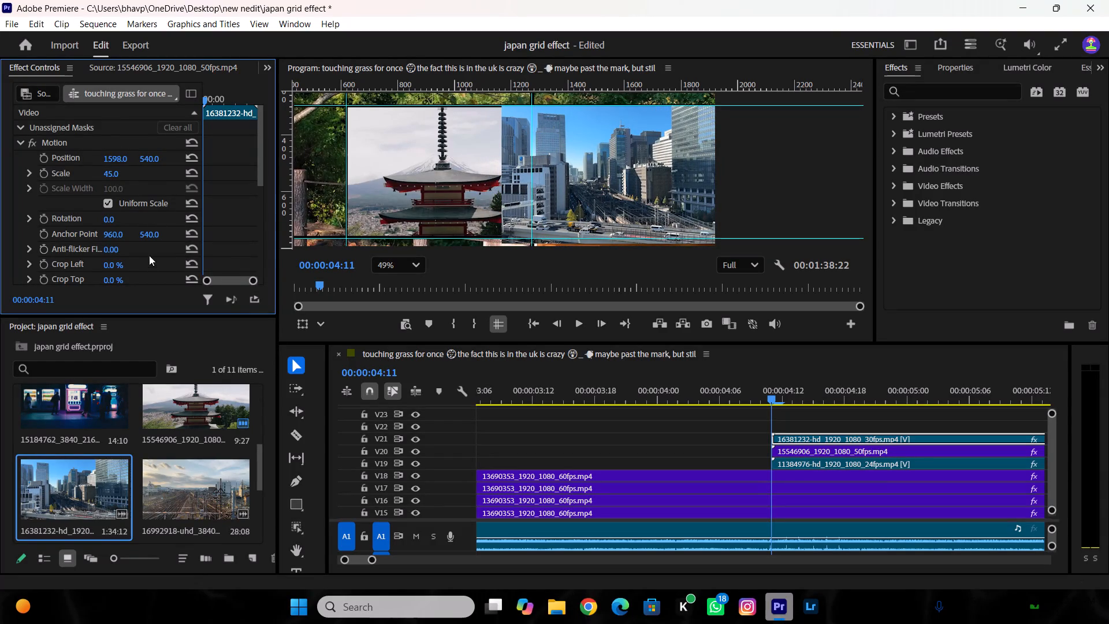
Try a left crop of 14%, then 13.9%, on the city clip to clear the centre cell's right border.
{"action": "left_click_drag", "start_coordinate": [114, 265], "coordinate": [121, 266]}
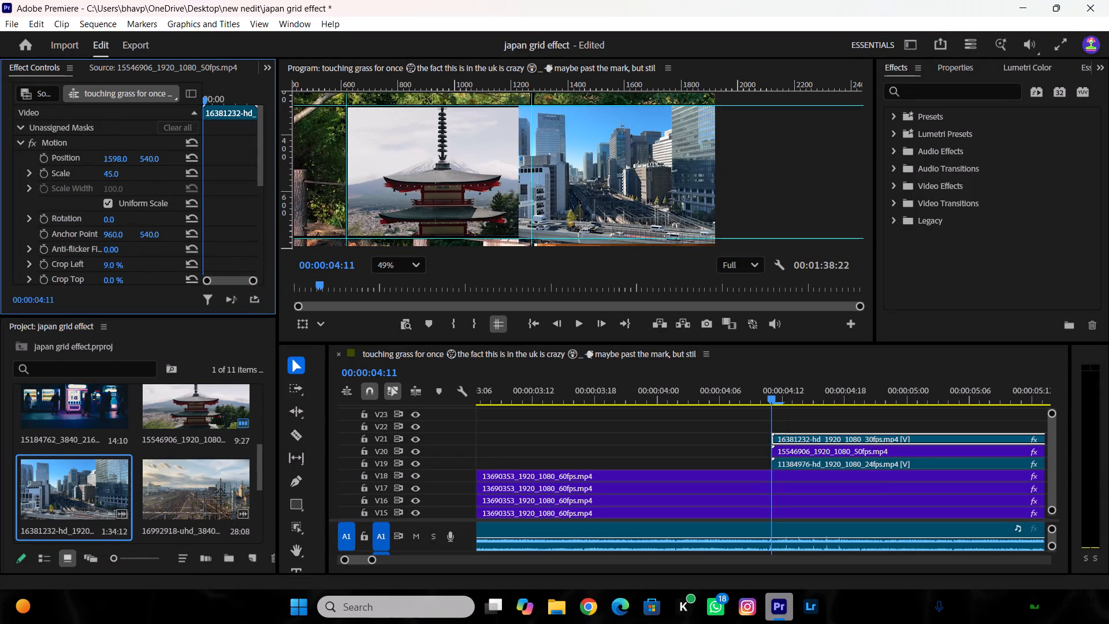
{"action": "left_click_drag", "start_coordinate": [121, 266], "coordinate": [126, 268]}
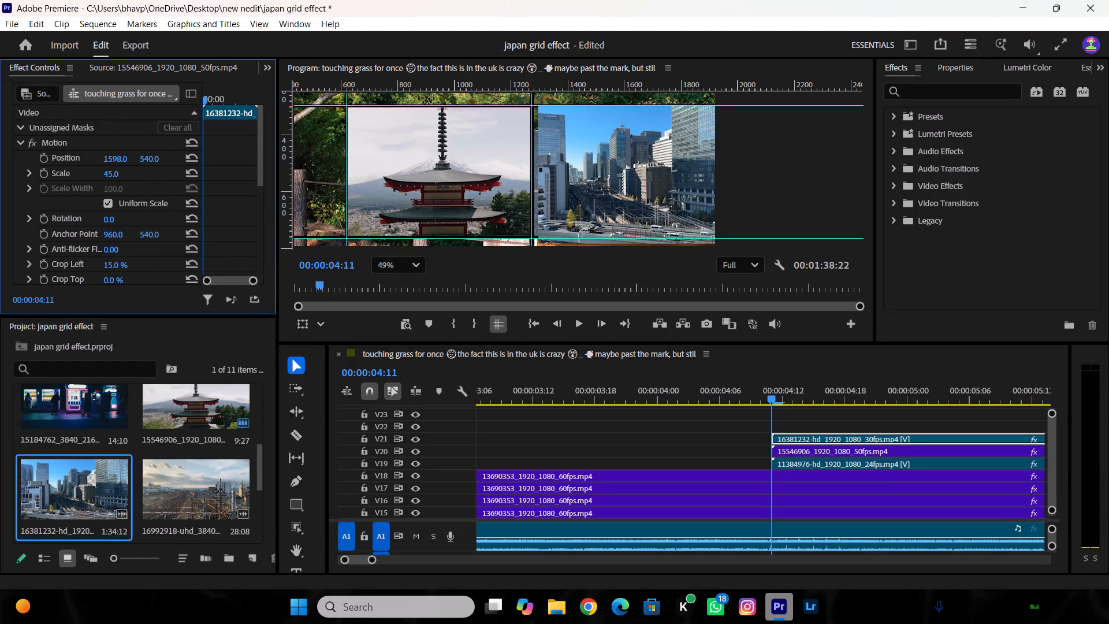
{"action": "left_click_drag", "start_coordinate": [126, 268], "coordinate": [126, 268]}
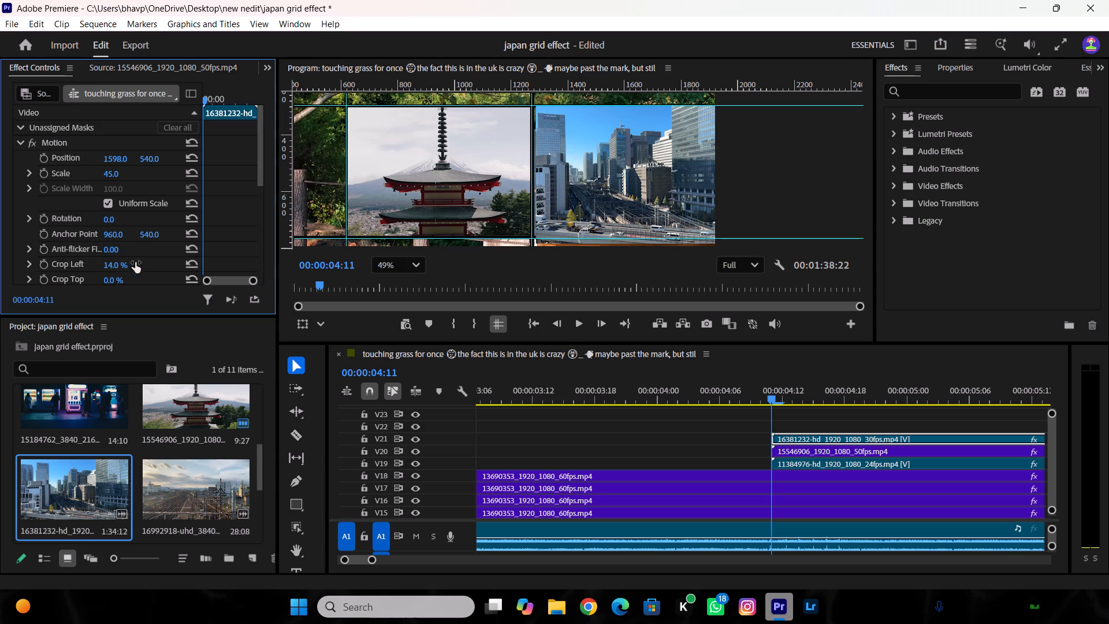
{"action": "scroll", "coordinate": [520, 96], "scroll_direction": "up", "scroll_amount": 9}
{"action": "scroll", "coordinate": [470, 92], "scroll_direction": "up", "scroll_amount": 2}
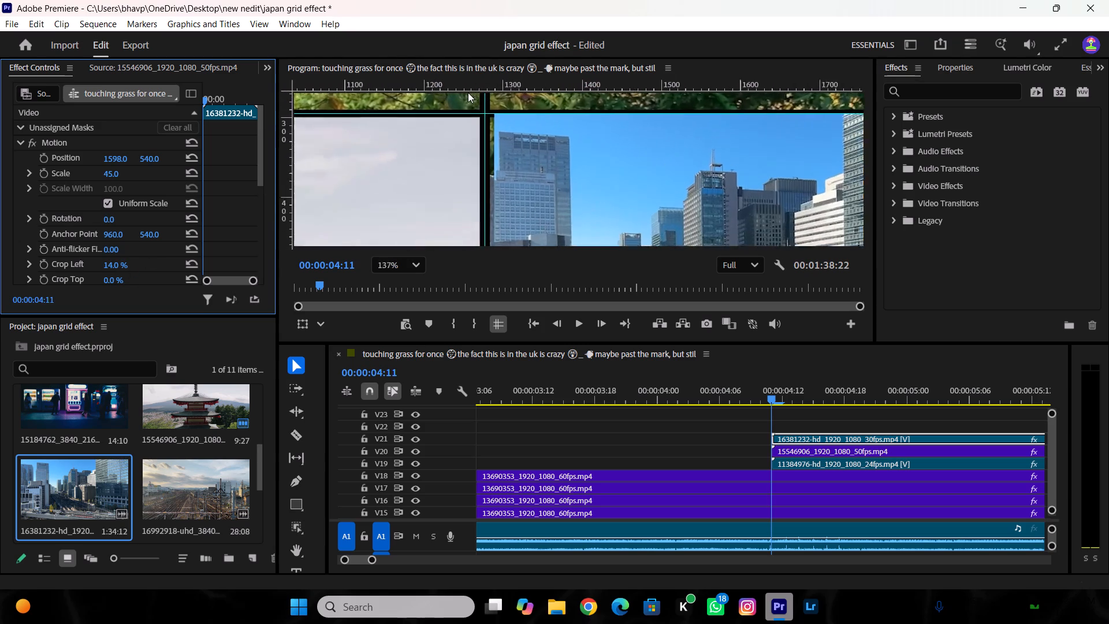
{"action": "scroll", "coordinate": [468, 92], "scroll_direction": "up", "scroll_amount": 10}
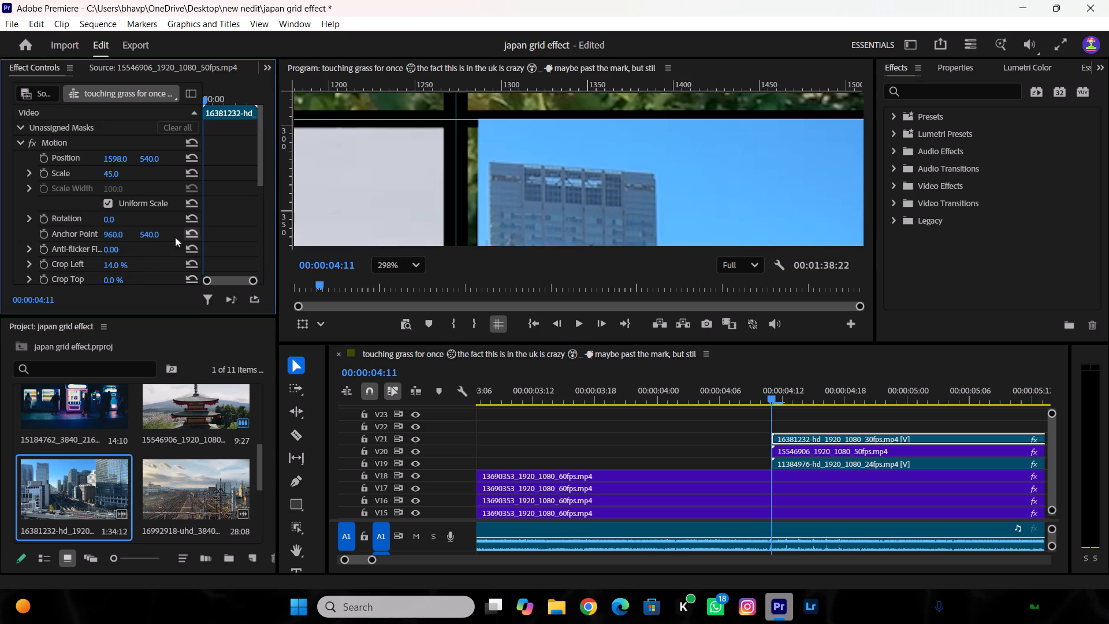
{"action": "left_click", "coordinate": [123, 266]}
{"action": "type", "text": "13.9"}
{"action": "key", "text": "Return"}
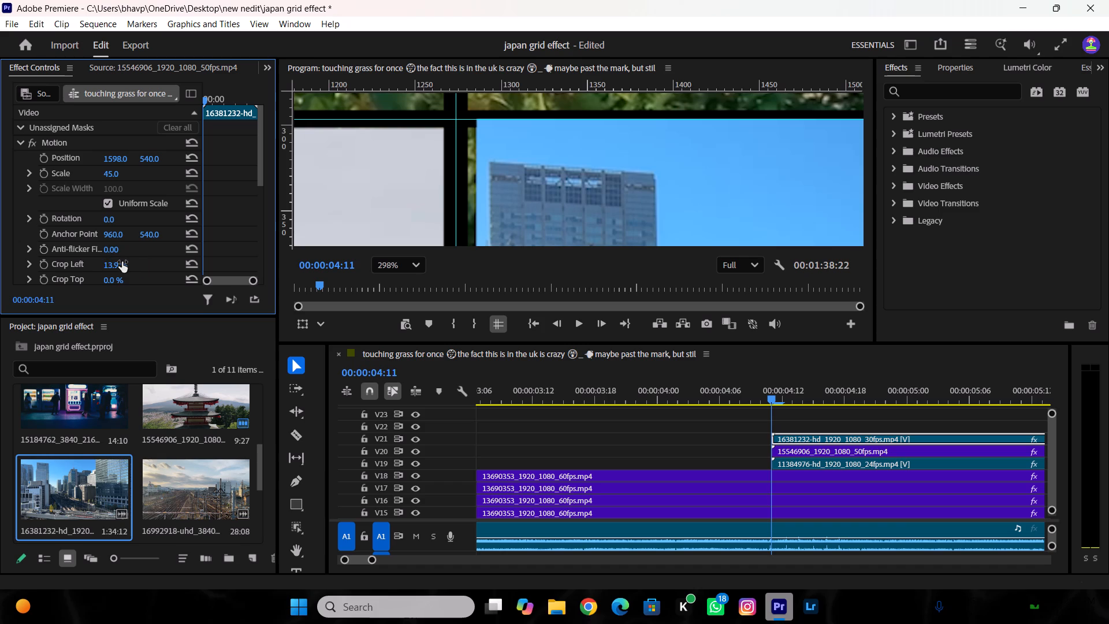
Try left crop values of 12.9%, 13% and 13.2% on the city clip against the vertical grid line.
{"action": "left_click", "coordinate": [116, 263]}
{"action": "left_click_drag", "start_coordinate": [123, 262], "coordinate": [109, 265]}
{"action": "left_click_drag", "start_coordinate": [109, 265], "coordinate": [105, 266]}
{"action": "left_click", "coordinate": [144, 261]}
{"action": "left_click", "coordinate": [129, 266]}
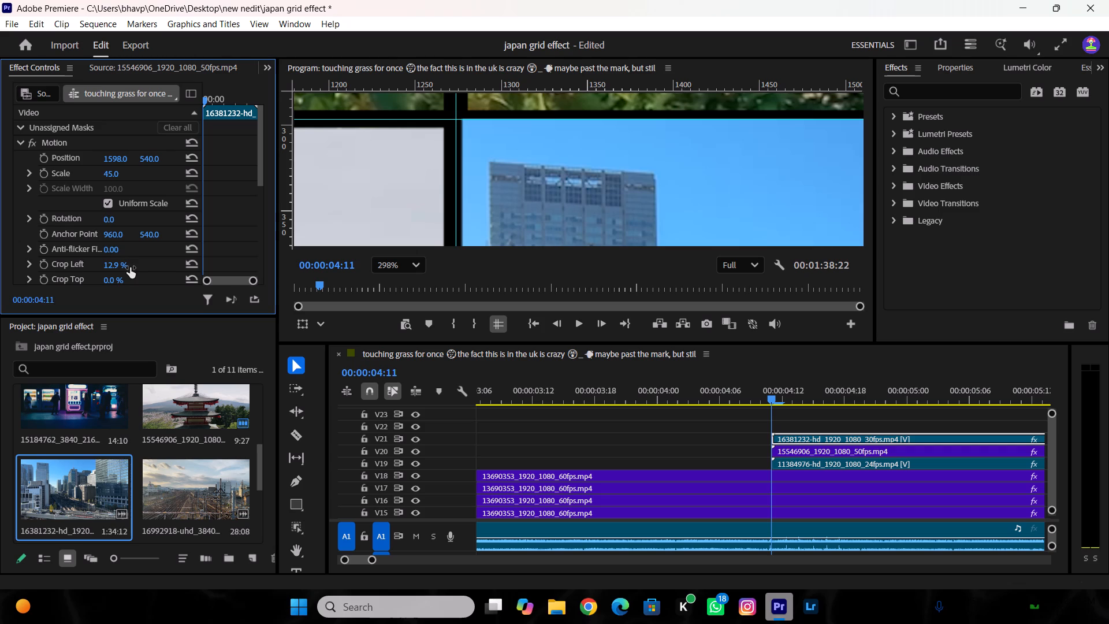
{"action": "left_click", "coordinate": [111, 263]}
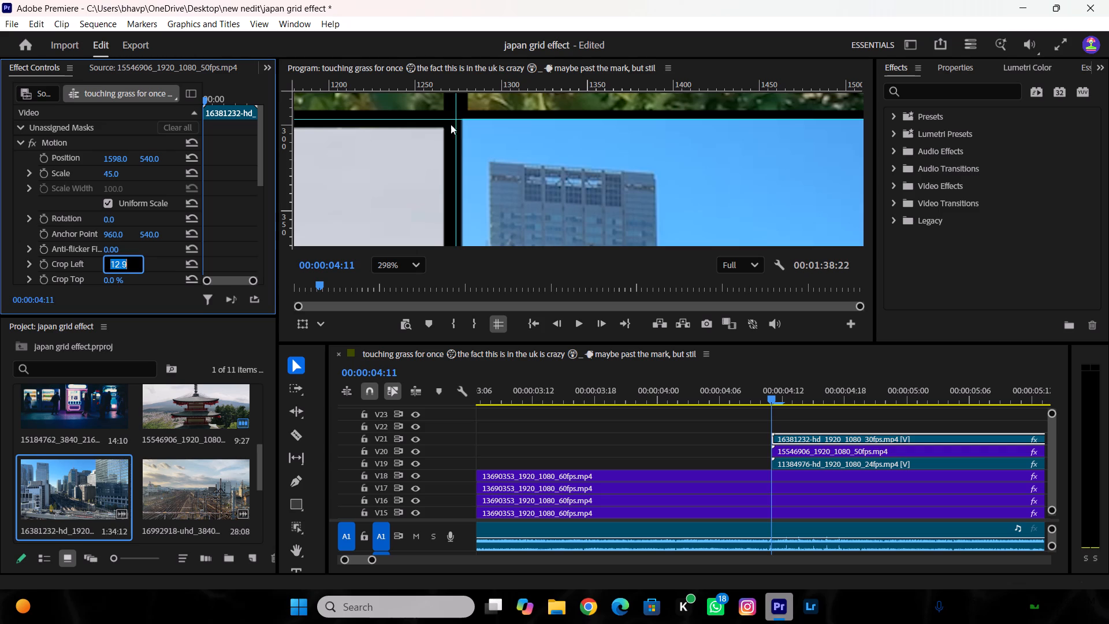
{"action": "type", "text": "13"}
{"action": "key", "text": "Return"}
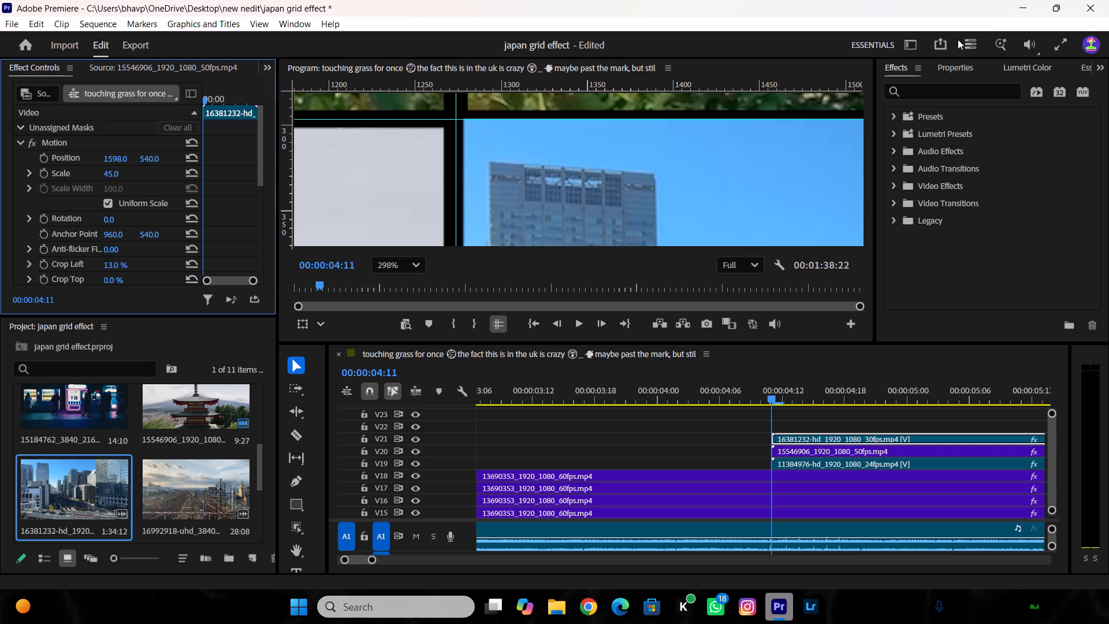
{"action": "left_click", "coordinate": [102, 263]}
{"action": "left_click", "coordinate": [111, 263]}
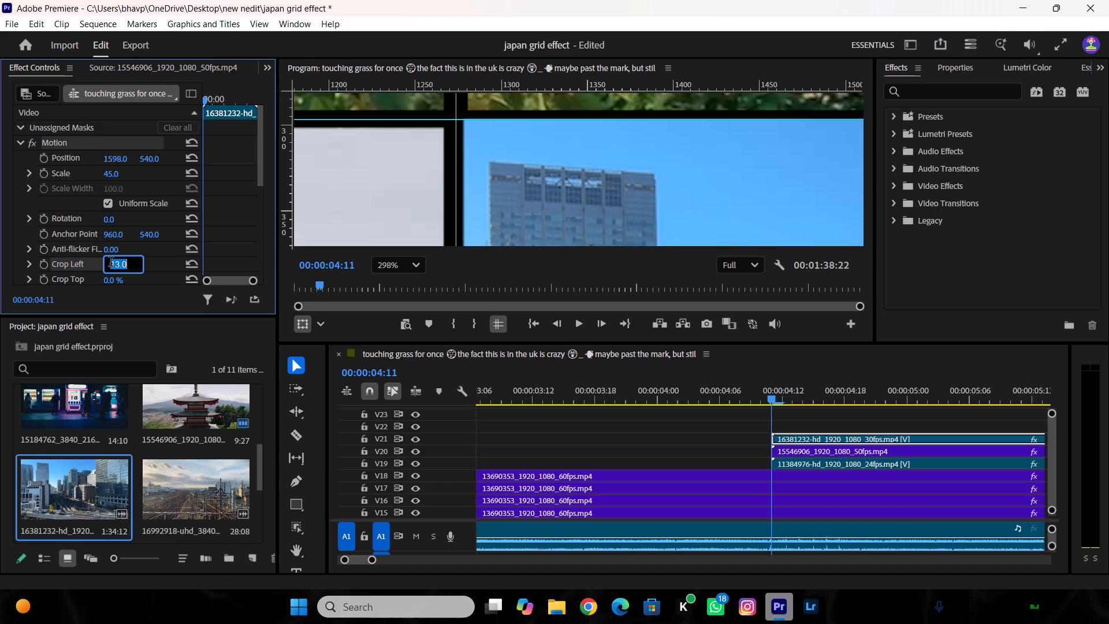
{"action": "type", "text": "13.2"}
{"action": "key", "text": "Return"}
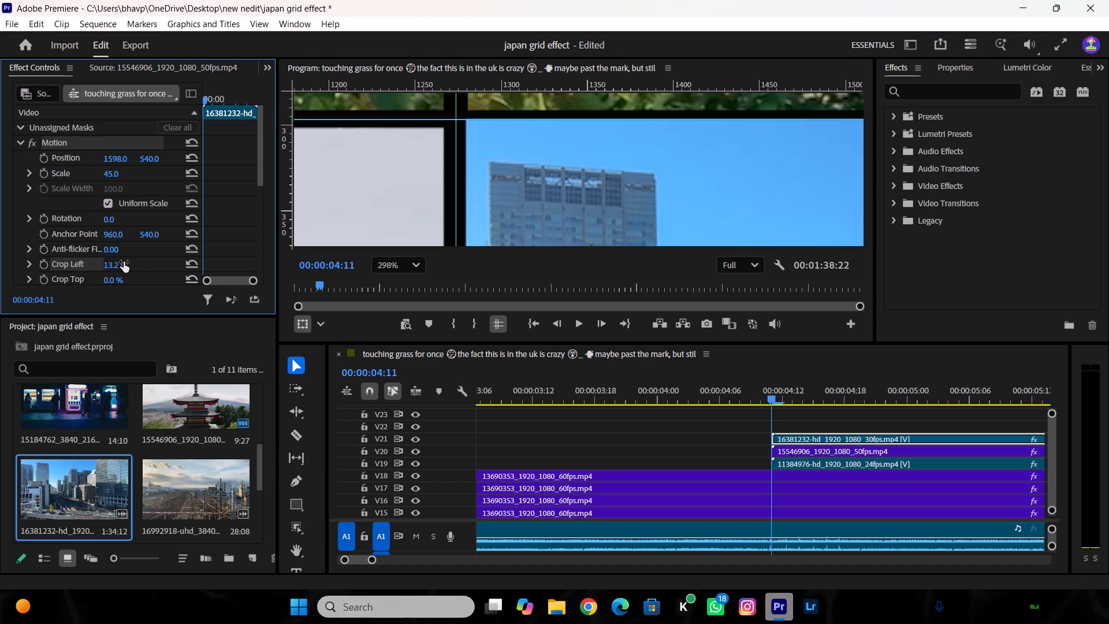
Fine-tune the city clip's left crop beside the vertical grid line, trying 13.5% and settling on 13.4%.
{"action": "left_click", "coordinate": [118, 262]}
{"action": "left_click", "coordinate": [123, 262]}
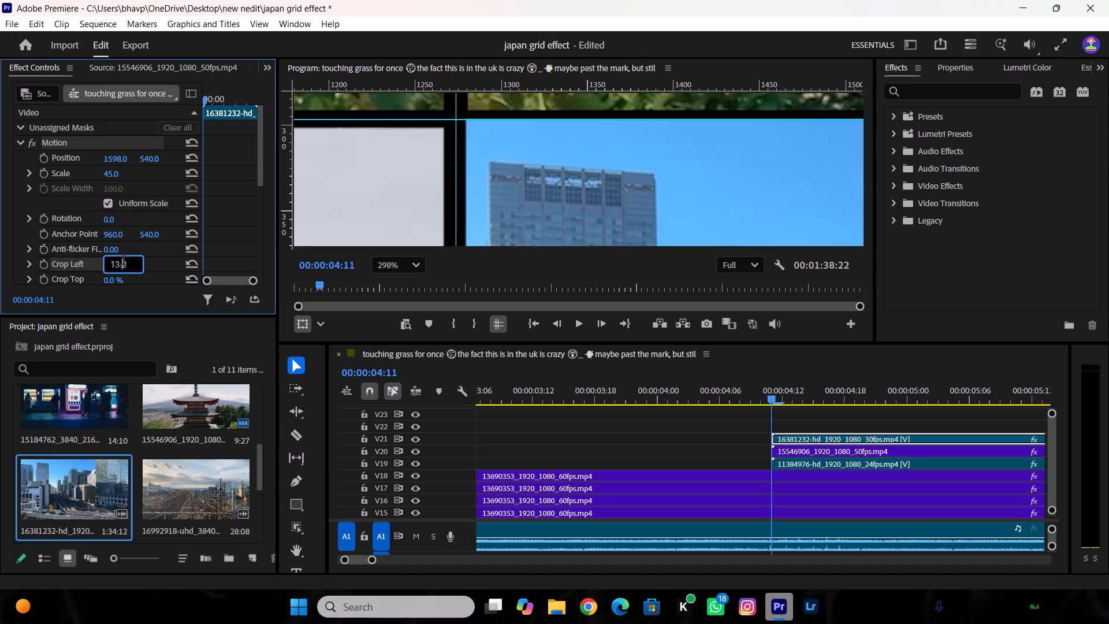
{"action": "left_click", "coordinate": [126, 264]}
{"action": "key", "text": "BackSpace"}
{"action": "key", "text": "BackSpace"}
{"action": "key", "text": "BackSpace"}
{"action": "key", "text": "BackSpace"}
{"action": "key", "text": "BackSpace"}
{"action": "type", "text": "13.5"}
{"action": "key", "text": "Return"}
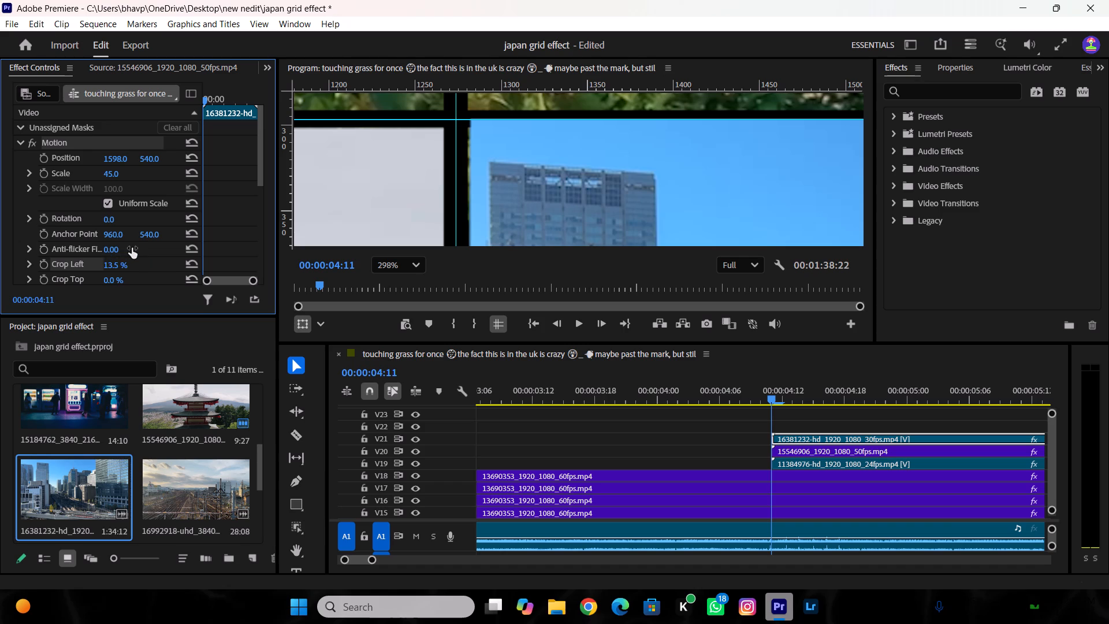
{"action": "left_click", "coordinate": [109, 262]}
{"action": "type", "text": "13.4"}
{"action": "key", "text": "Return"}
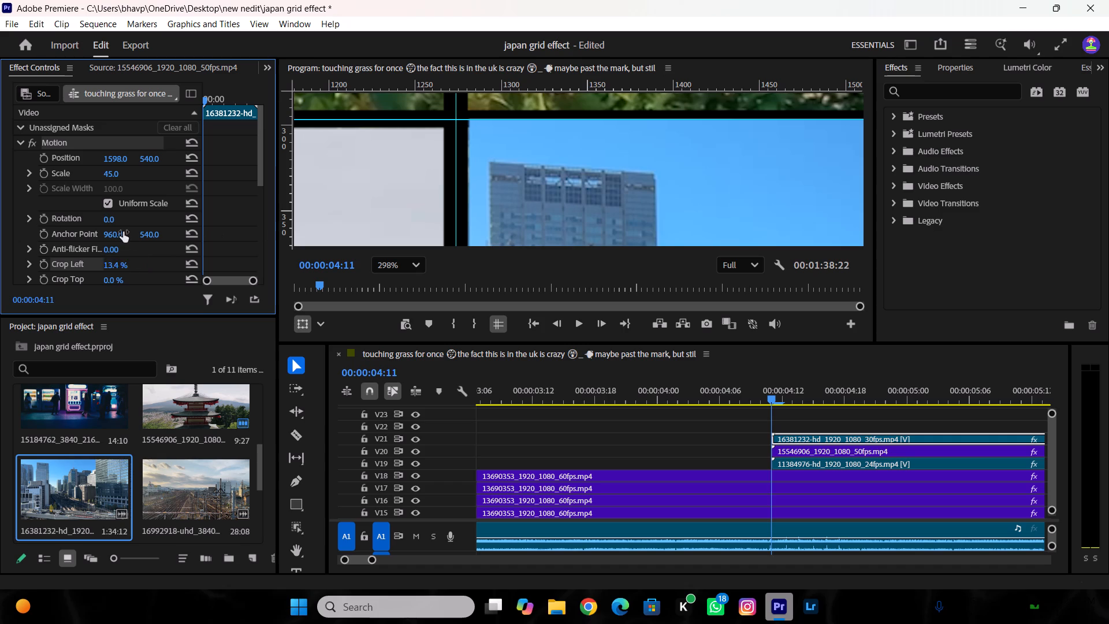
Set the city clip's left crop to 13.3% and its top crop to 1%.
{"action": "left_click", "coordinate": [112, 263]}
{"action": "type", "text": "13.3"}
{"action": "key", "text": "Return"}
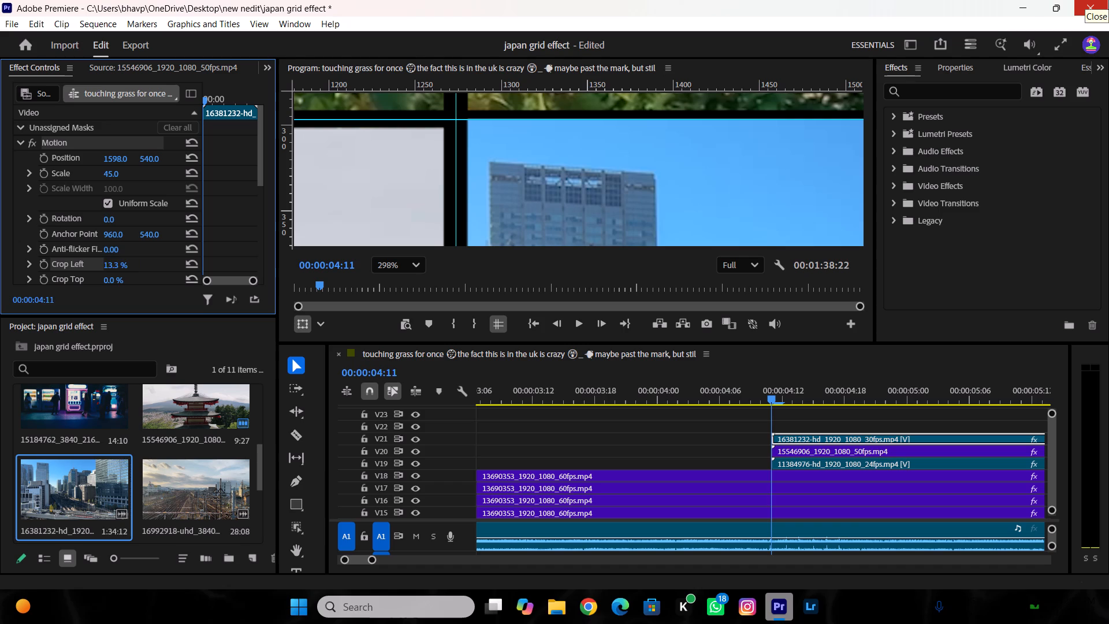
{"action": "left_click", "coordinate": [116, 277]}
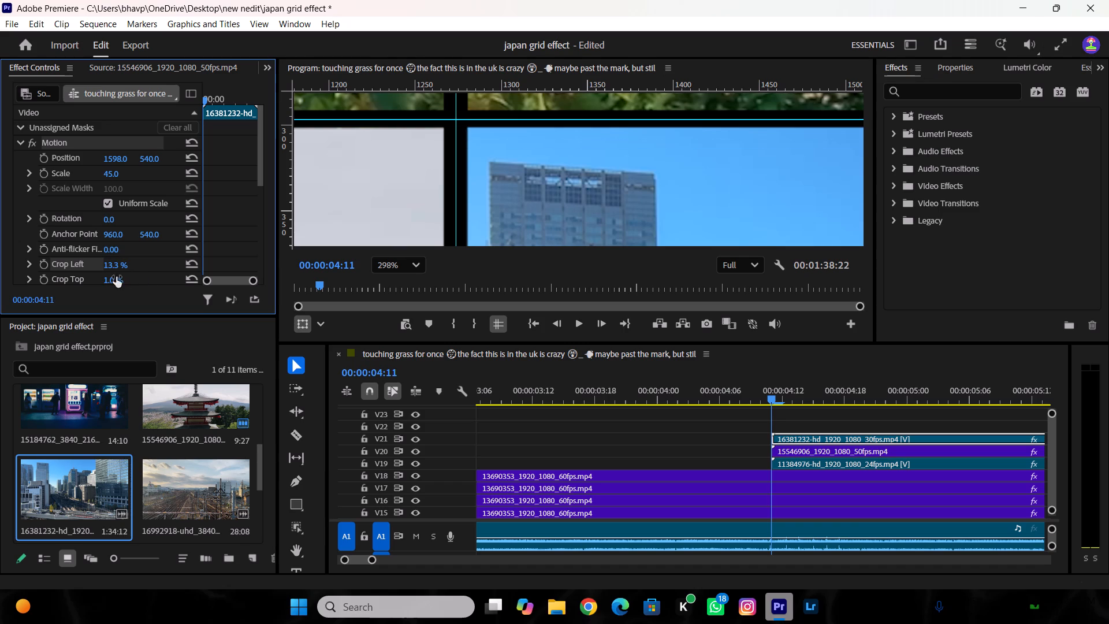
Crop the bottom of the city clip by 7% so it ends at the lower horizontal grid line.
{"action": "scroll", "coordinate": [491, 209], "scroll_direction": "down", "scroll_amount": 12}
{"action": "scroll", "coordinate": [572, 192], "scroll_direction": "down", "scroll_amount": 6}
{"action": "scroll", "coordinate": [715, 173], "scroll_direction": "down", "scroll_amount": 4}
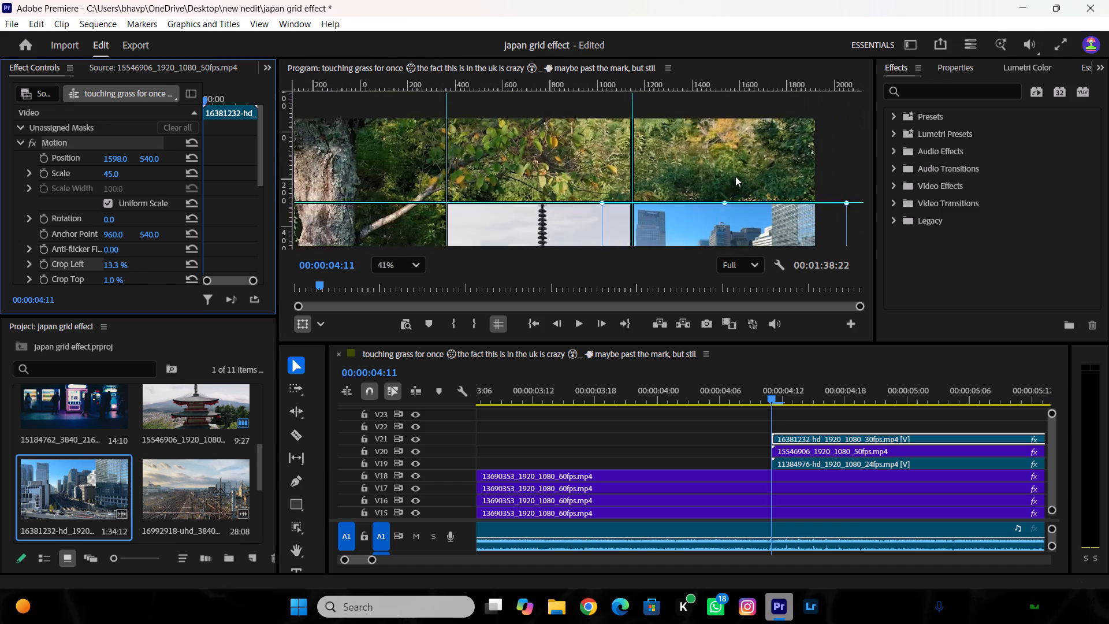
{"action": "scroll", "coordinate": [735, 176], "scroll_direction": "down", "scroll_amount": 8}
{"action": "scroll", "coordinate": [764, 216], "scroll_direction": "down", "scroll_amount": 1}
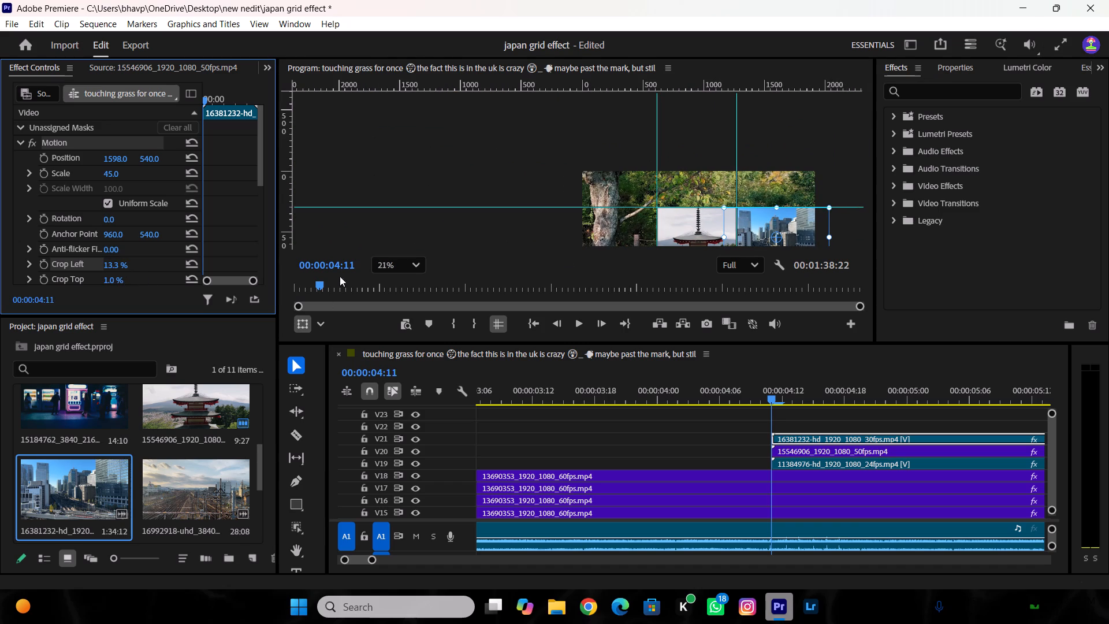
{"action": "left_click", "coordinate": [395, 266]}
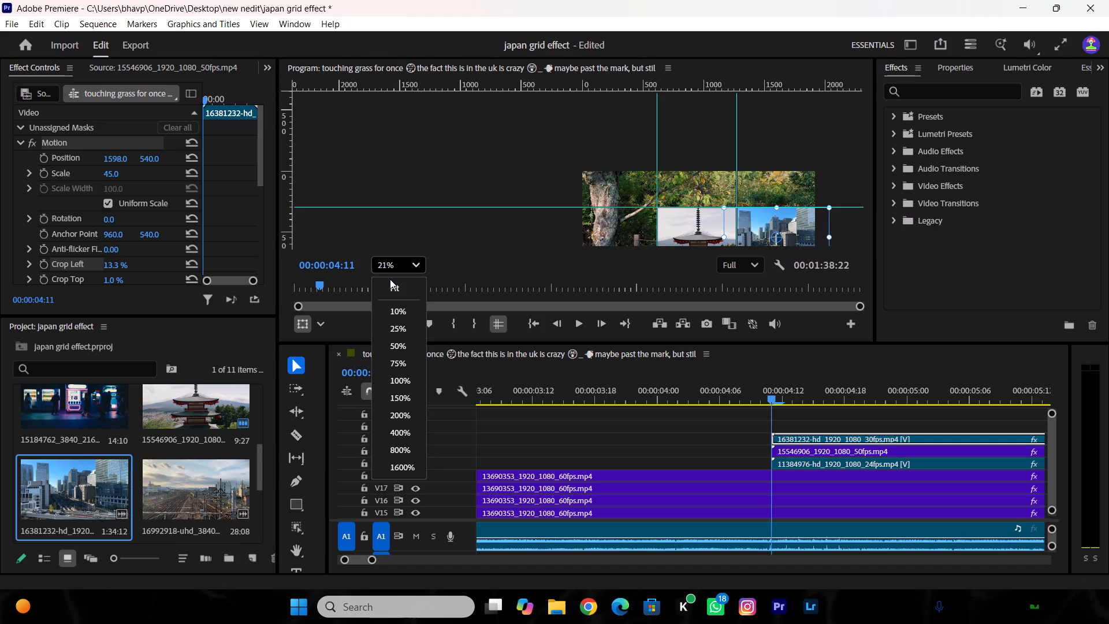
{"action": "double_click", "coordinate": [390, 279]}
{"action": "scroll", "coordinate": [561, 204], "scroll_direction": "up", "scroll_amount": 1}
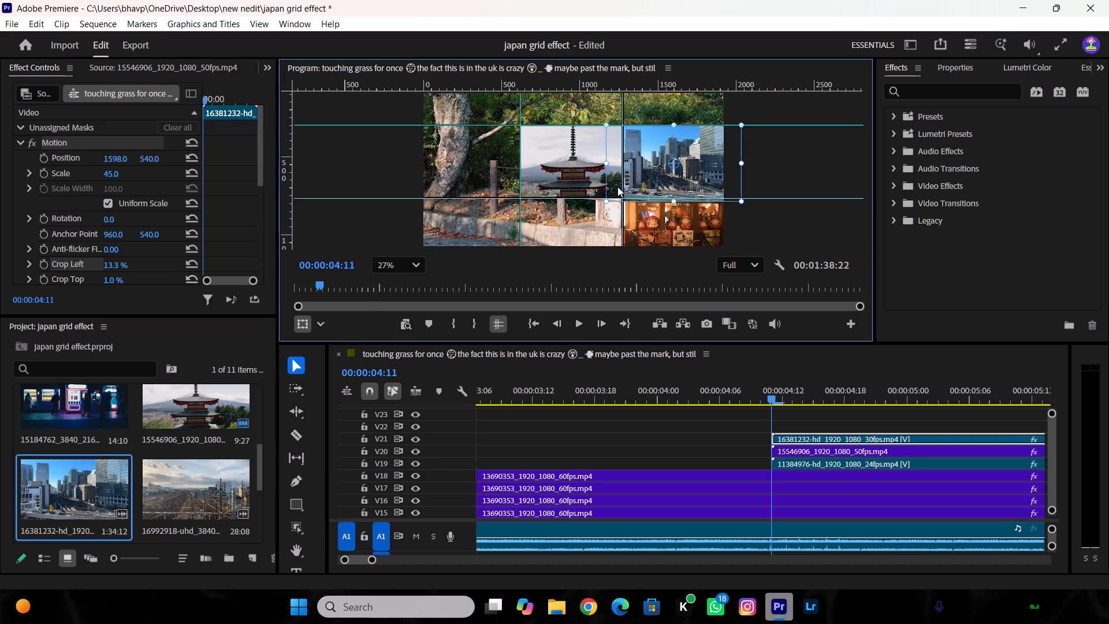
{"action": "scroll", "coordinate": [616, 185], "scroll_direction": "up", "scroll_amount": 7}
{"action": "scroll", "coordinate": [530, 192], "scroll_direction": "up", "scroll_amount": 5}
{"action": "scroll", "coordinate": [516, 147], "scroll_direction": "up", "scroll_amount": 7}
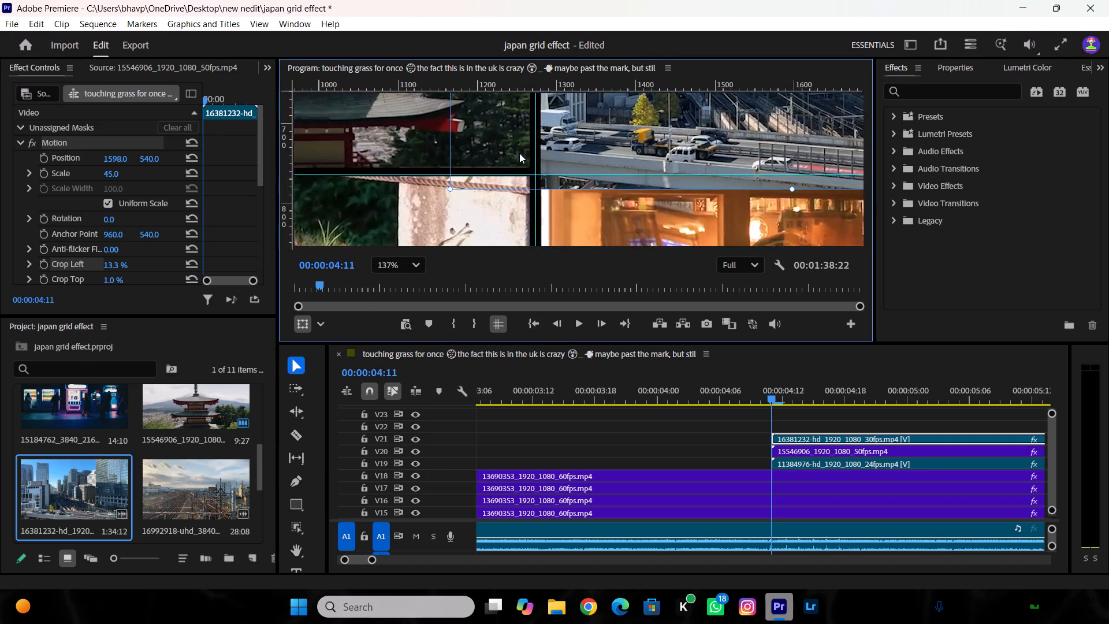
{"action": "scroll", "coordinate": [519, 155], "scroll_direction": "up", "scroll_amount": 8}
{"action": "scroll", "coordinate": [132, 272], "scroll_direction": "down", "scroll_amount": 2}
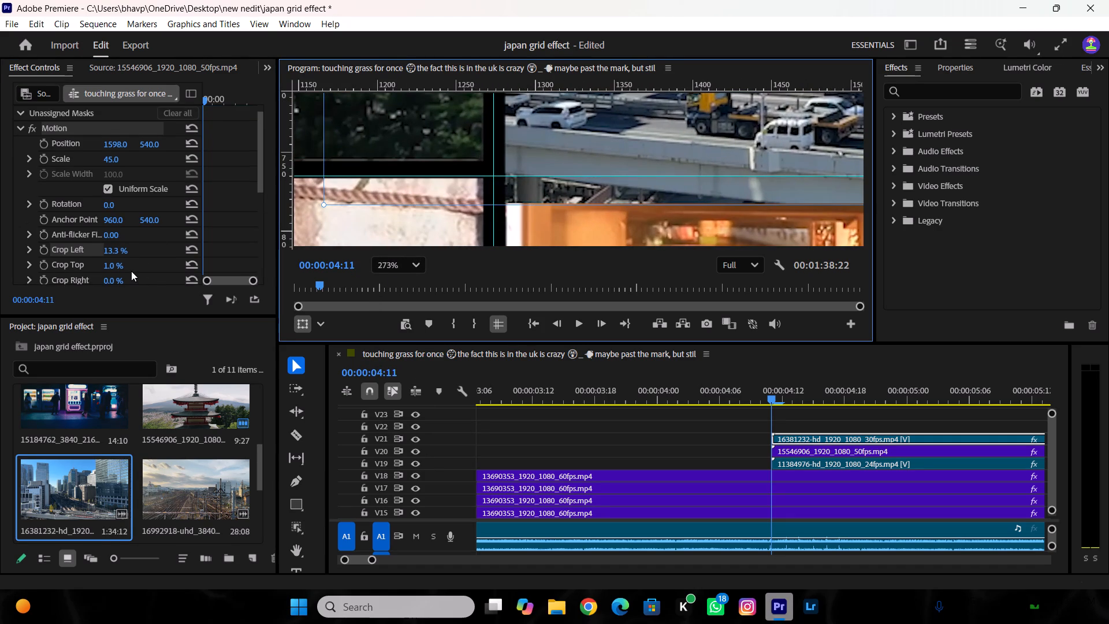
{"action": "left_click", "coordinate": [105, 279]}
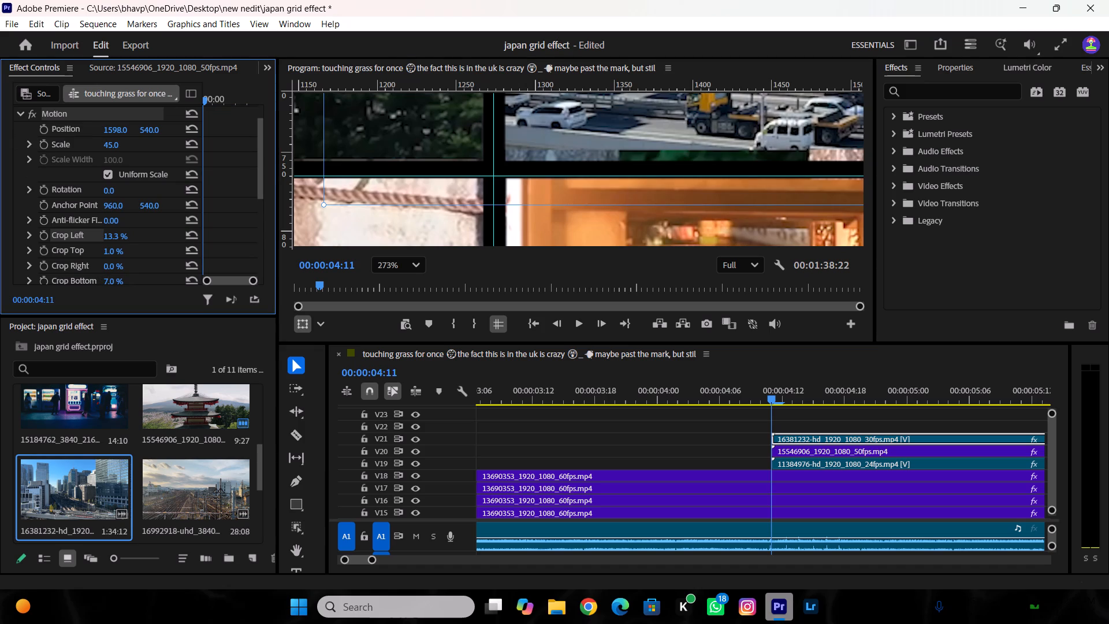
Place the railway clip 16992918-uhd_3840_2160_60fps.mp4 on track V22 above the city clip, starting at 00:00:04:11.
{"action": "scroll", "coordinate": [752, 194], "scroll_direction": "down", "scroll_amount": 5}
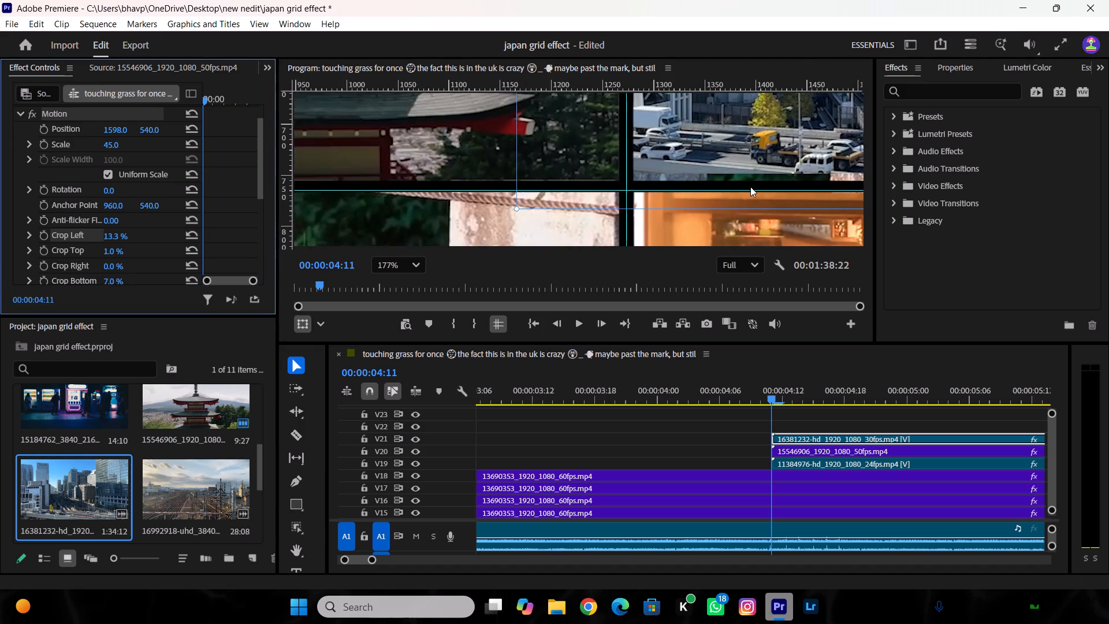
{"action": "scroll", "coordinate": [750, 185], "scroll_direction": "down", "scroll_amount": 9}
{"action": "double_click", "coordinate": [393, 260]}
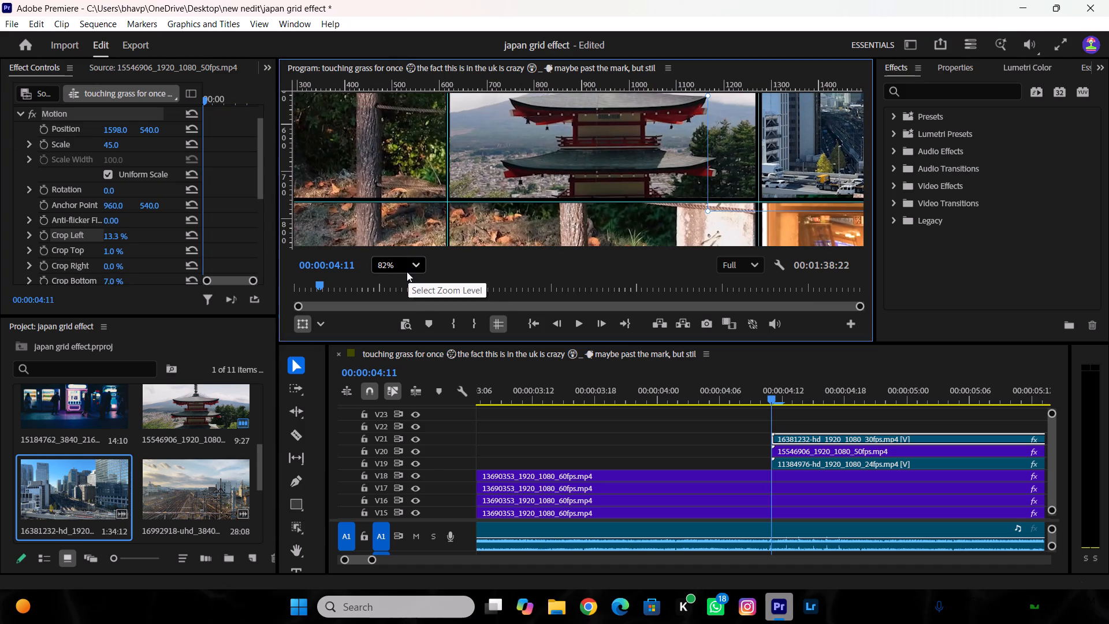
{"action": "left_click", "coordinate": [405, 269]}
{"action": "left_click", "coordinate": [399, 286]}
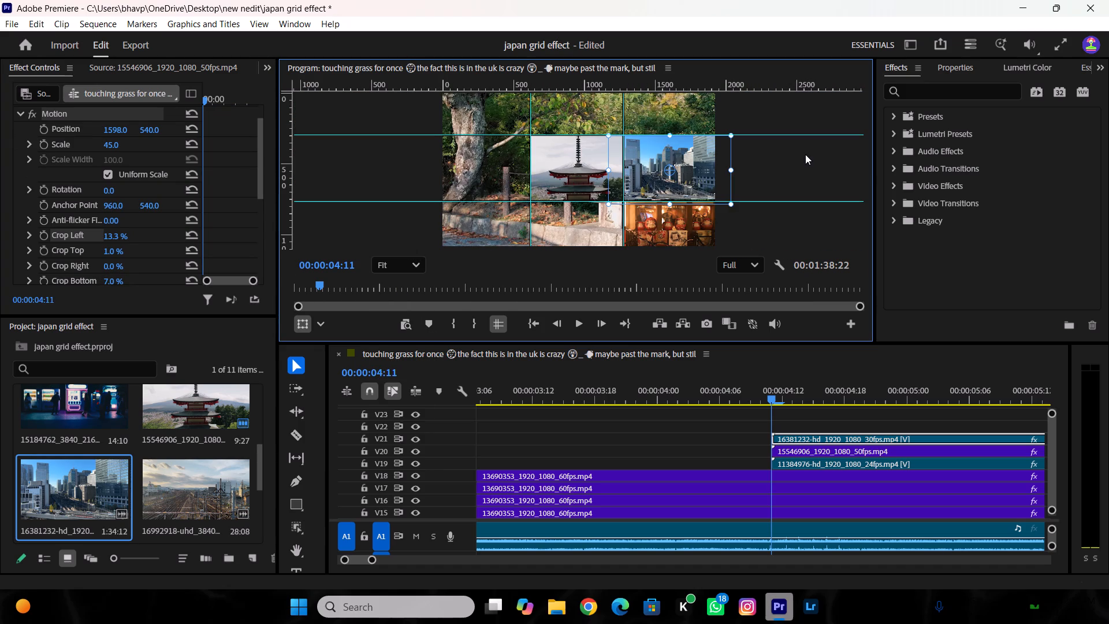
{"action": "left_click", "coordinate": [806, 154]}
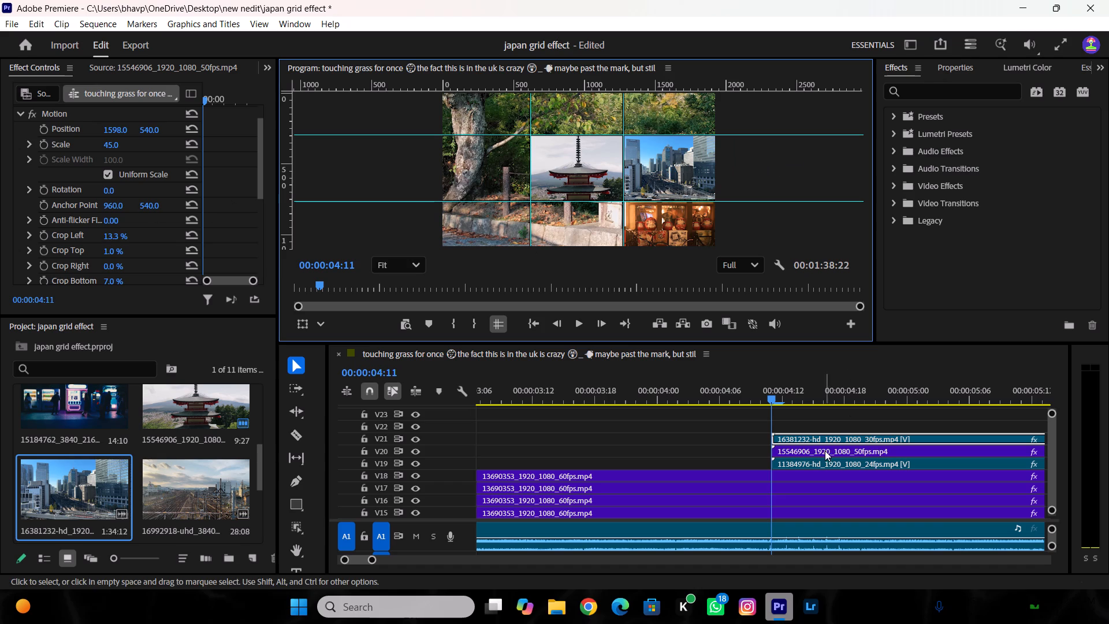
{"action": "left_click", "coordinate": [200, 489]}
{"action": "left_click_drag", "start_coordinate": [200, 489], "coordinate": [265, 477]}
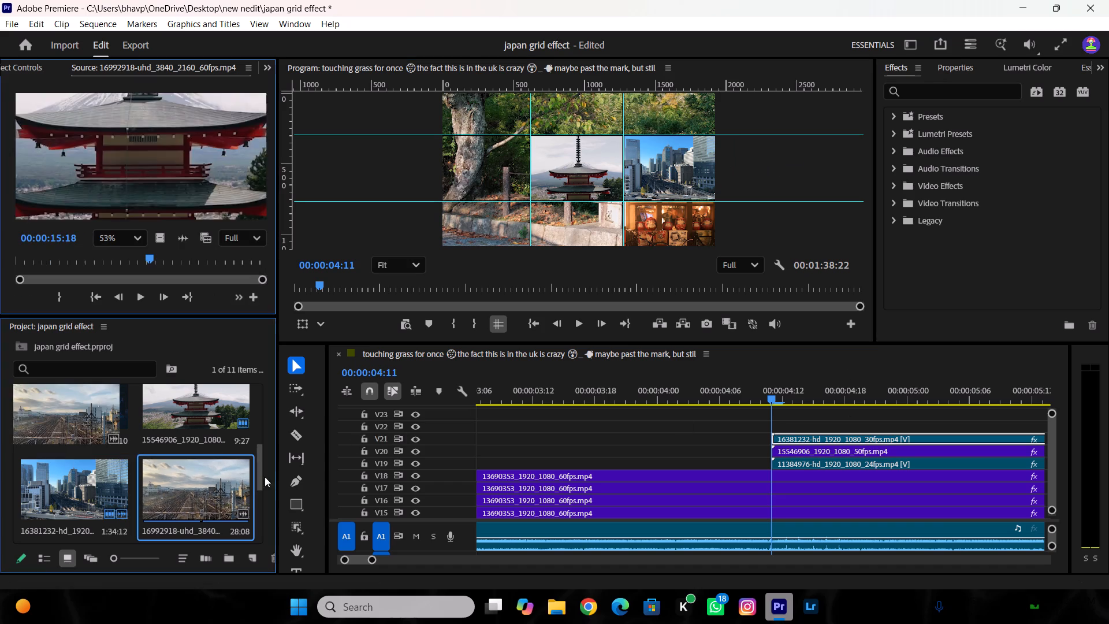
{"action": "left_click_drag", "start_coordinate": [265, 477], "coordinate": [801, 420]}
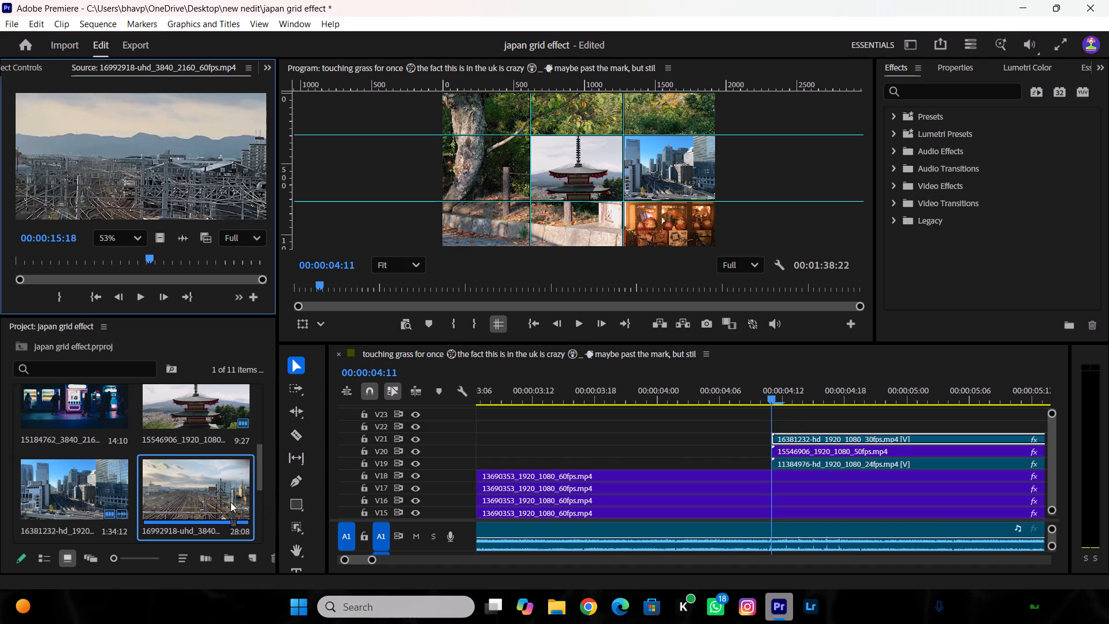
{"action": "left_click_drag", "start_coordinate": [226, 498], "coordinate": [780, 424]}
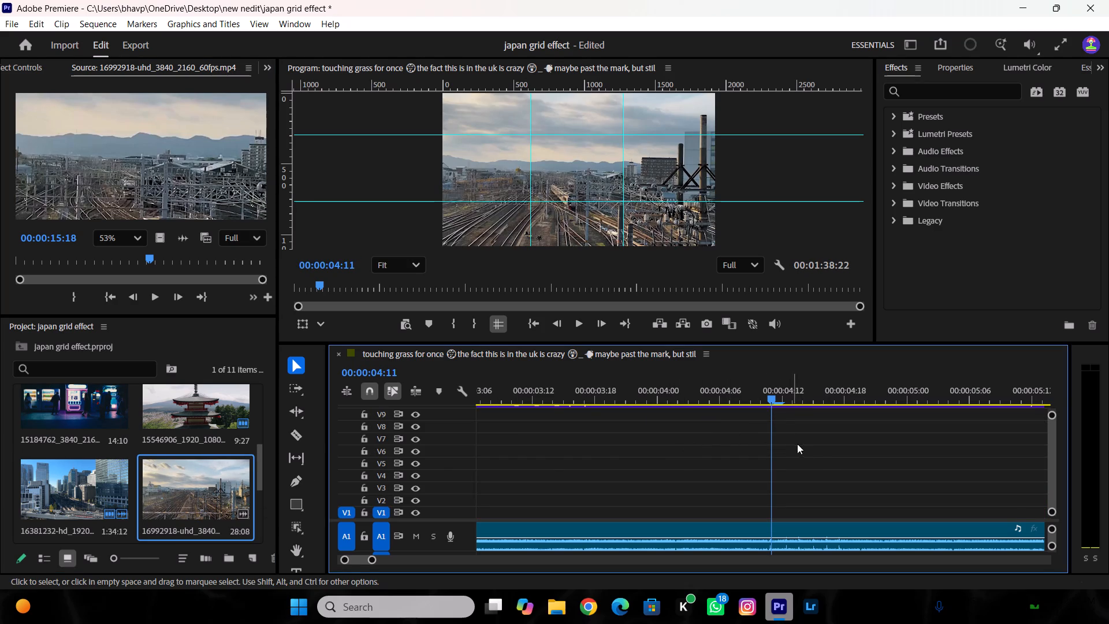
Scale the railway clip down to 18 and move it vertically to position Y 943 in the bottom row.
{"action": "scroll", "coordinate": [820, 459], "scroll_direction": "up", "scroll_amount": 18, "text": "ctrl"}
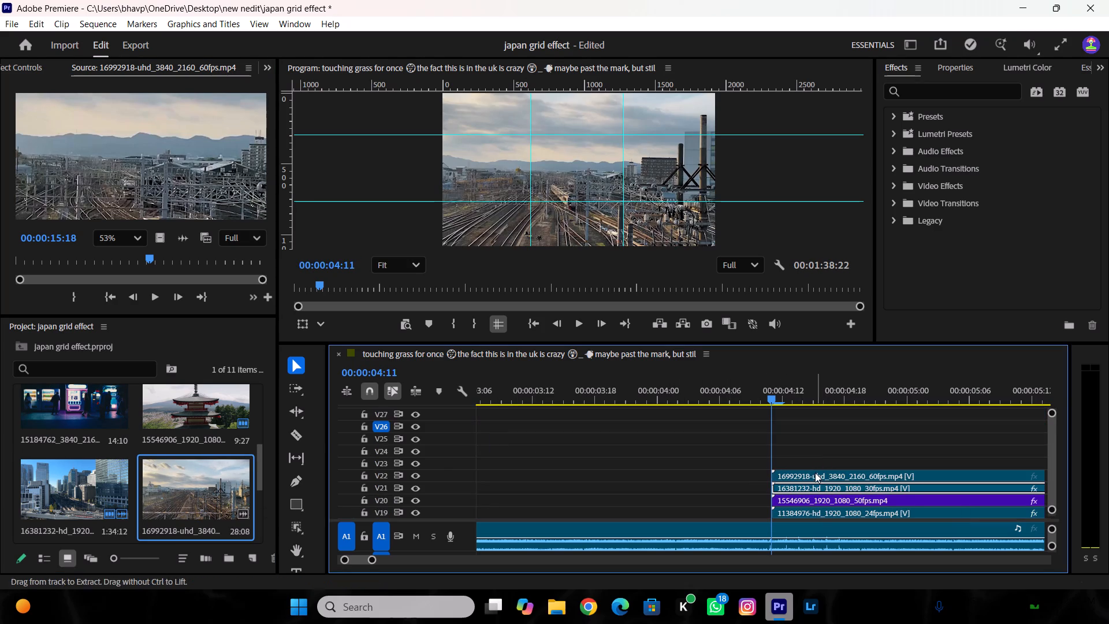
{"action": "left_click", "coordinate": [814, 474]}
{"action": "left_click", "coordinate": [29, 70]}
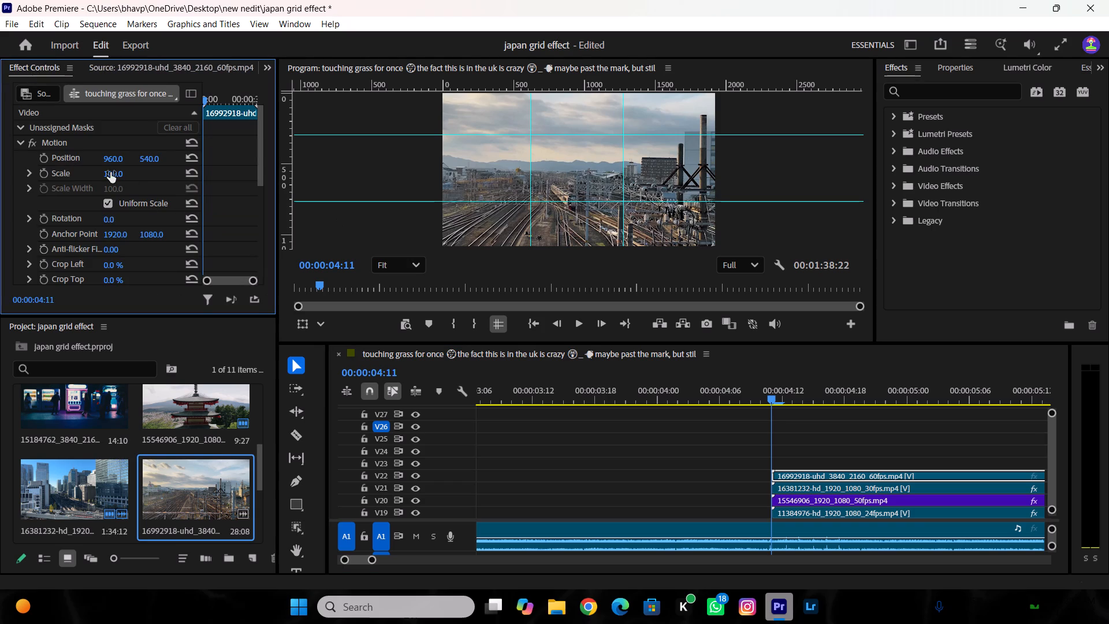
{"action": "left_click_drag", "start_coordinate": [110, 172], "coordinate": [42, 189]}
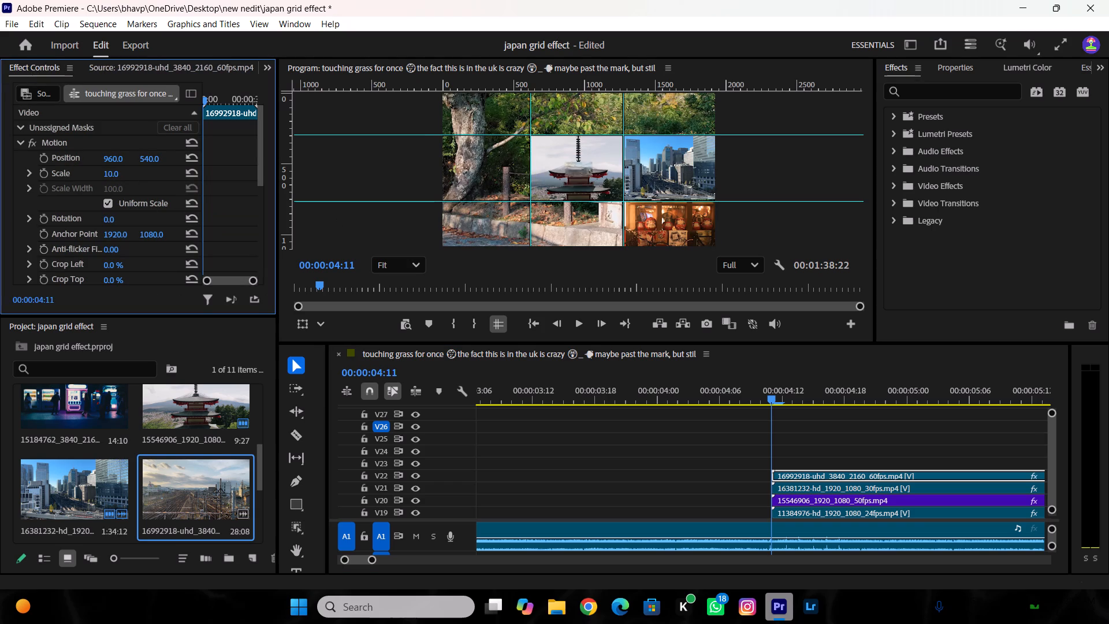
{"action": "left_click_drag", "start_coordinate": [42, 189], "coordinate": [61, 194]}
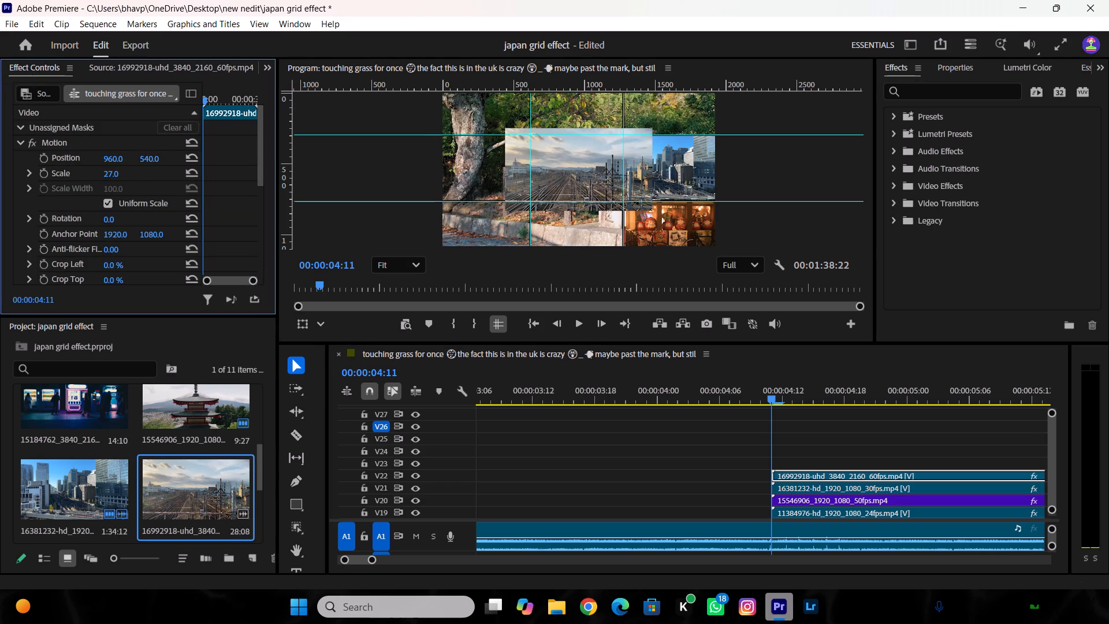
{"action": "left_click_drag", "start_coordinate": [61, 194], "coordinate": [59, 195]}
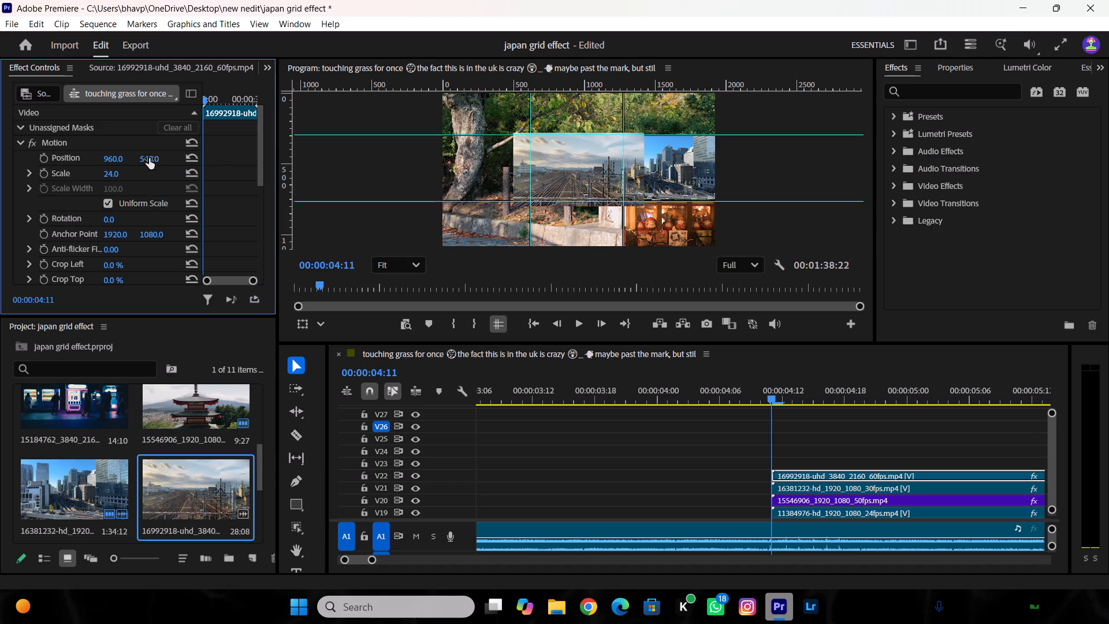
{"action": "left_click_drag", "start_coordinate": [144, 154], "coordinate": [477, 165]}
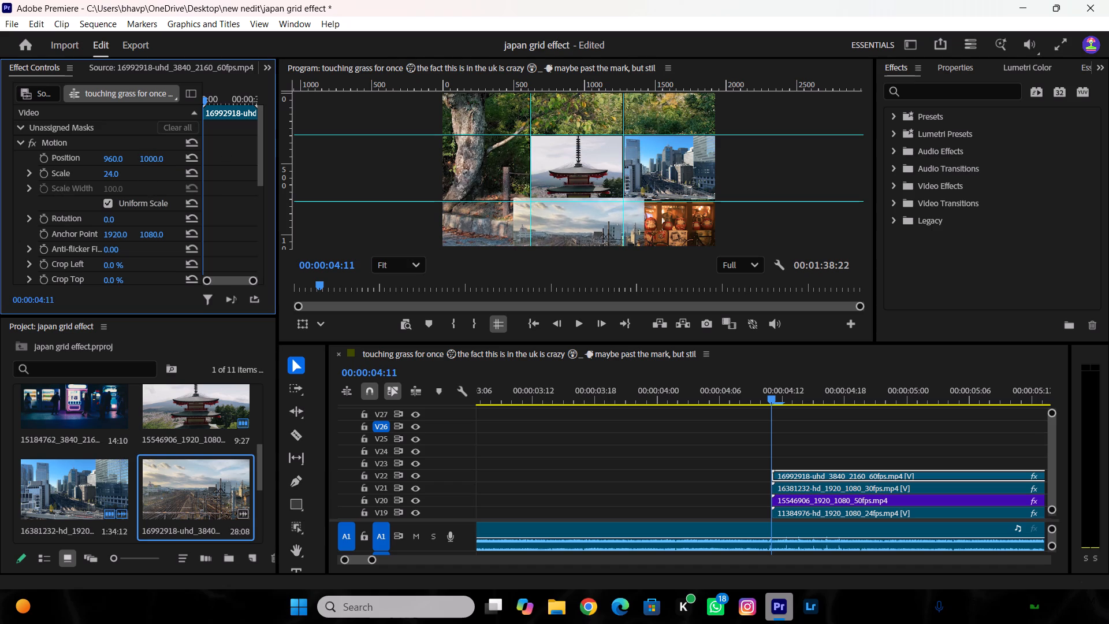
{"action": "left_click_drag", "start_coordinate": [477, 165], "coordinate": [440, 179]}
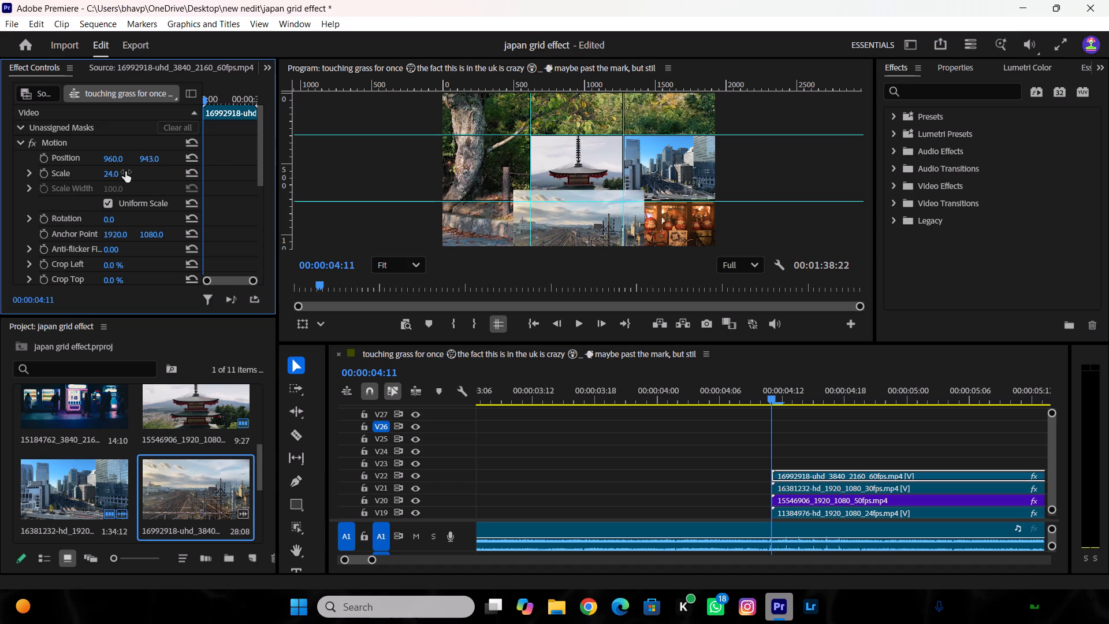
{"action": "left_click_drag", "start_coordinate": [124, 172], "coordinate": [131, 180]}
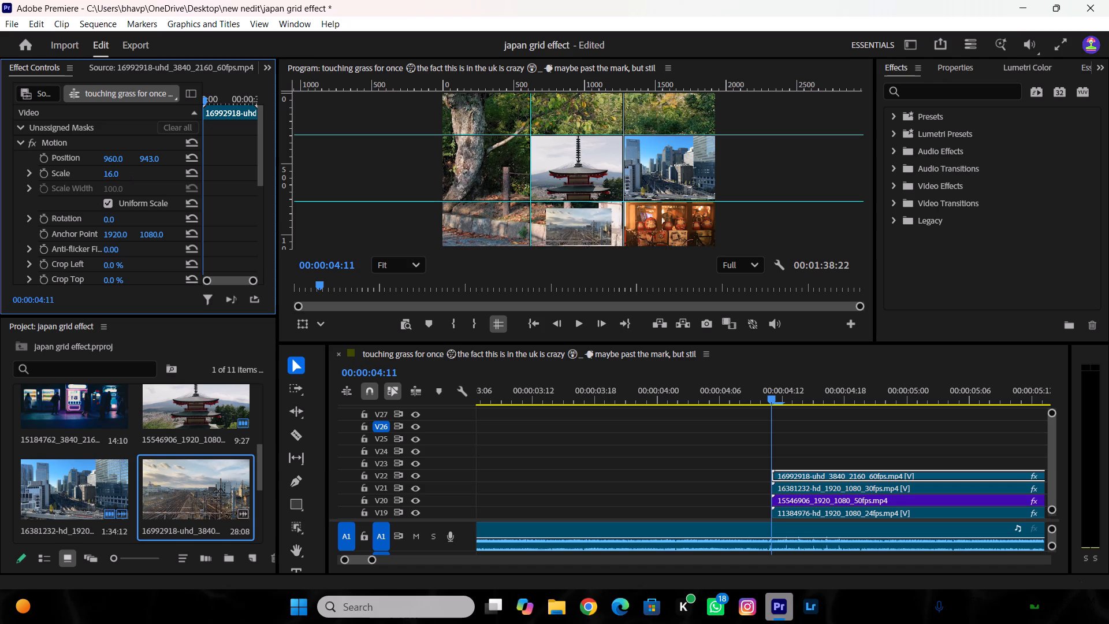
{"action": "left_click_drag", "start_coordinate": [131, 180], "coordinate": [136, 184]}
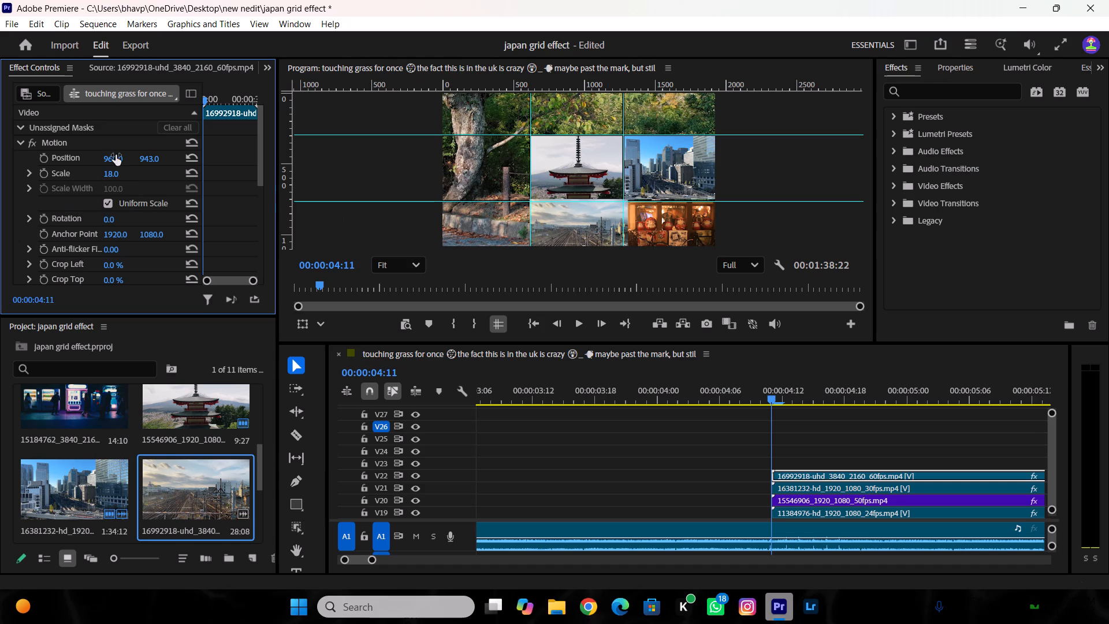
Move the railway clip horizontally to position X 950 over the bottom-middle cell, keeping the playhead at 00:00:04:11.
{"action": "left_click_drag", "start_coordinate": [116, 155], "coordinate": [116, 165]}
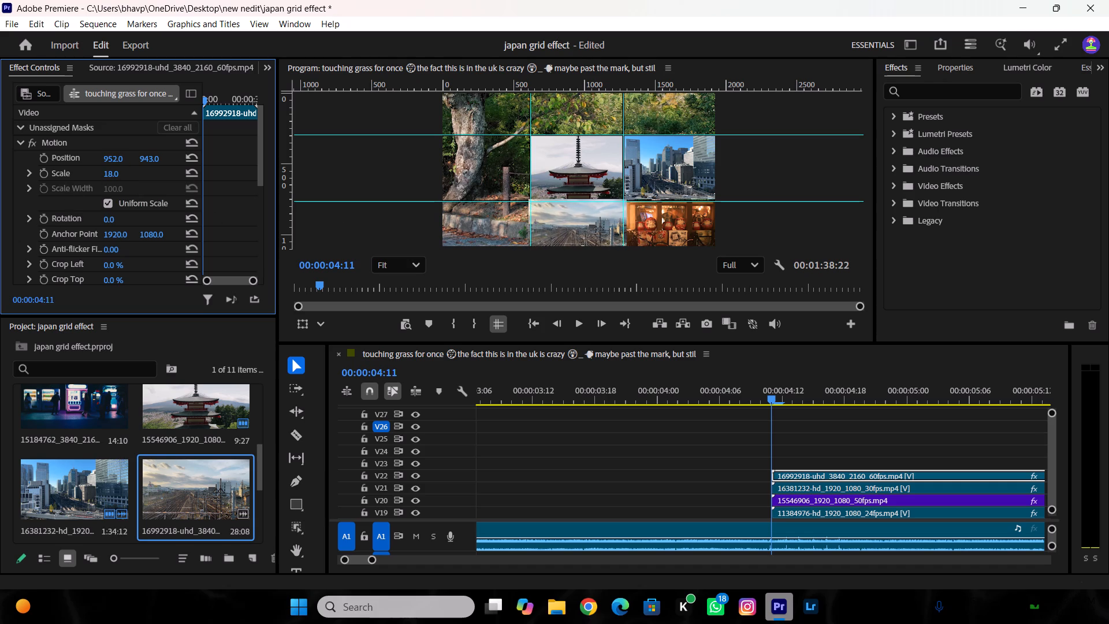
{"action": "left_click_drag", "start_coordinate": [116, 165], "coordinate": [115, 166]}
{"action": "left_click", "coordinate": [120, 156]}
{"action": "scroll", "coordinate": [553, 255], "scroll_direction": "up", "scroll_amount": 1}
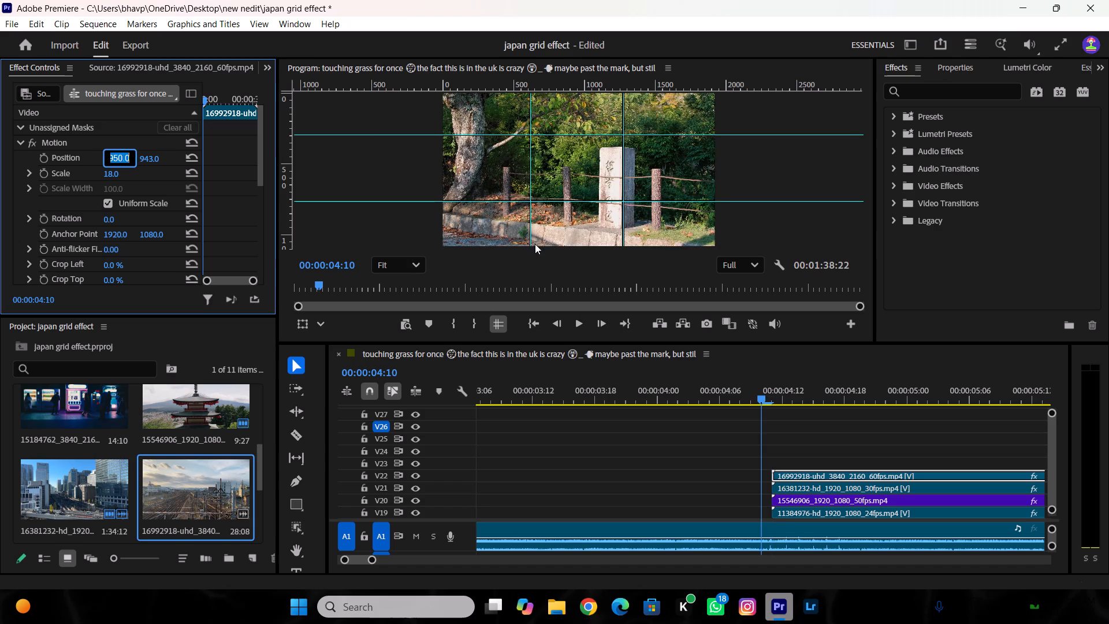
{"action": "scroll", "coordinate": [531, 242], "scroll_direction": "up", "scroll_amount": 1}
{"action": "left_click_drag", "start_coordinate": [767, 403], "coordinate": [775, 402]}
Crop the railway clip's left edge toward the vertical grid line, trying 2%, 3% and 2.8% before setting 2.7%.
{"action": "scroll", "coordinate": [563, 201], "scroll_direction": "up", "scroll_amount": 13}
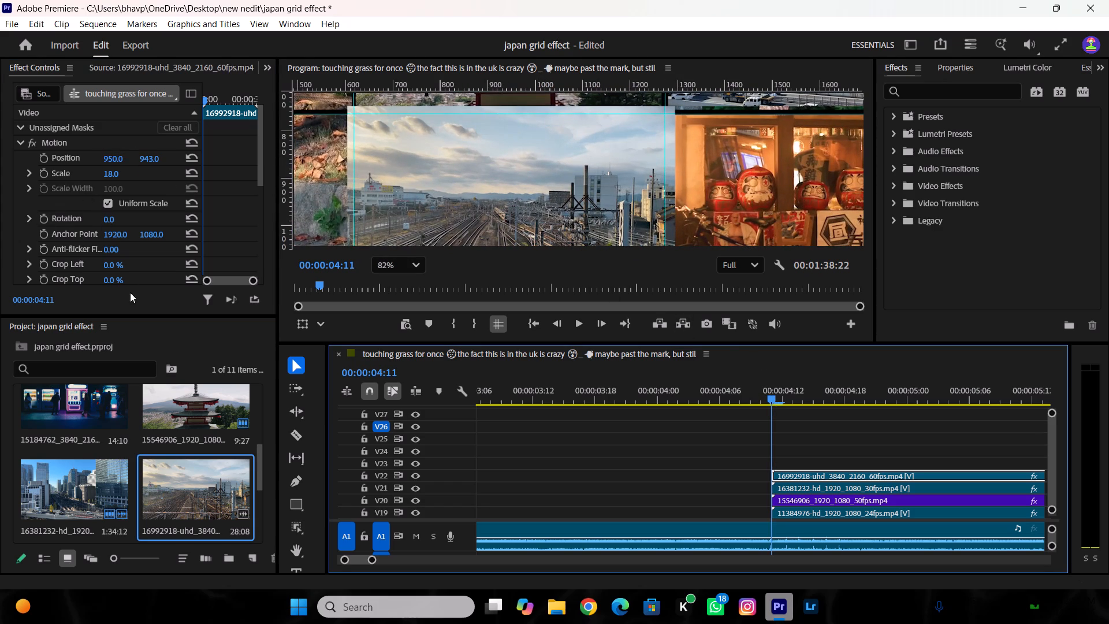
{"action": "left_click", "coordinate": [111, 266]}
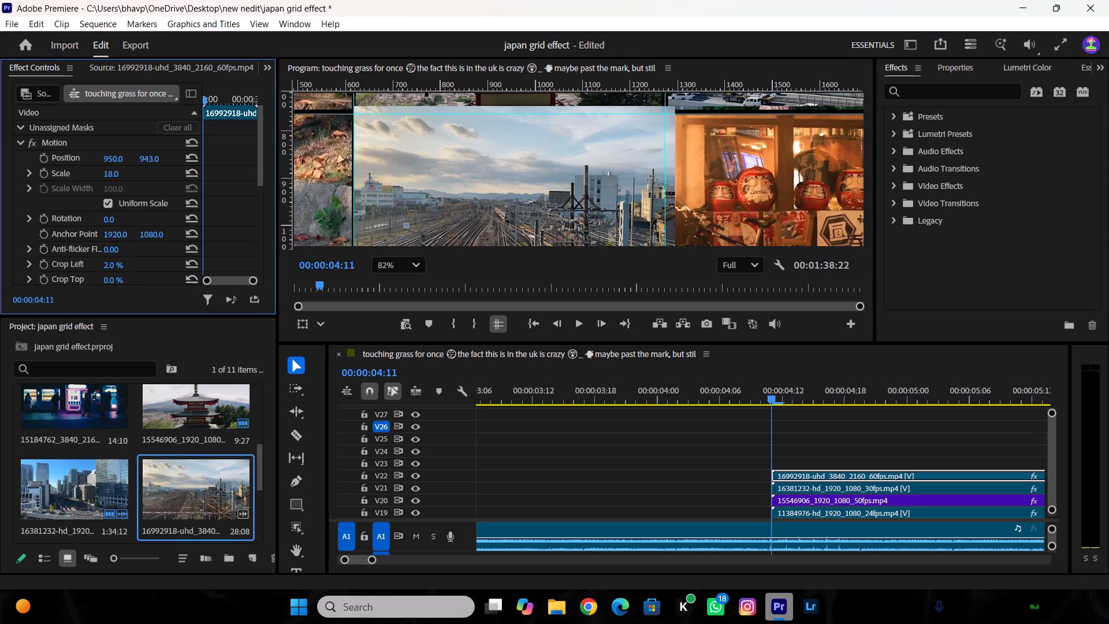
{"action": "scroll", "coordinate": [325, 100], "scroll_direction": "up", "scroll_amount": 13}
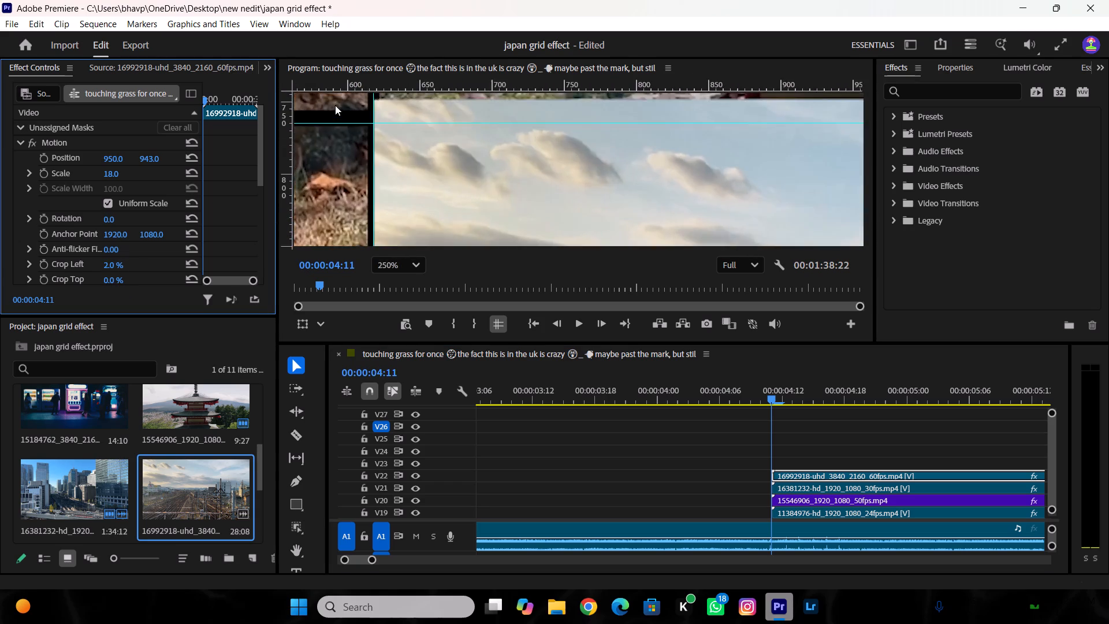
{"action": "scroll", "coordinate": [336, 105], "scroll_direction": "up", "scroll_amount": 7}
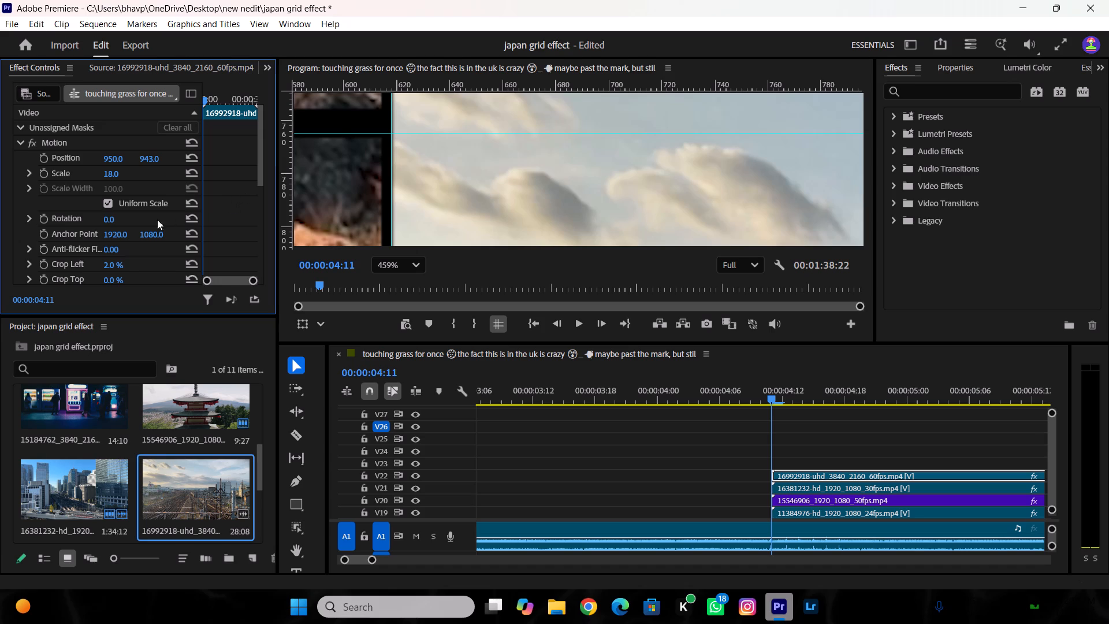
{"action": "left_click", "coordinate": [113, 268]}
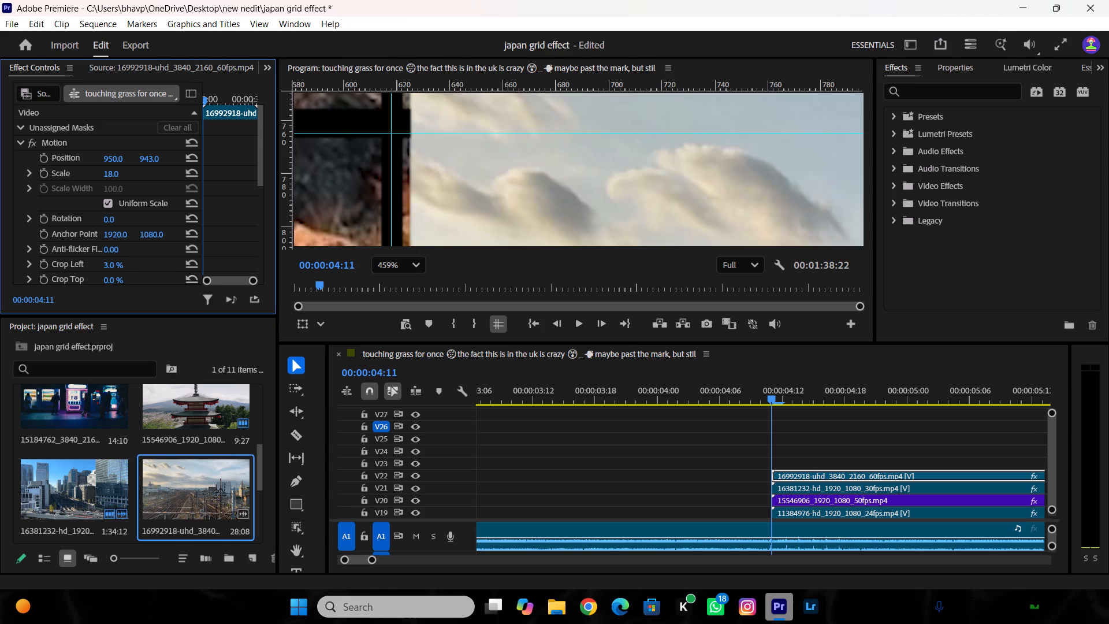
{"action": "left_click", "coordinate": [112, 266]}
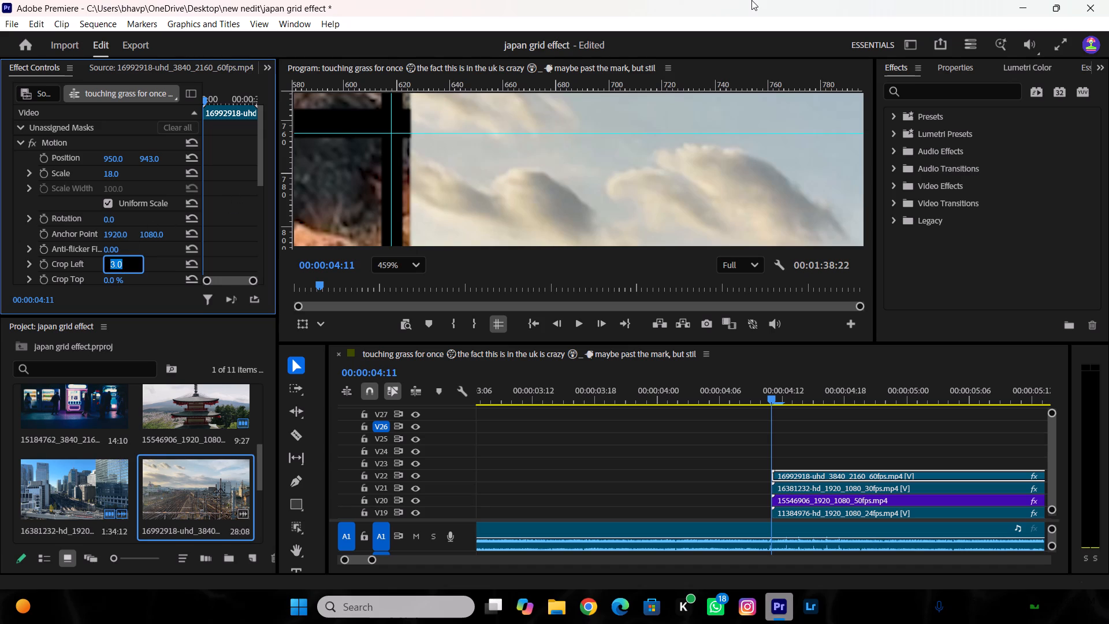
{"action": "type", "text": "2.8"}
{"action": "key", "text": "Return"}
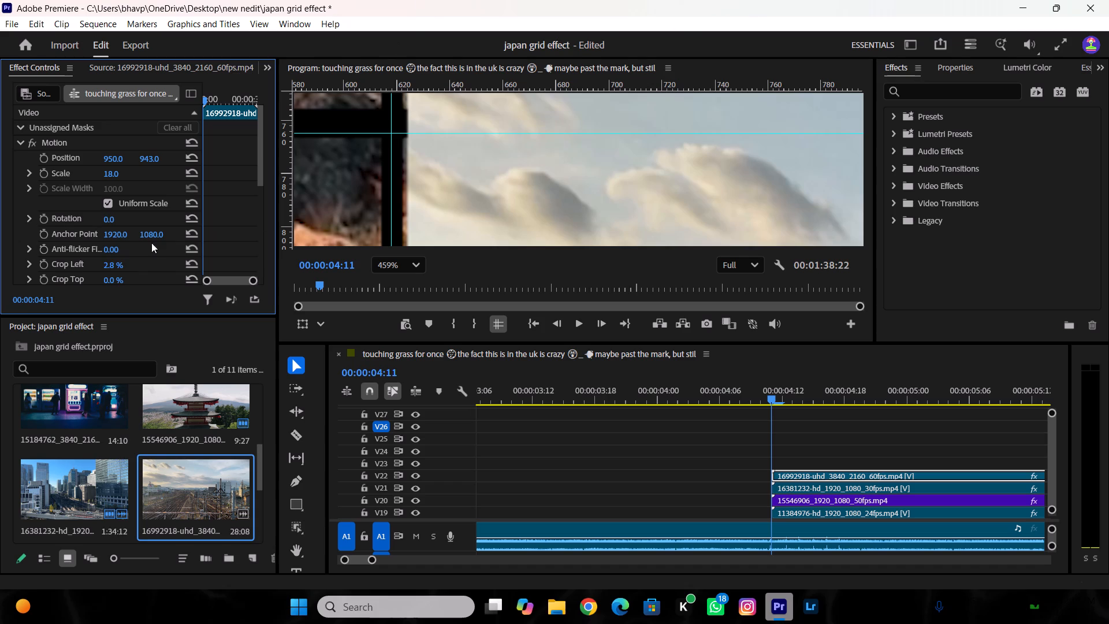
{"action": "left_click", "coordinate": [113, 259]}
{"action": "type", "text": "2.7"}
{"action": "key", "text": "Return"}
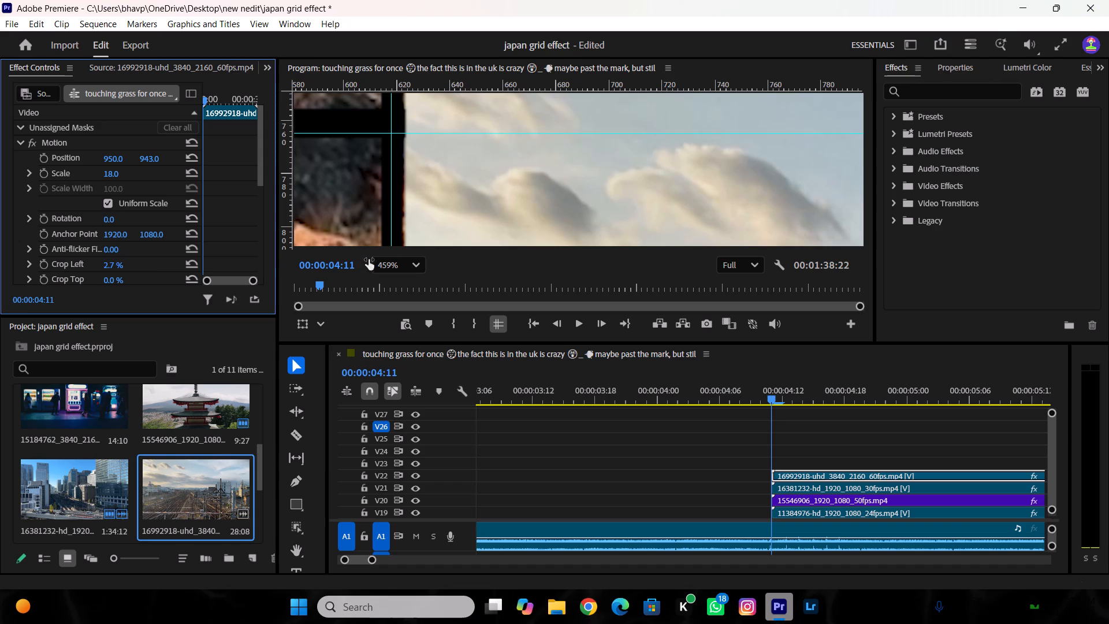
Refine the railway clip's left crop at the vertical grid line, trying 2.6% before setting 2.5%.
{"action": "left_click", "coordinate": [105, 262]}
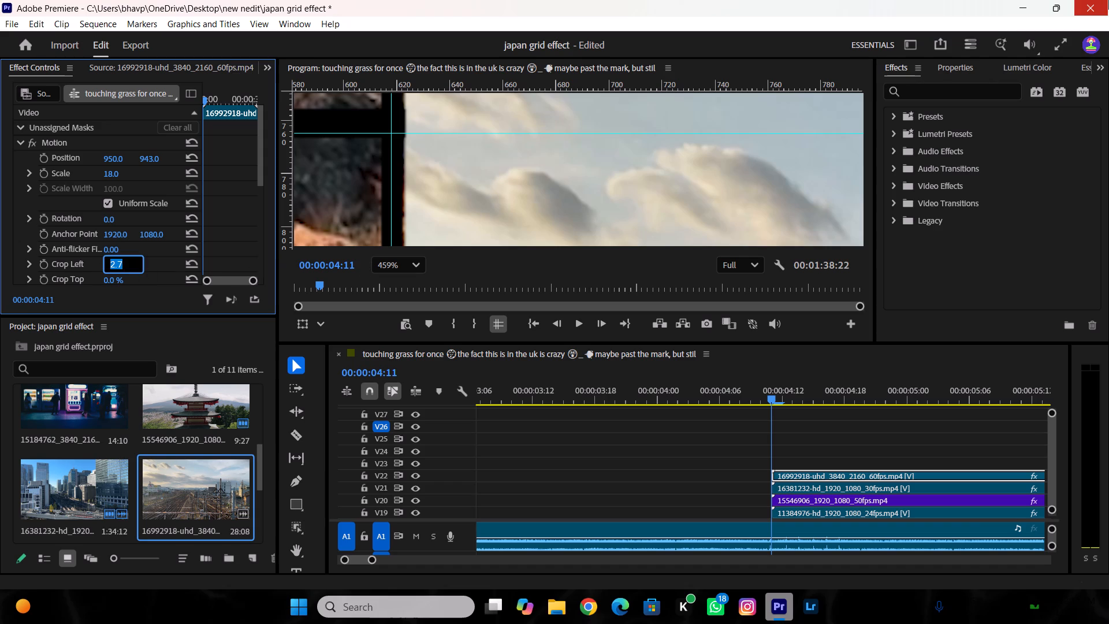
{"action": "type", "text": "2.6"}
{"action": "key", "text": "Return"}
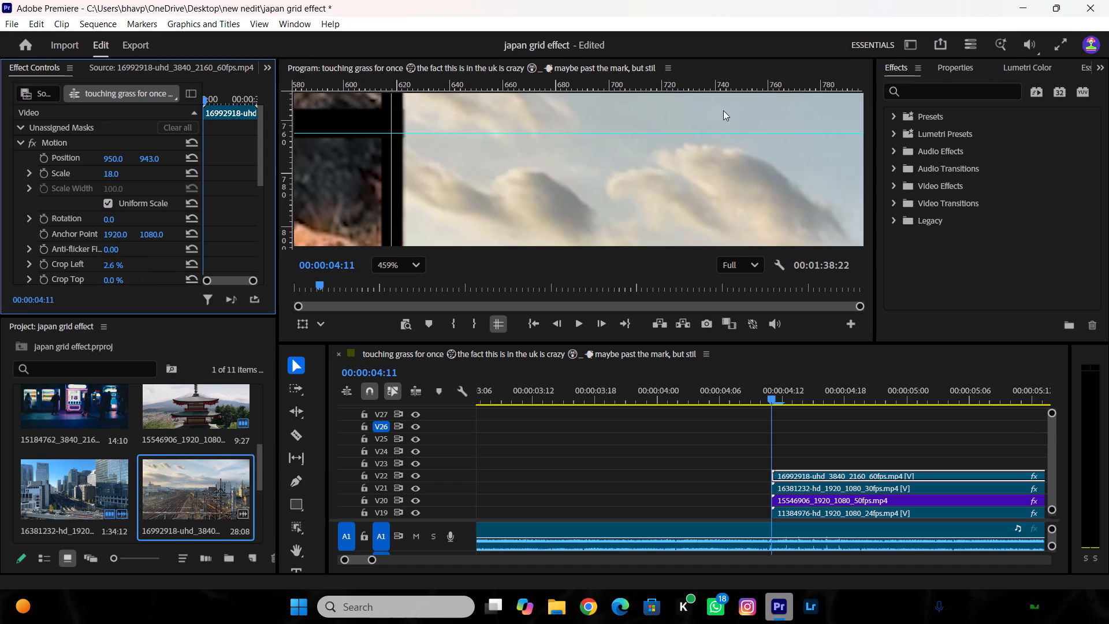
{"action": "left_click", "coordinate": [111, 268]}
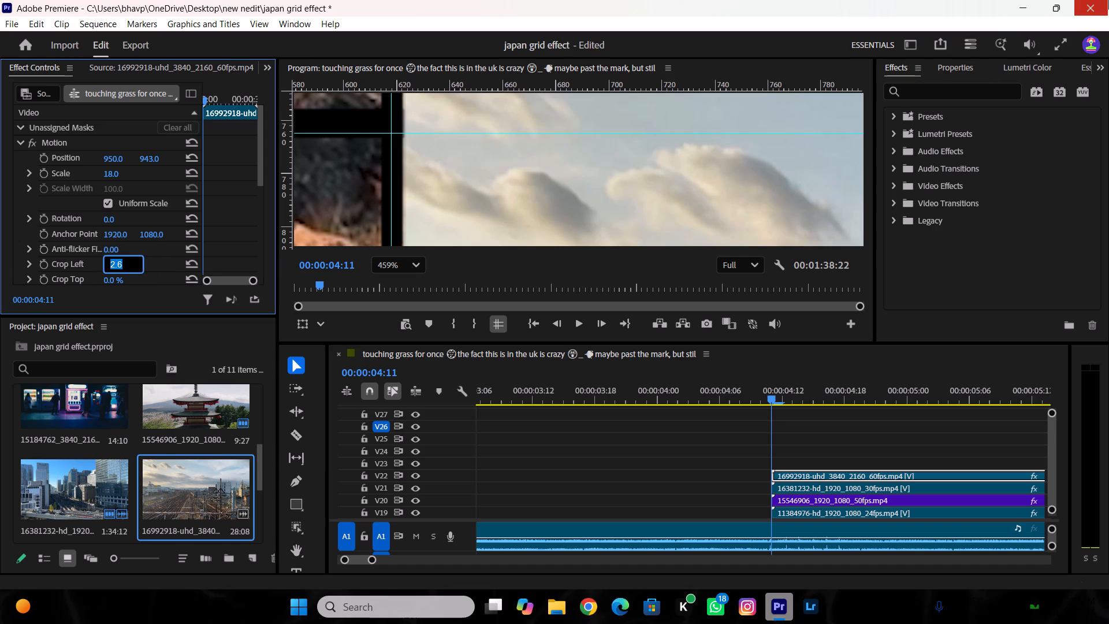
{"action": "type", "text": "2.5"}
{"action": "key", "text": "Return"}
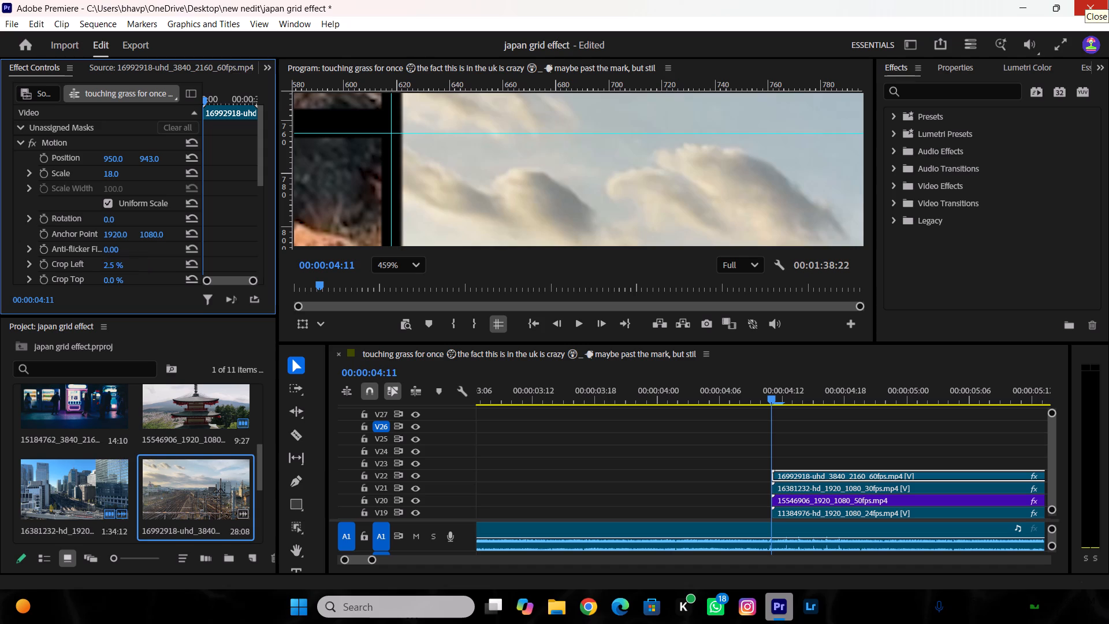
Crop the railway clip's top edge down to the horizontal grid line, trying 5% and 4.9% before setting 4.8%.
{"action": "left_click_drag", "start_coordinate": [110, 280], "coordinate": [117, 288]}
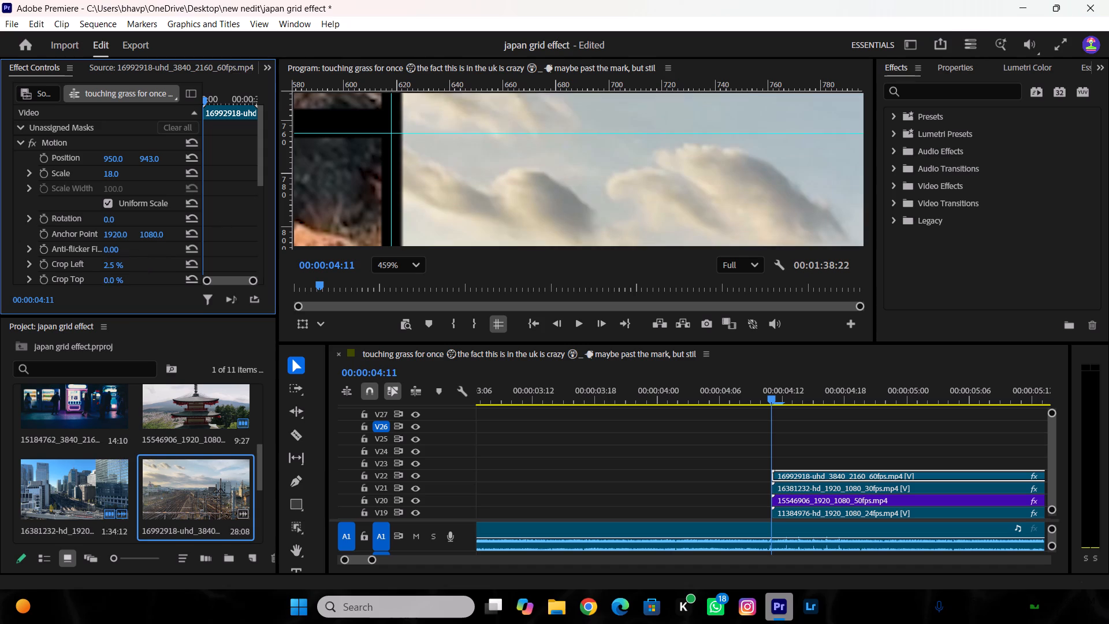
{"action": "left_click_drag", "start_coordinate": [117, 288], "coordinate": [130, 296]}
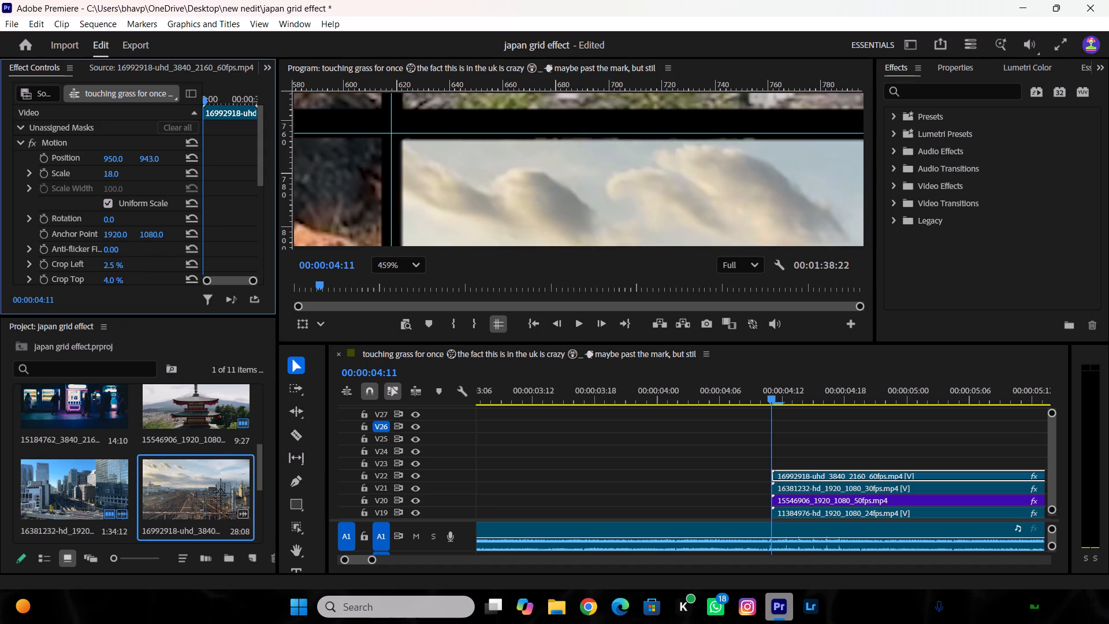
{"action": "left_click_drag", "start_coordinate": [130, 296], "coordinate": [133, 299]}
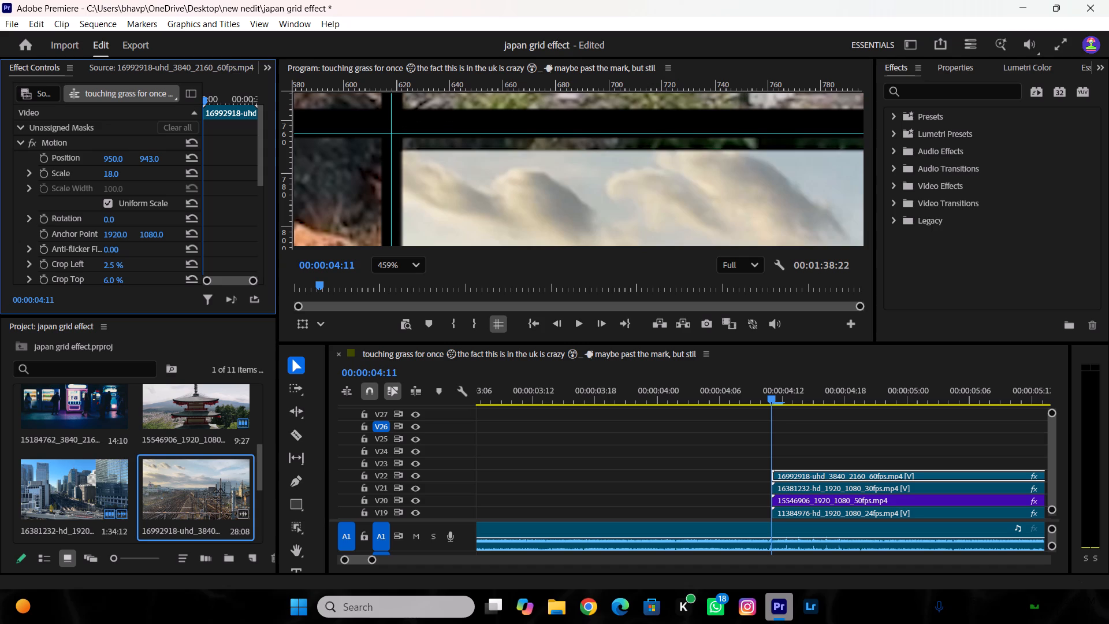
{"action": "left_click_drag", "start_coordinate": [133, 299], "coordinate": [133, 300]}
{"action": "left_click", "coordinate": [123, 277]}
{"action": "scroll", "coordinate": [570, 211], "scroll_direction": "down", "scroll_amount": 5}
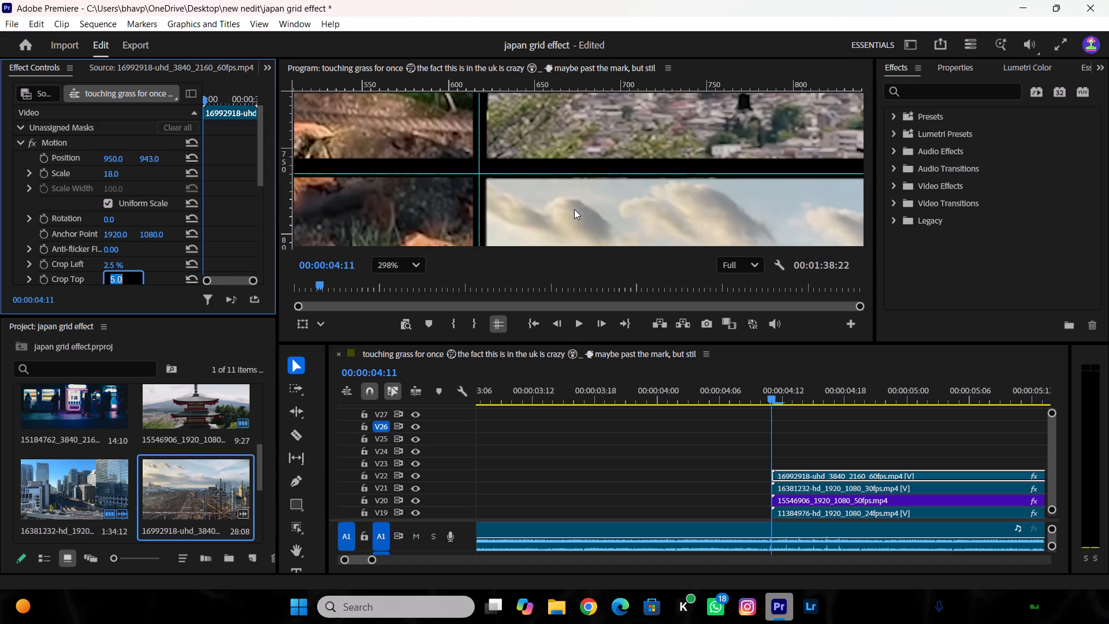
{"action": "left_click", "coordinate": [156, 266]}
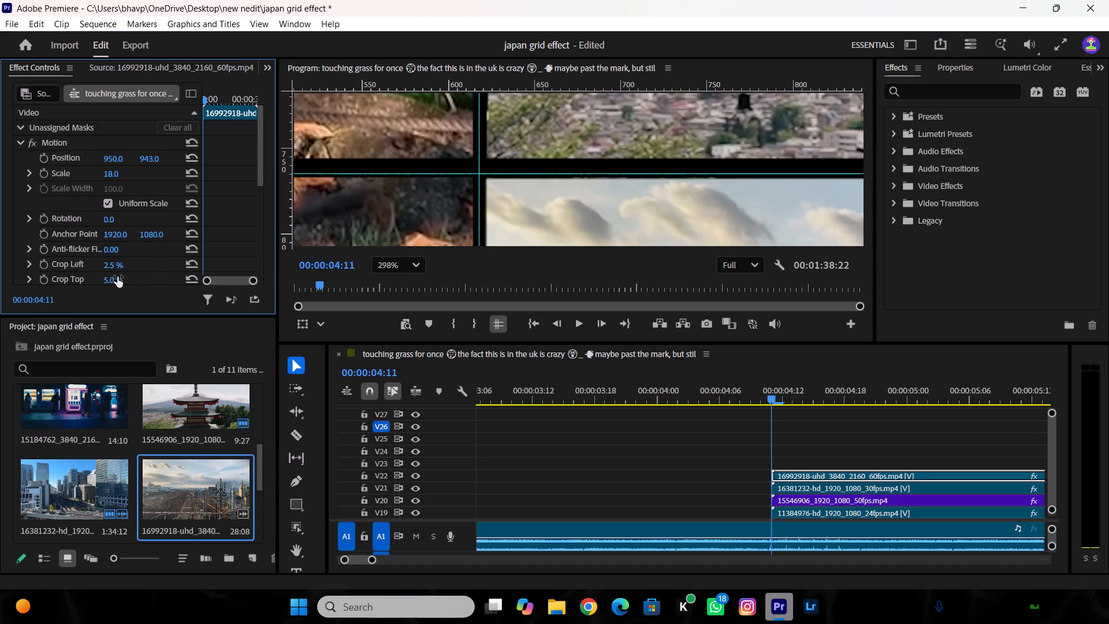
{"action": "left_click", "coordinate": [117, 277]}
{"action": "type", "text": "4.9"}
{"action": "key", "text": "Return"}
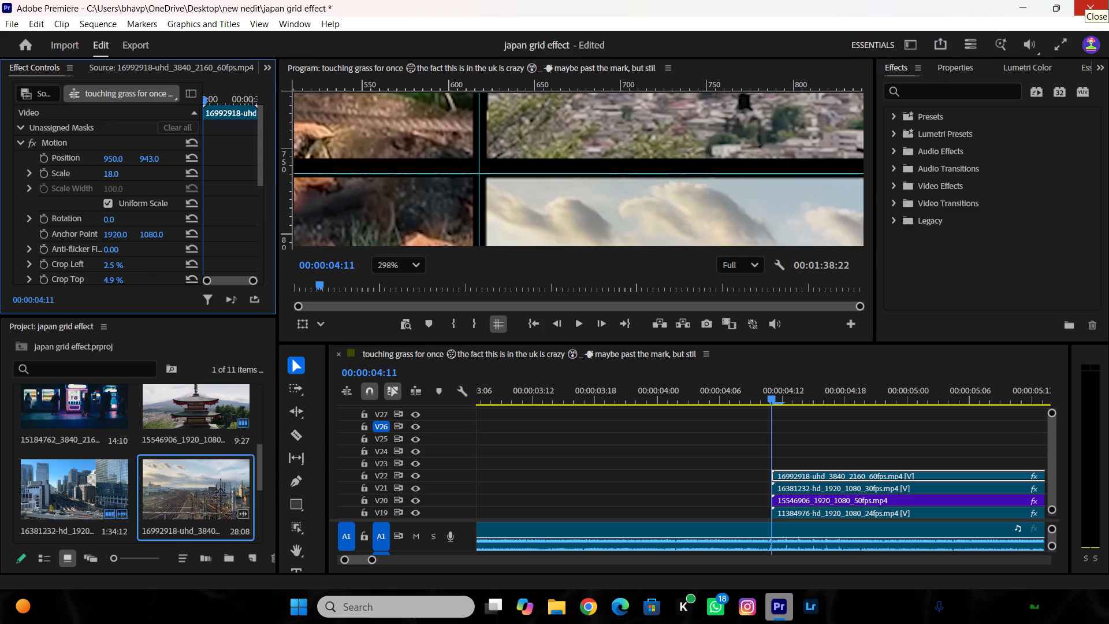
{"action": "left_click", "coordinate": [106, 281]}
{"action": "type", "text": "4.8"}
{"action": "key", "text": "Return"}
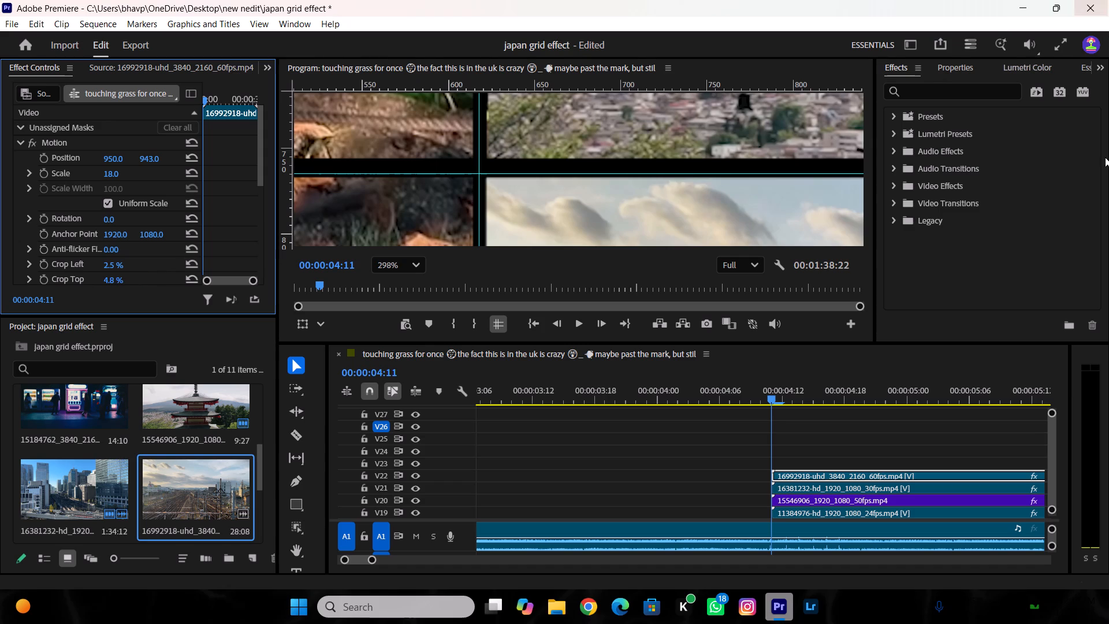
Compare the railway clip's top edge with the adjacent lantern-coloured daruma clip up close and set its top crop to 4.7%.
{"action": "scroll", "coordinate": [647, 170], "scroll_direction": "down", "scroll_amount": 11}
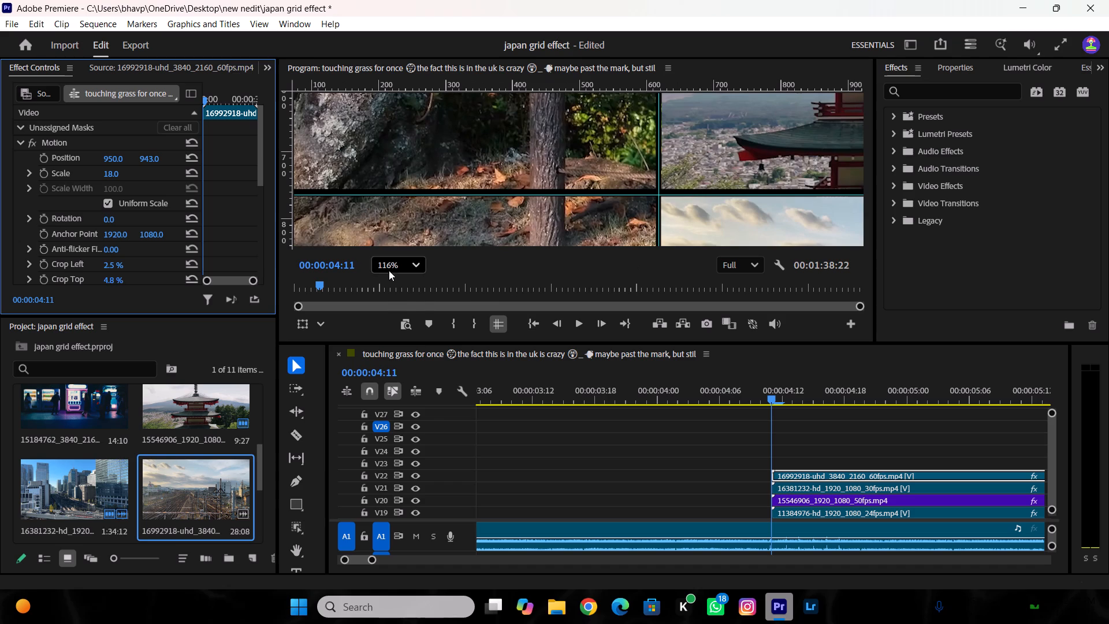
{"action": "left_click", "coordinate": [397, 272]}
{"action": "left_click", "coordinate": [396, 291]}
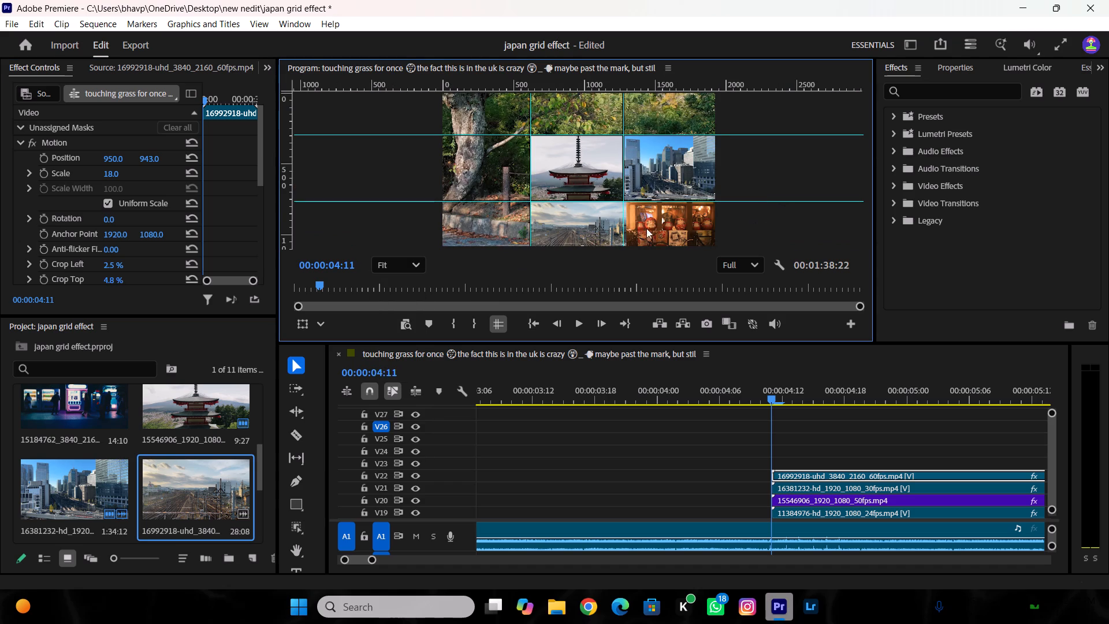
{"action": "scroll", "coordinate": [585, 202], "scroll_direction": "up", "scroll_amount": 13}
{"action": "scroll", "coordinate": [482, 128], "scroll_direction": "up", "scroll_amount": 2}
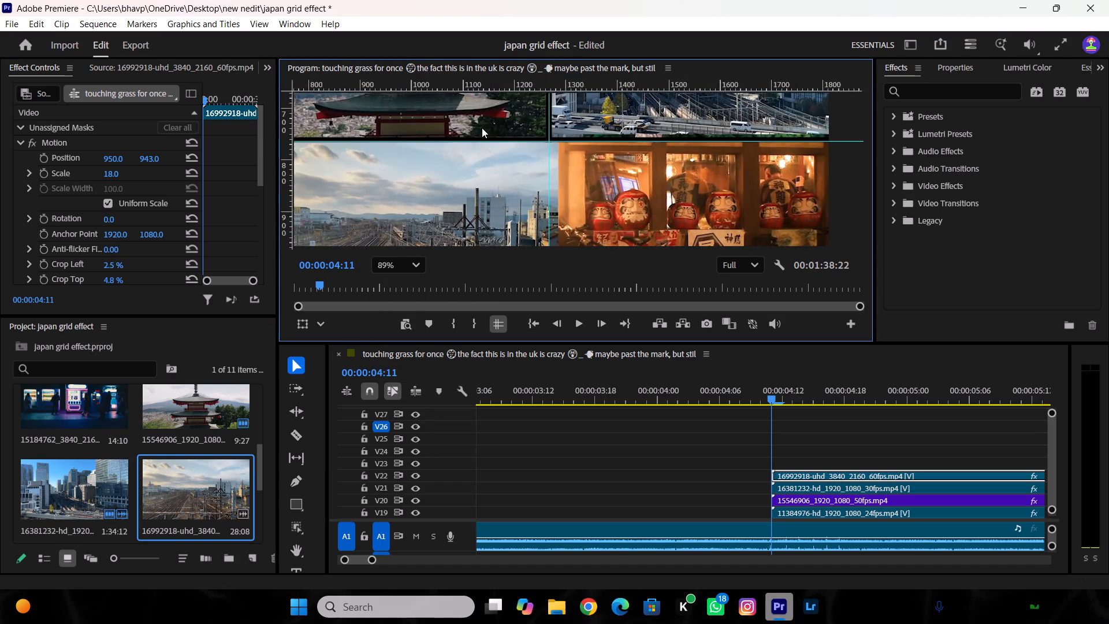
{"action": "scroll", "coordinate": [482, 128], "scroll_direction": "up", "scroll_amount": 19}
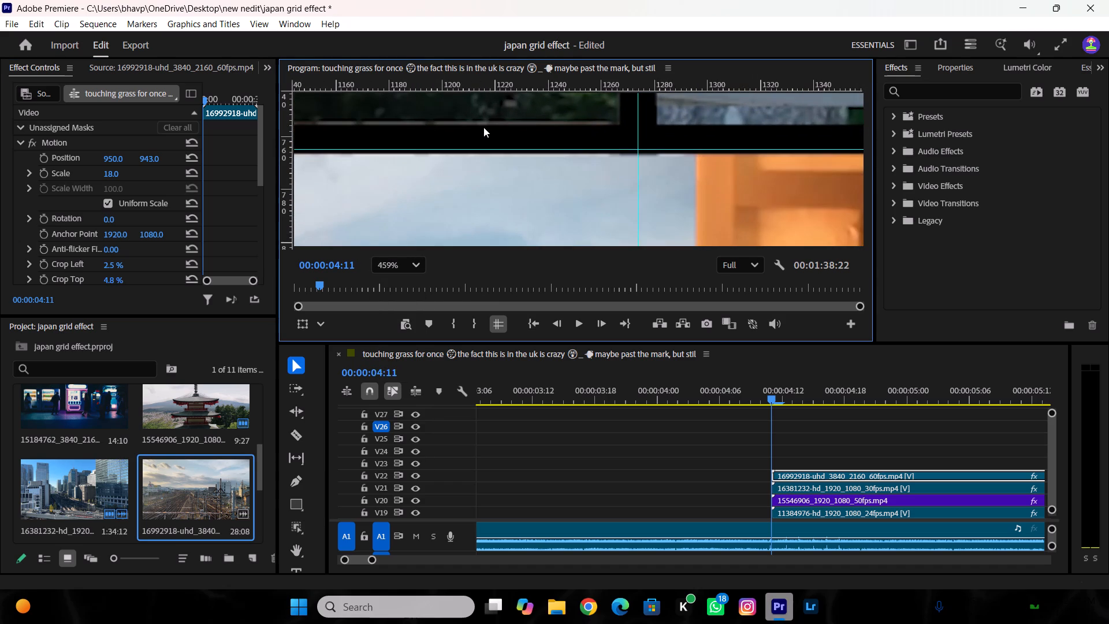
{"action": "left_click", "coordinate": [109, 278]}
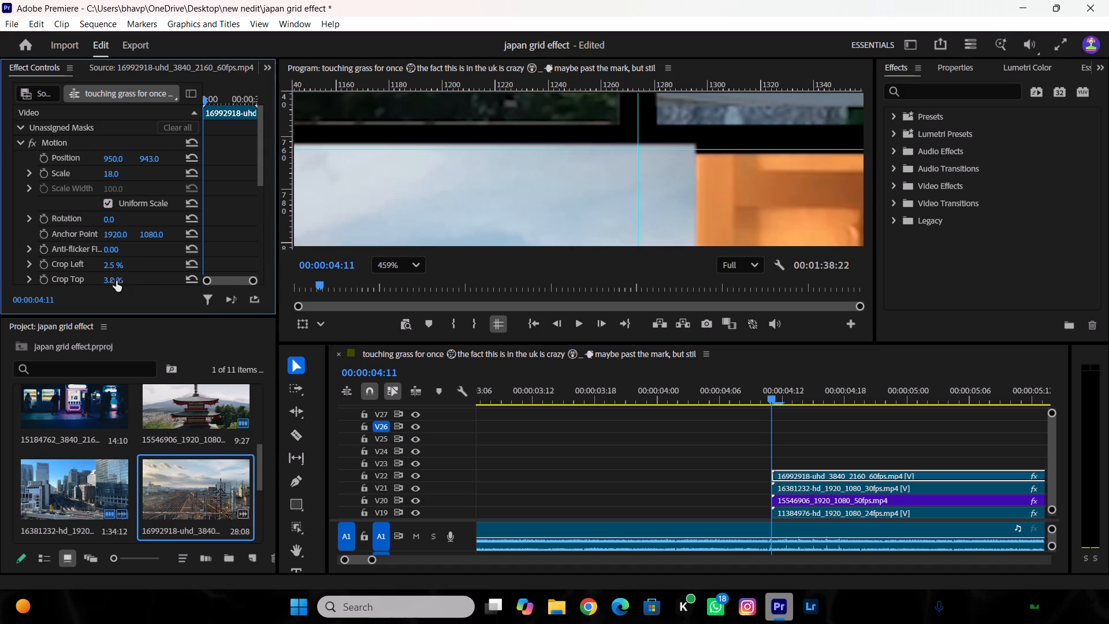
{"action": "left_click", "coordinate": [113, 281]}
{"action": "type", "text": "4.7"}
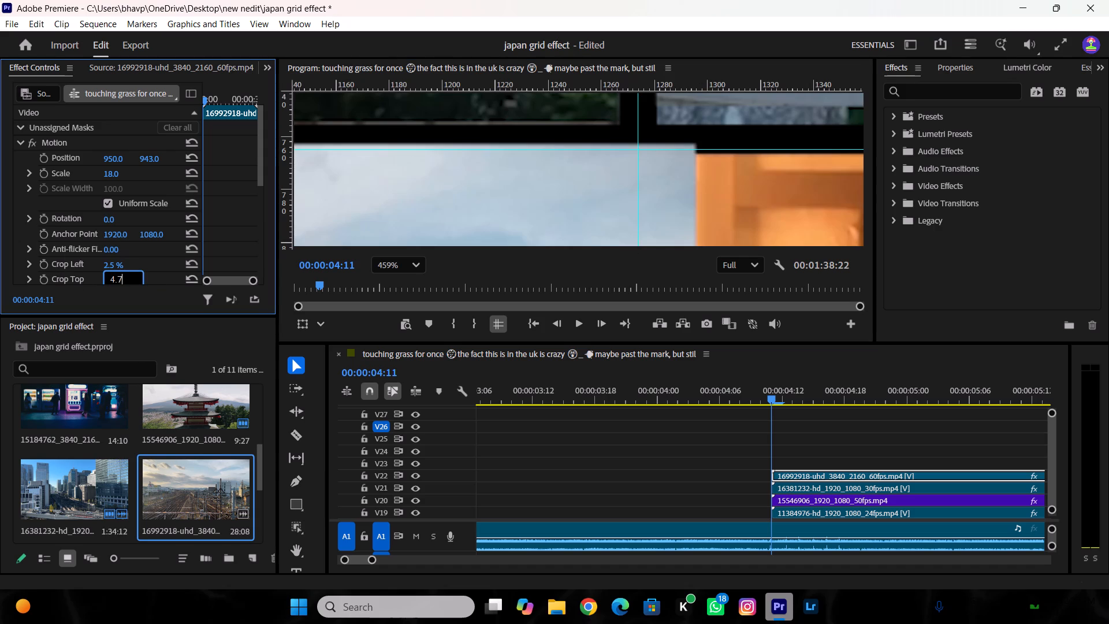
{"action": "key", "text": "Return"}
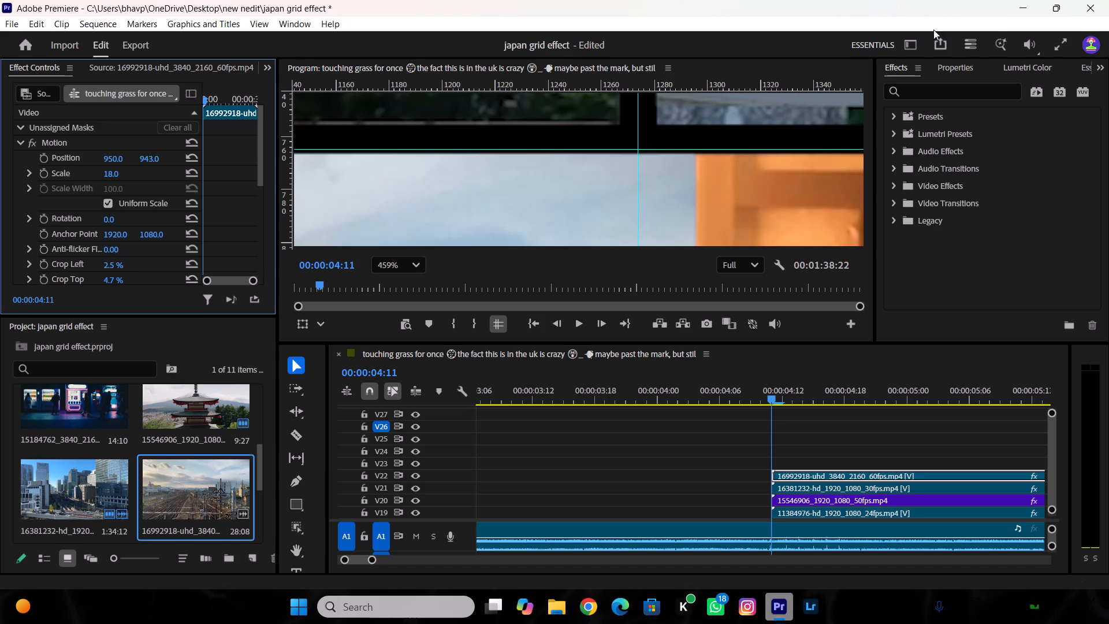
Crop the railway clip's right edge by 4% to match the vertical gap beside the bottom-right cell.
{"action": "scroll", "coordinate": [140, 273], "scroll_direction": "down", "scroll_amount": 3}
{"action": "left_click_drag", "start_coordinate": [111, 247], "coordinate": [115, 252]}
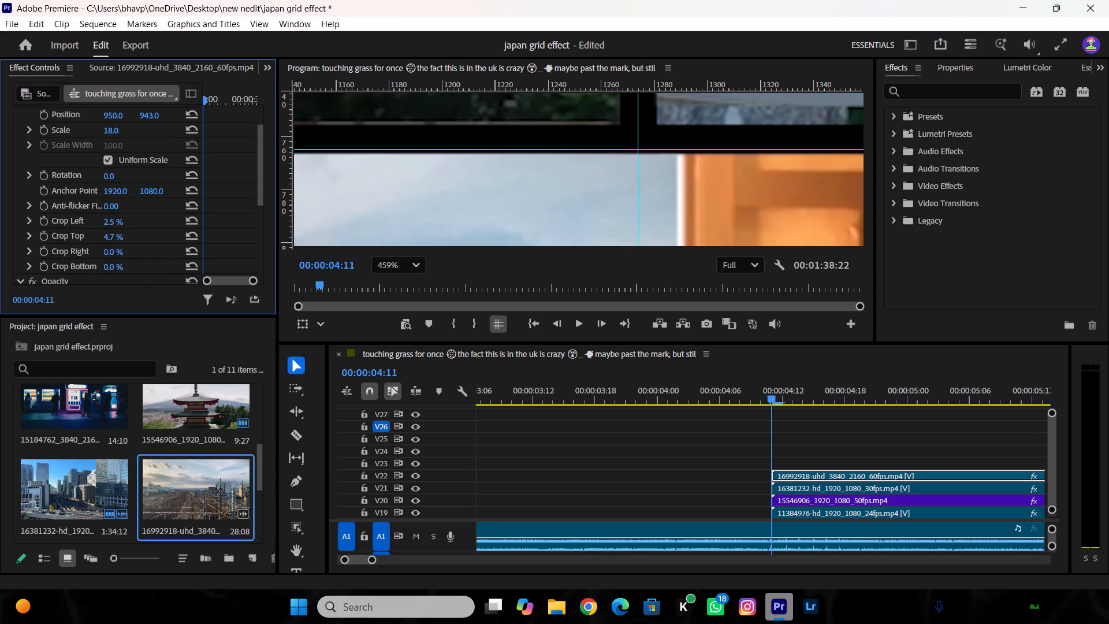
{"action": "left_click_drag", "start_coordinate": [115, 252], "coordinate": [122, 255]}
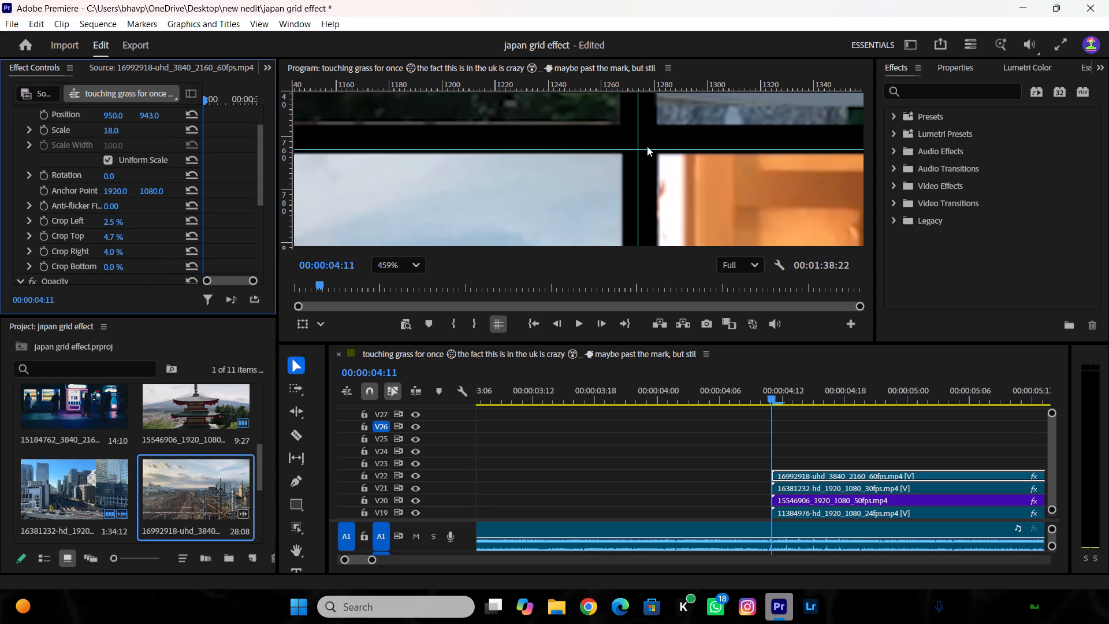
{"action": "scroll", "coordinate": [611, 142], "scroll_direction": "down", "scroll_amount": 17}
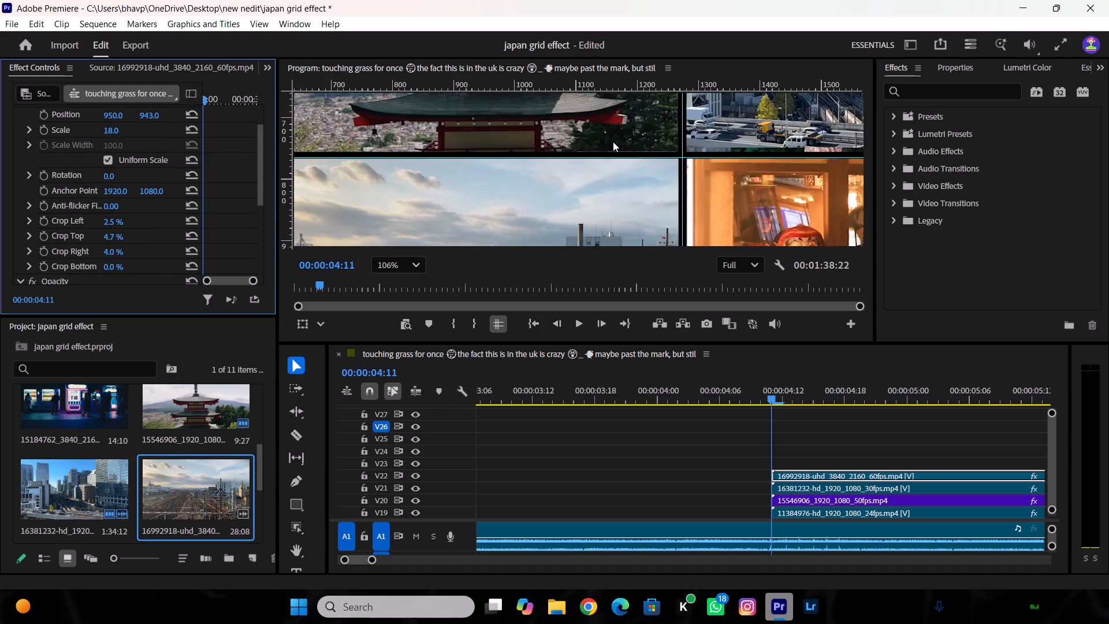
{"action": "scroll", "coordinate": [614, 142], "scroll_direction": "down", "scroll_amount": 14}
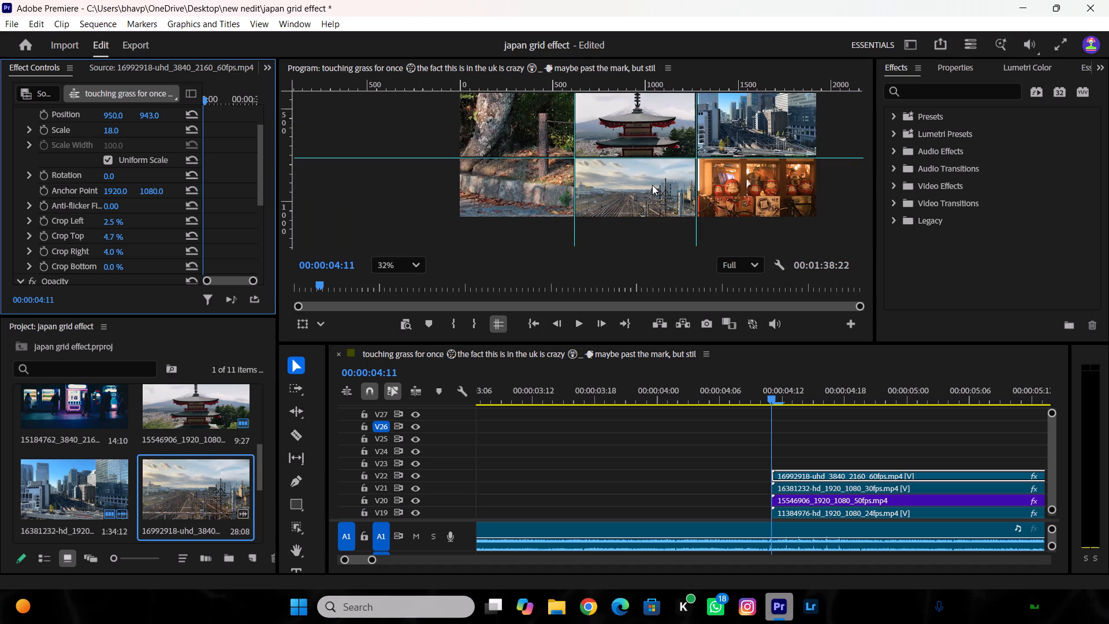
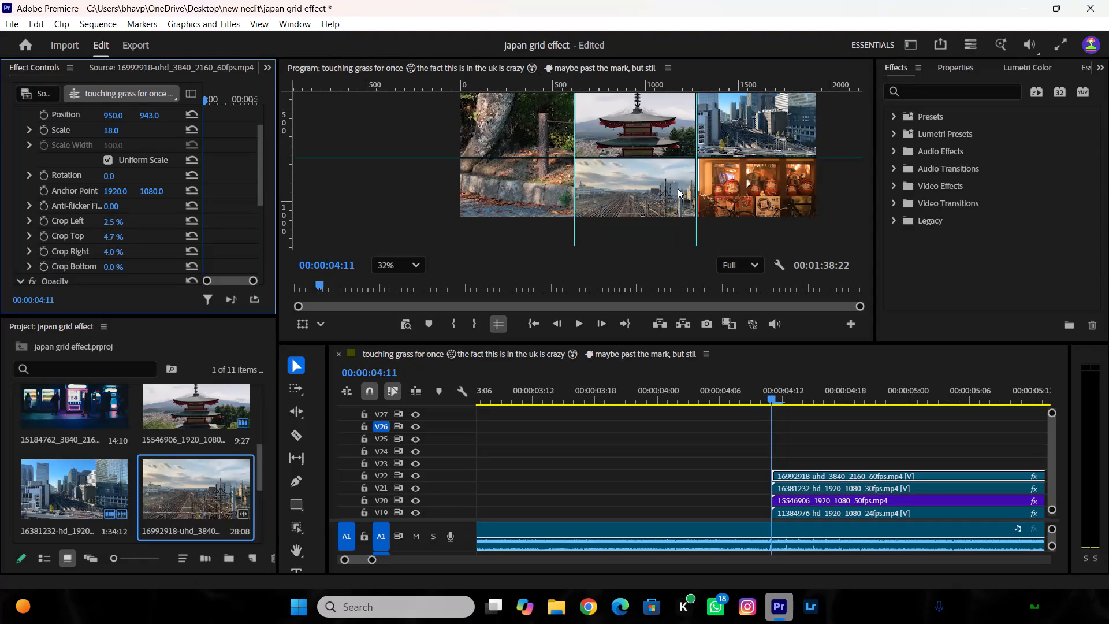
Place the vending machine clip 15184762 on track V23 at 00:00:04:11, directly above the railway clip, and select it for adjustment.
{"action": "scroll", "coordinate": [102, 503], "scroll_direction": "down", "scroll_amount": 1}
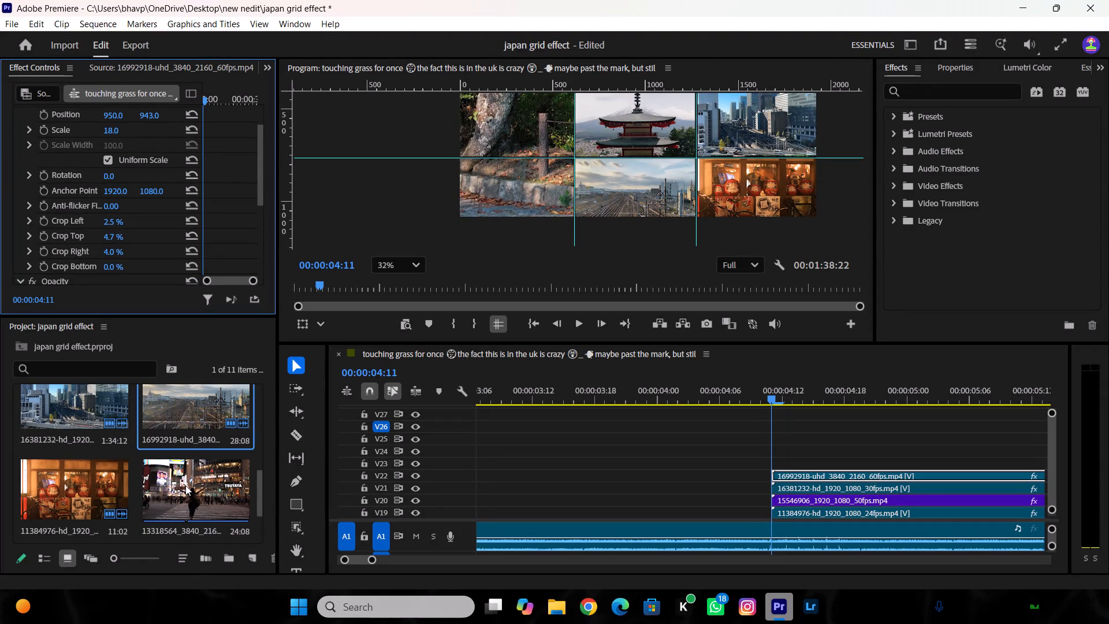
{"action": "scroll", "coordinate": [185, 485], "scroll_direction": "down", "scroll_amount": 5}
{"action": "scroll", "coordinate": [185, 485], "scroll_direction": "up", "scroll_amount": 4}
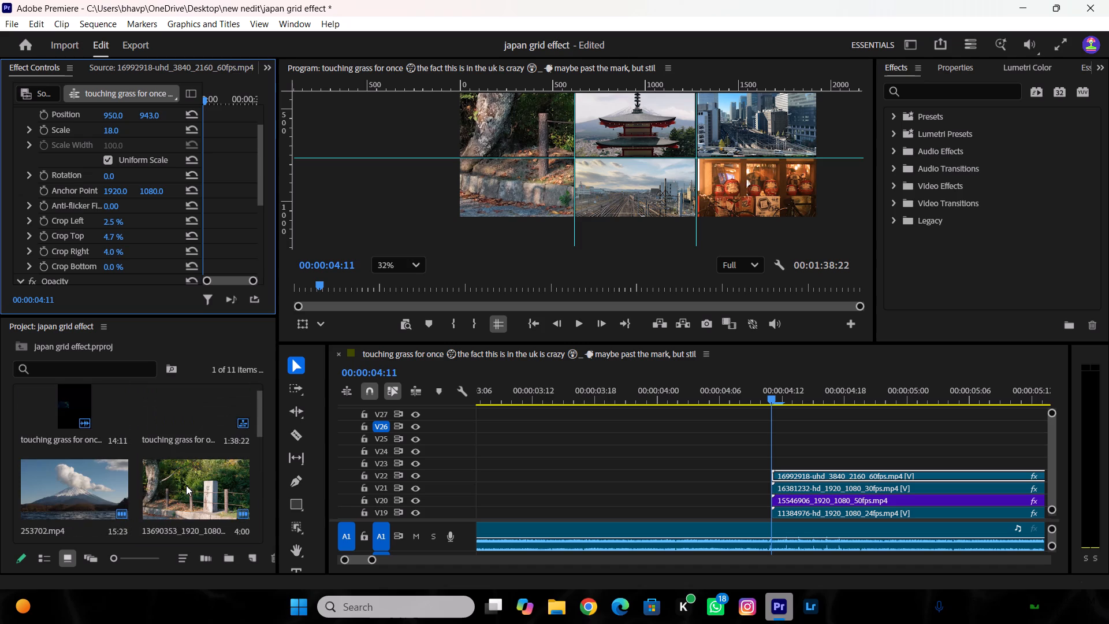
{"action": "scroll", "coordinate": [186, 485], "scroll_direction": "down", "scroll_amount": 1}
{"action": "left_click_drag", "start_coordinate": [57, 489], "coordinate": [61, 489]}
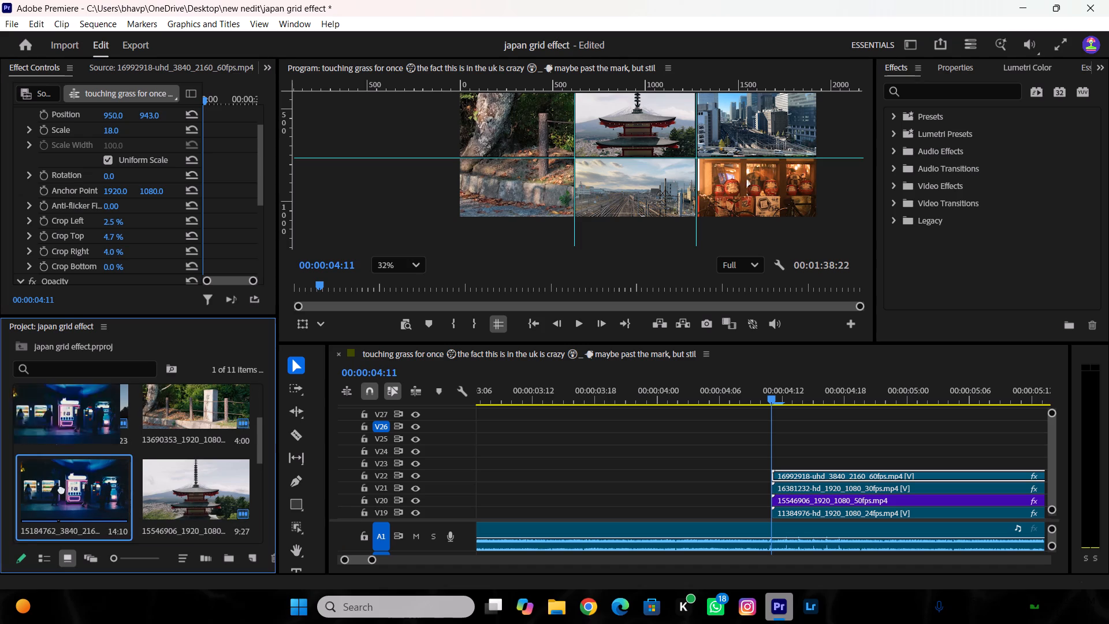
{"action": "left_click_drag", "start_coordinate": [61, 489], "coordinate": [786, 460]}
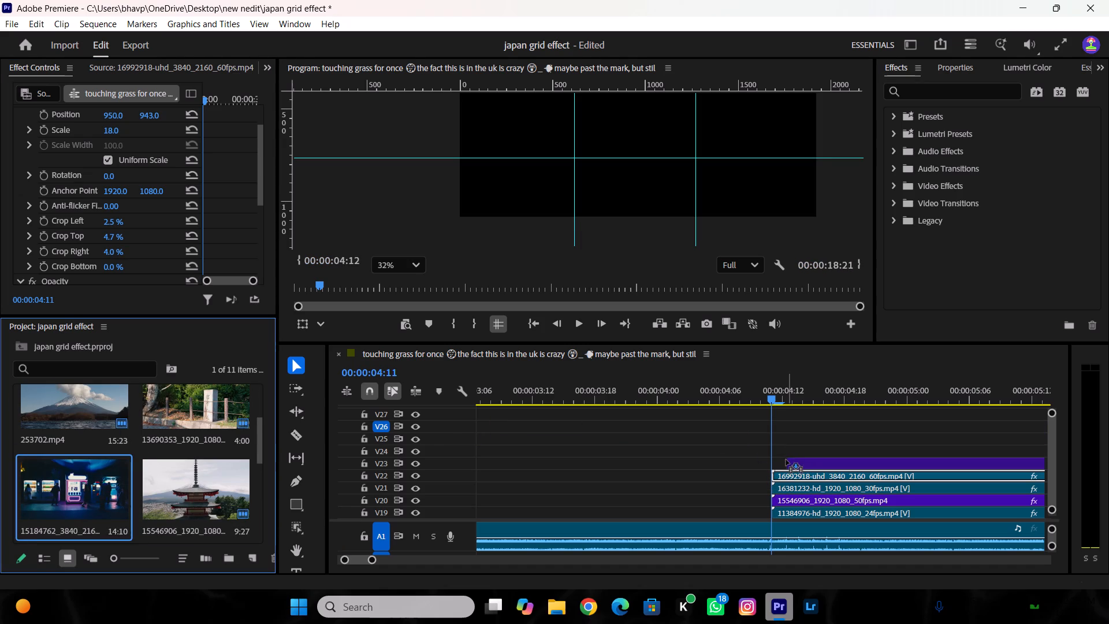
{"action": "left_click_drag", "start_coordinate": [786, 460], "coordinate": [776, 463]}
{"action": "left_click", "coordinate": [776, 463]}
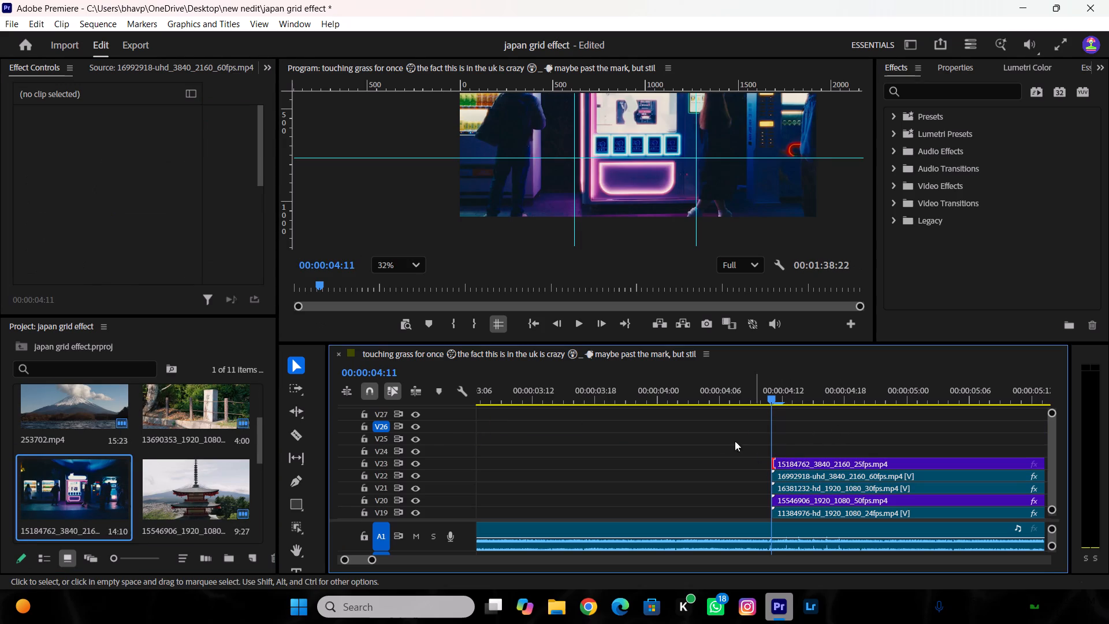
{"action": "double_click", "coordinate": [701, 441]}
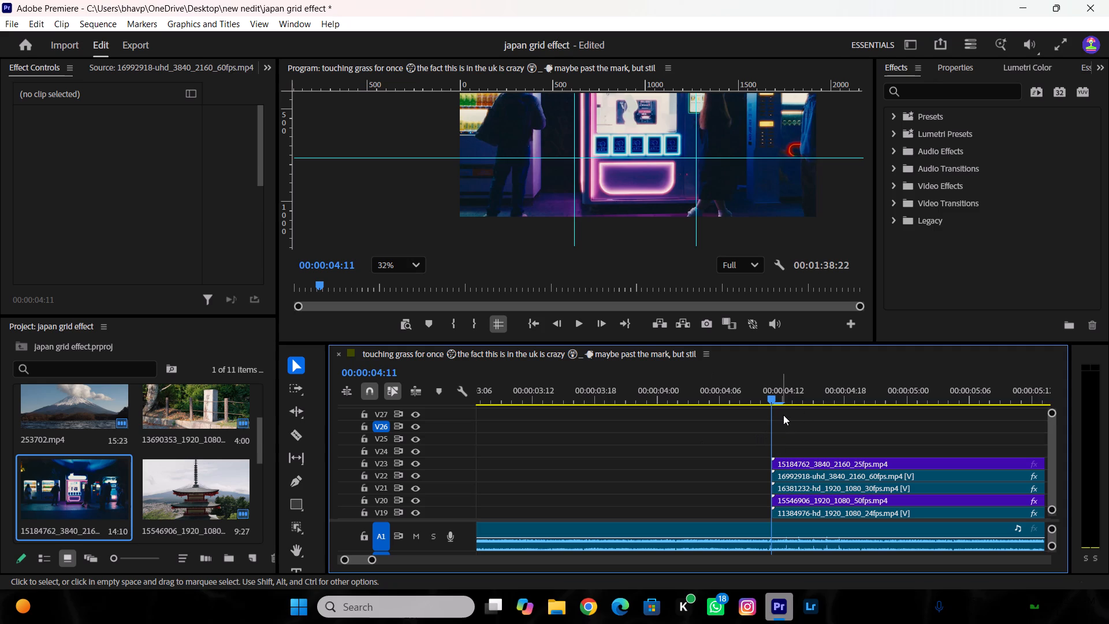
{"action": "left_click", "coordinate": [817, 463]}
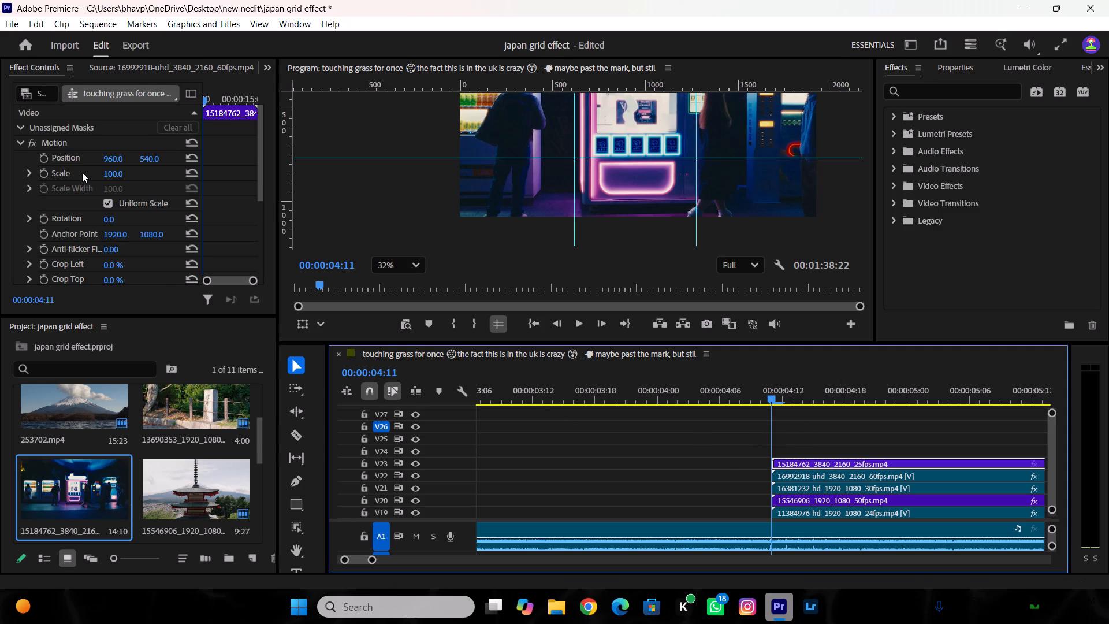
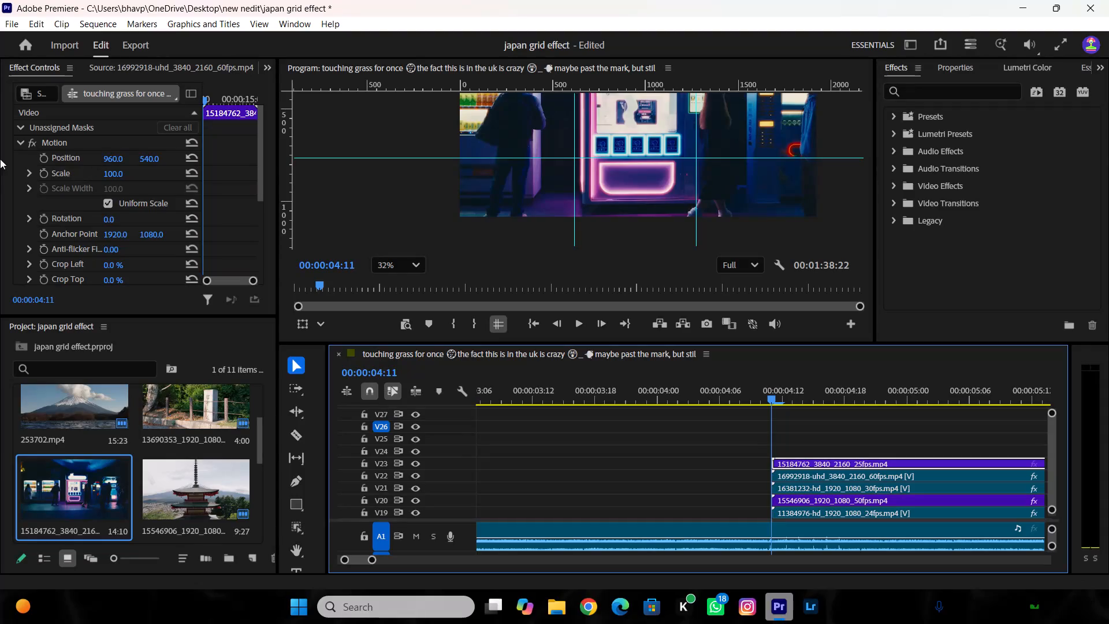
Scale the vending machine clip down to 22 so it covers the centre cell of the grid.
{"action": "scroll", "coordinate": [653, 147], "scroll_direction": "down", "scroll_amount": 6}
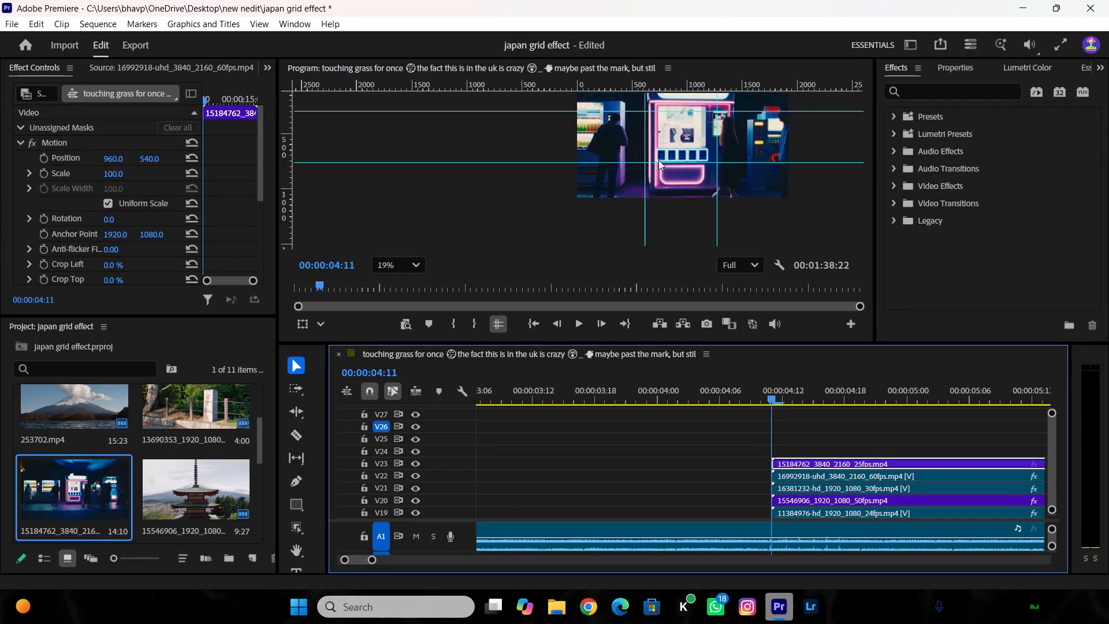
{"action": "scroll", "coordinate": [658, 160], "scroll_direction": "down", "scroll_amount": 5}
{"action": "scroll", "coordinate": [791, 108], "scroll_direction": "up", "scroll_amount": 7}
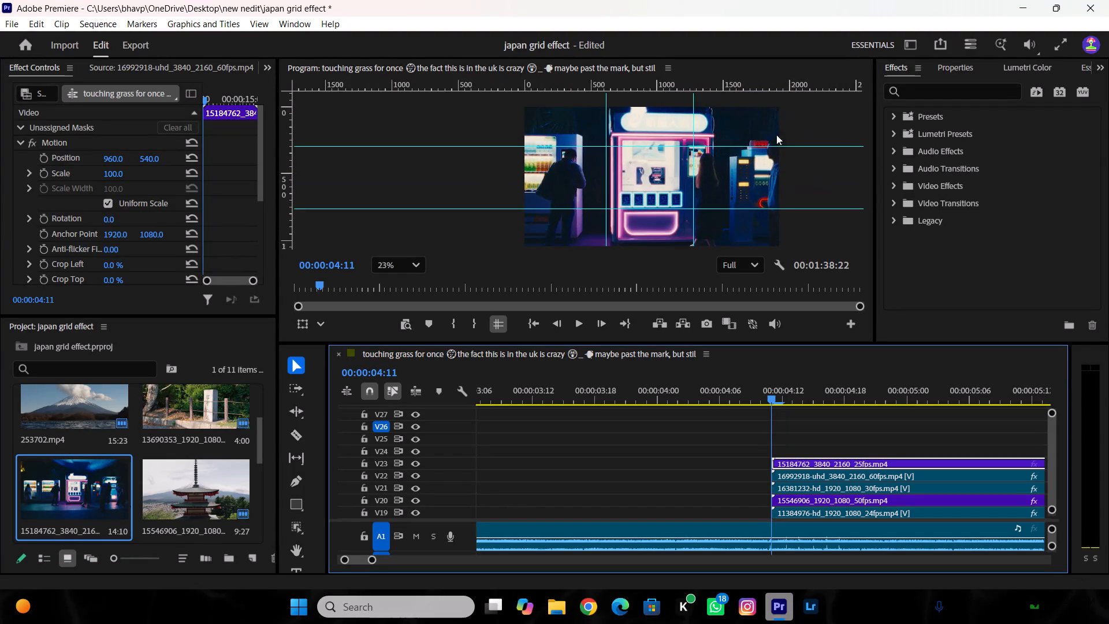
{"action": "scroll", "coordinate": [775, 153], "scroll_direction": "down", "scroll_amount": 3}
{"action": "scroll", "coordinate": [789, 168], "scroll_direction": "up", "scroll_amount": 4}
{"action": "scroll", "coordinate": [789, 168], "scroll_direction": "down", "scroll_amount": 2}
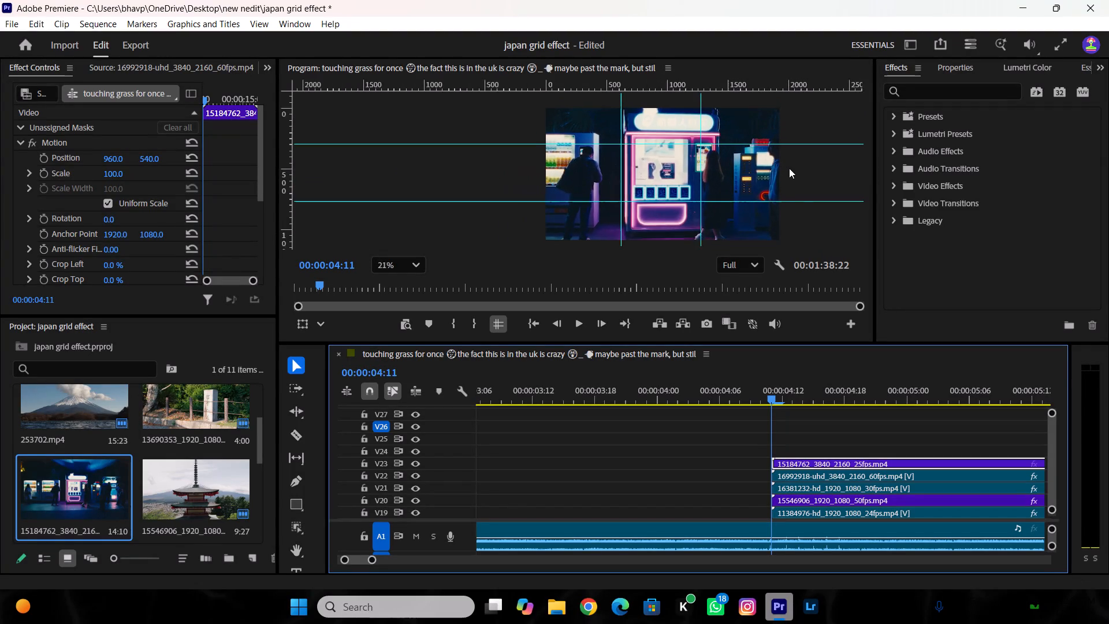
{"action": "scroll", "coordinate": [789, 168], "scroll_direction": "down", "scroll_amount": 1}
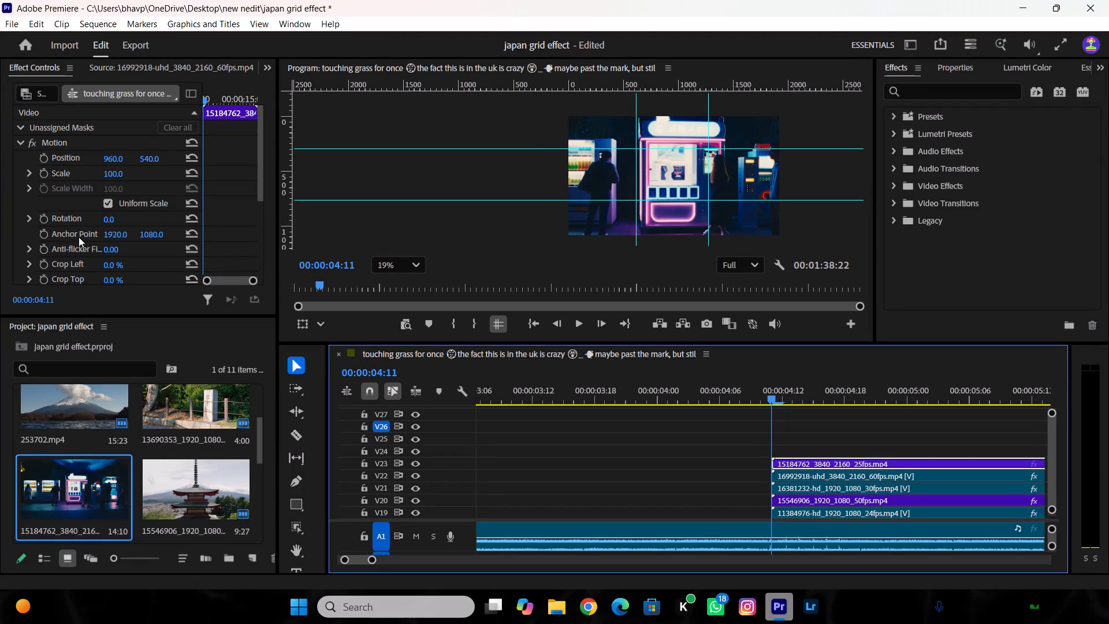
{"action": "left_click_drag", "start_coordinate": [116, 169], "coordinate": [103, 176]}
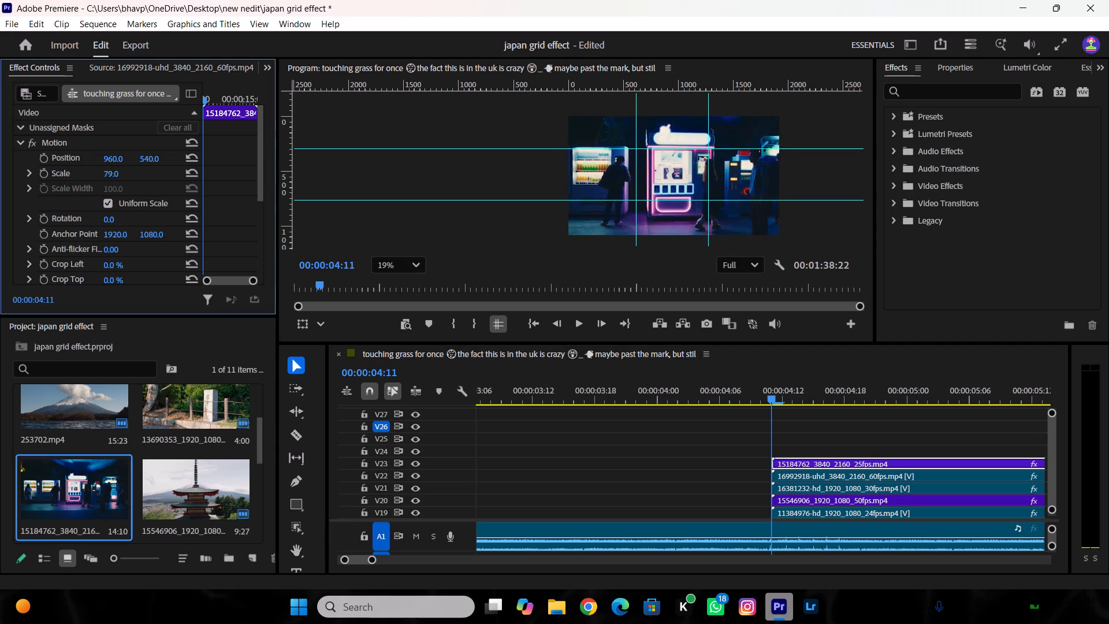
{"action": "left_click_drag", "start_coordinate": [103, 176], "coordinate": [64, 198]}
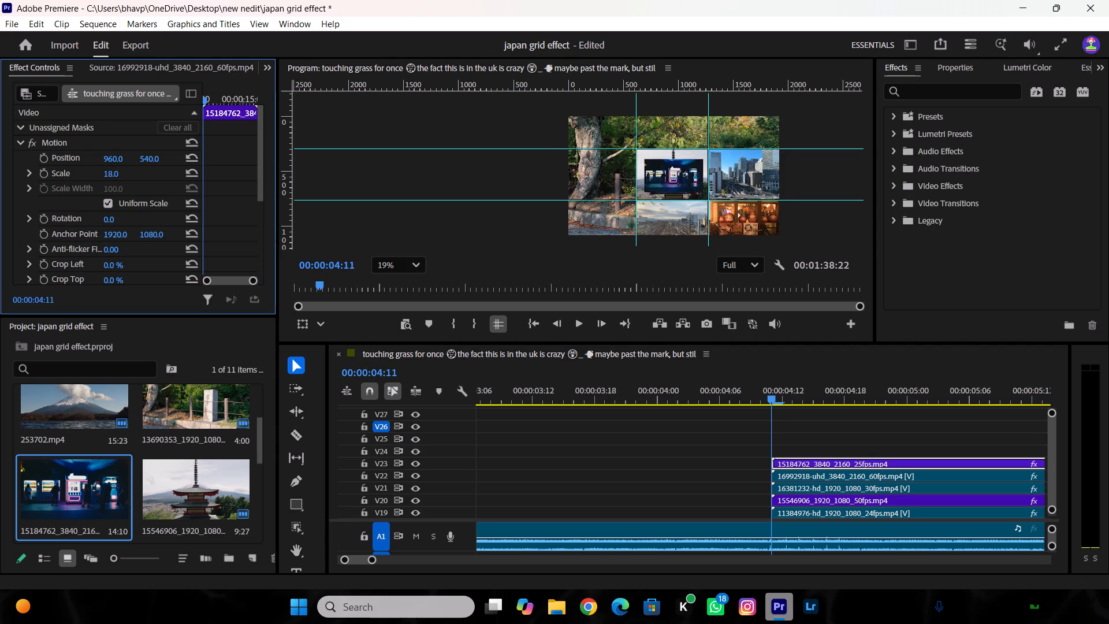
{"action": "left_click_drag", "start_coordinate": [64, 198], "coordinate": [73, 203]}
Set the vending machine clip's vertical position to 538 to align it with the centre cell's horizontal guides.
{"action": "scroll", "coordinate": [612, 105], "scroll_direction": "up", "scroll_amount": 5}
{"action": "scroll", "coordinate": [605, 168], "scroll_direction": "up", "scroll_amount": 12}
{"action": "scroll", "coordinate": [483, 133], "scroll_direction": "up", "scroll_amount": 7}
{"action": "scroll", "coordinate": [474, 128], "scroll_direction": "down", "scroll_amount": 6}
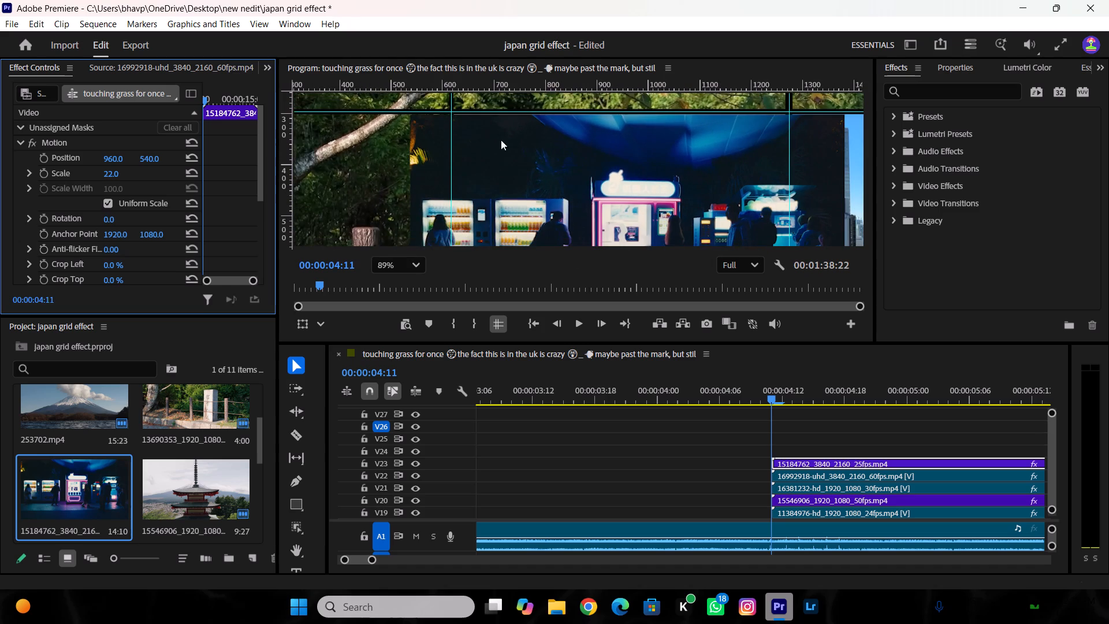
{"action": "left_click", "coordinate": [146, 159]}
{"action": "scroll", "coordinate": [439, 157], "scroll_direction": "down", "scroll_amount": 6}
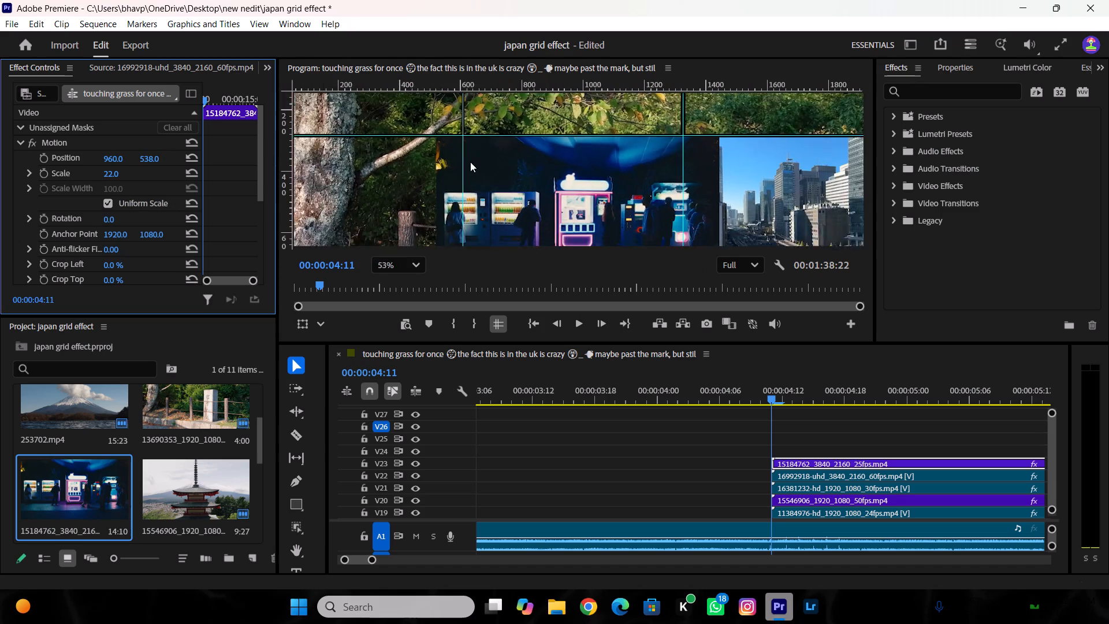
{"action": "scroll", "coordinate": [475, 162], "scroll_direction": "down", "scroll_amount": 12}
{"action": "scroll", "coordinate": [528, 224], "scroll_direction": "up", "scroll_amount": 6}
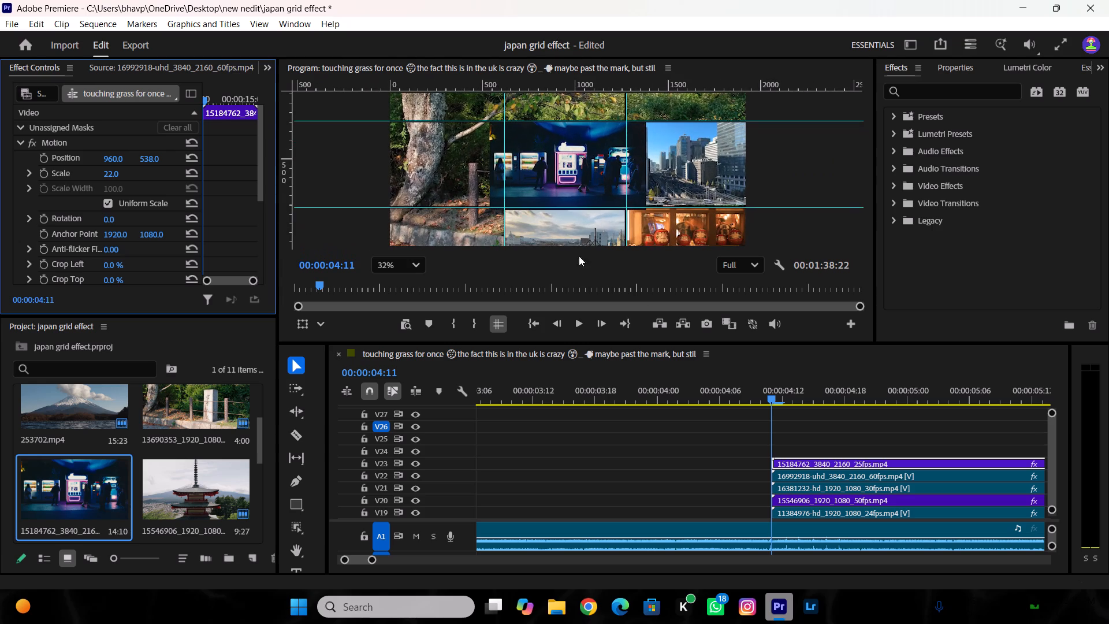
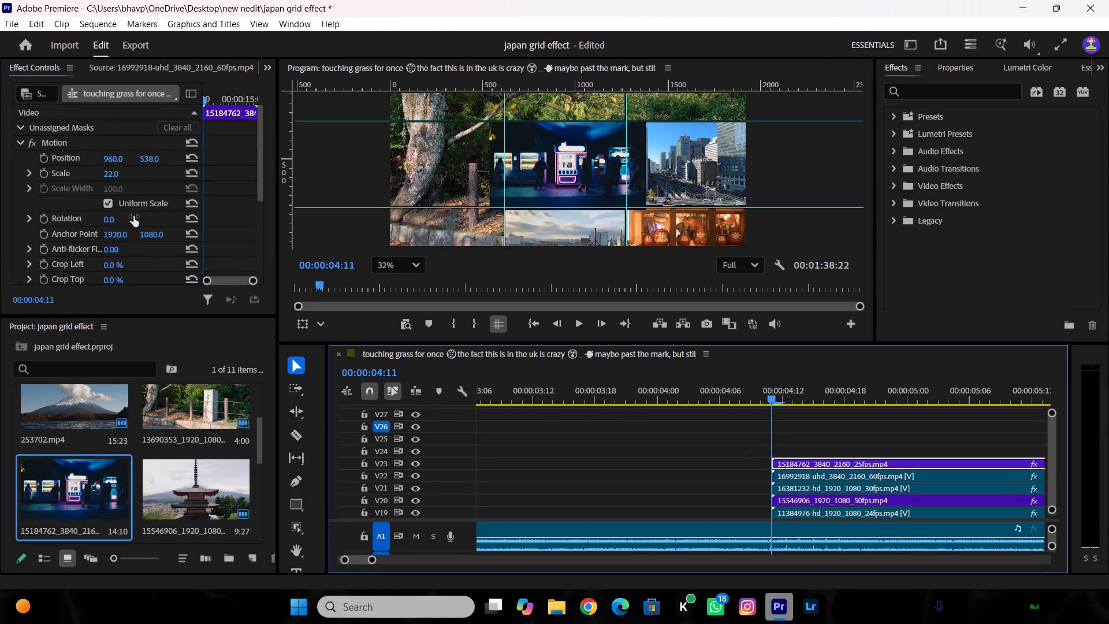
Move the vending machine clip from the centre cell to the grid's bottom-left cell, at position 336, 954.
{"action": "left_click", "coordinate": [114, 158]}
{"action": "left_click_drag", "start_coordinate": [120, 156], "coordinate": [57, 162]}
{"action": "left_click_drag", "start_coordinate": [54, 163], "coordinate": [0, 180]}
{"action": "left_click_drag", "start_coordinate": [114, 158], "coordinate": [94, 159]}
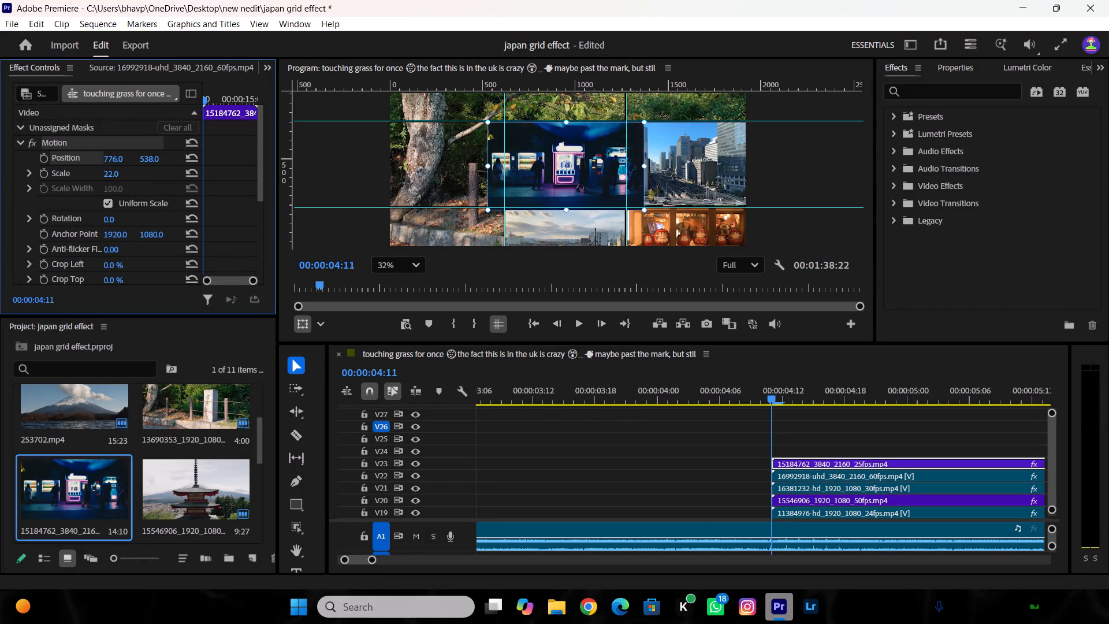
{"action": "left_click_drag", "start_coordinate": [94, 159], "coordinate": [21, 161]}
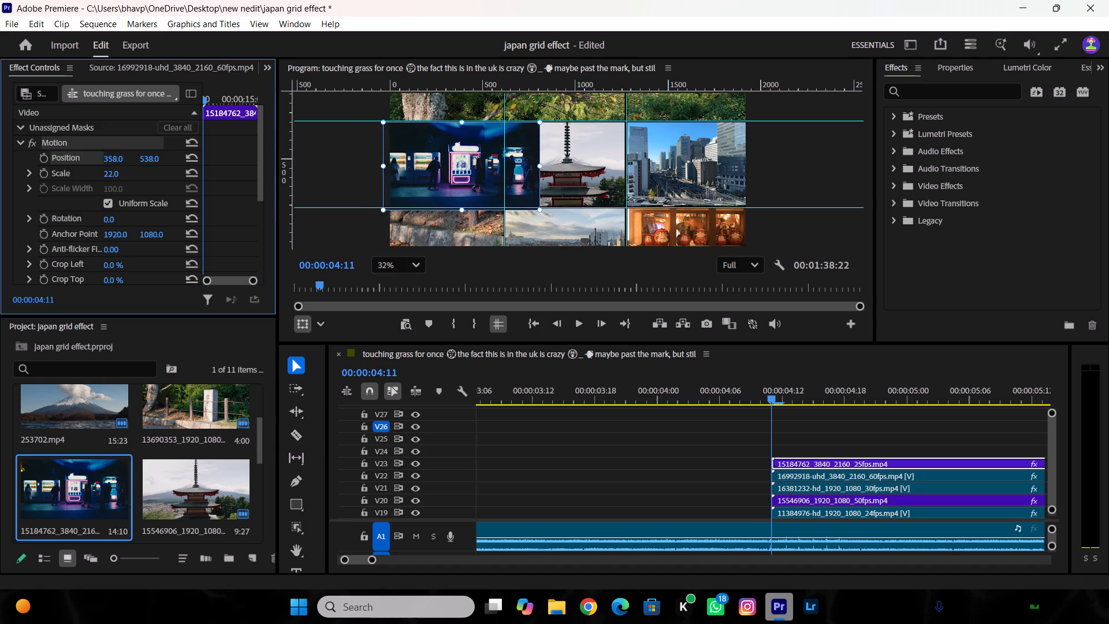
{"action": "left_click_drag", "start_coordinate": [21, 161], "coordinate": [124, 164]}
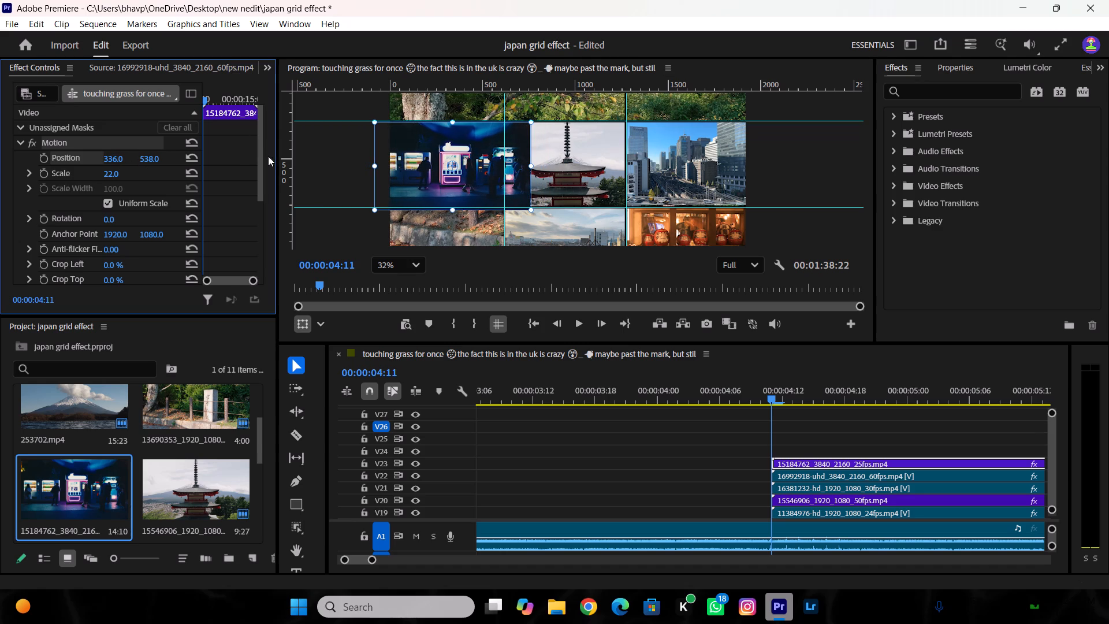
{"action": "left_click_drag", "start_coordinate": [150, 157], "coordinate": [453, 172]}
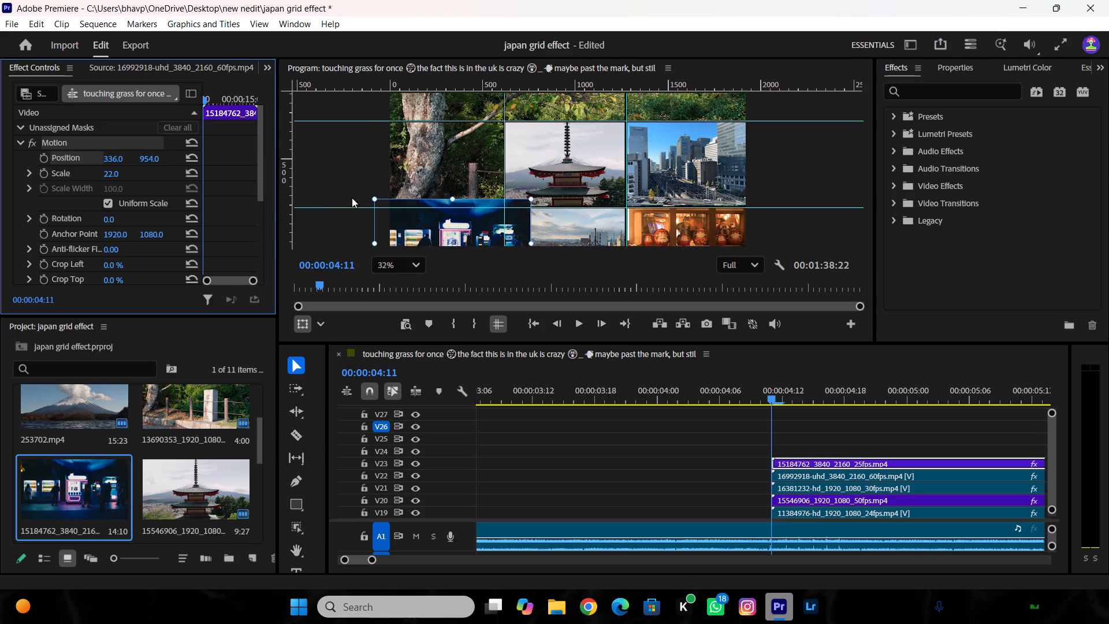
Scale the vending machine clip to 18 and position it at 305, 934 over the bottom-left cell, checking the grid full screen.
{"action": "left_click", "coordinate": [390, 261]}
{"action": "double_click", "coordinate": [393, 298]}
{"action": "left_click", "coordinate": [397, 292]}
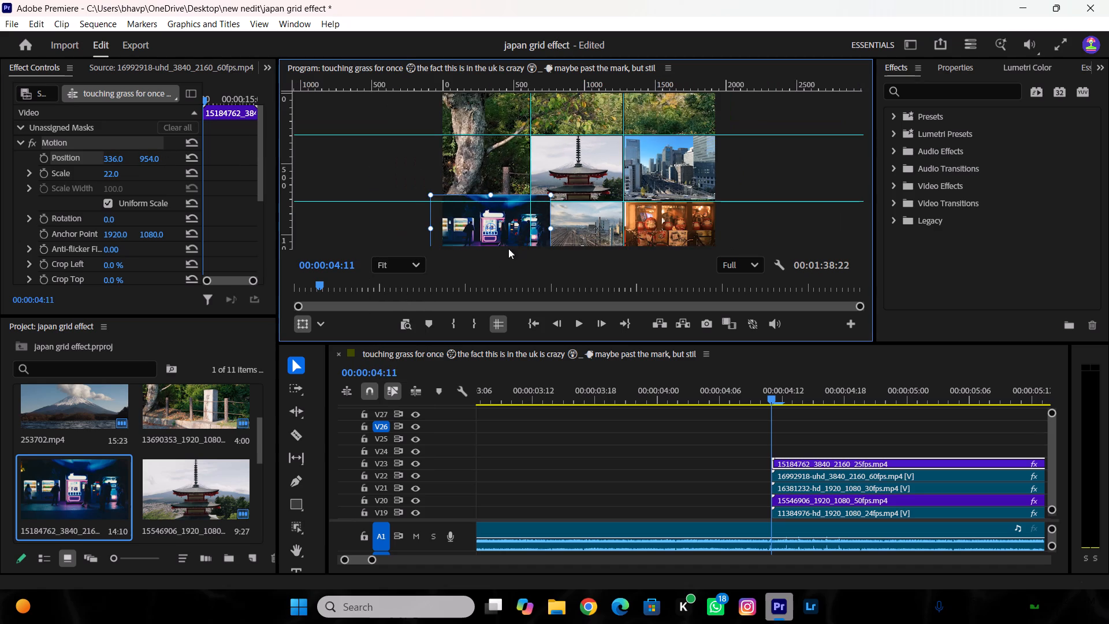
{"action": "scroll", "coordinate": [519, 233], "scroll_direction": "down", "scroll_amount": 18}
{"action": "scroll", "coordinate": [544, 262], "scroll_direction": "up", "scroll_amount": 6}
{"action": "scroll", "coordinate": [447, 233], "scroll_direction": "up", "scroll_amount": 3}
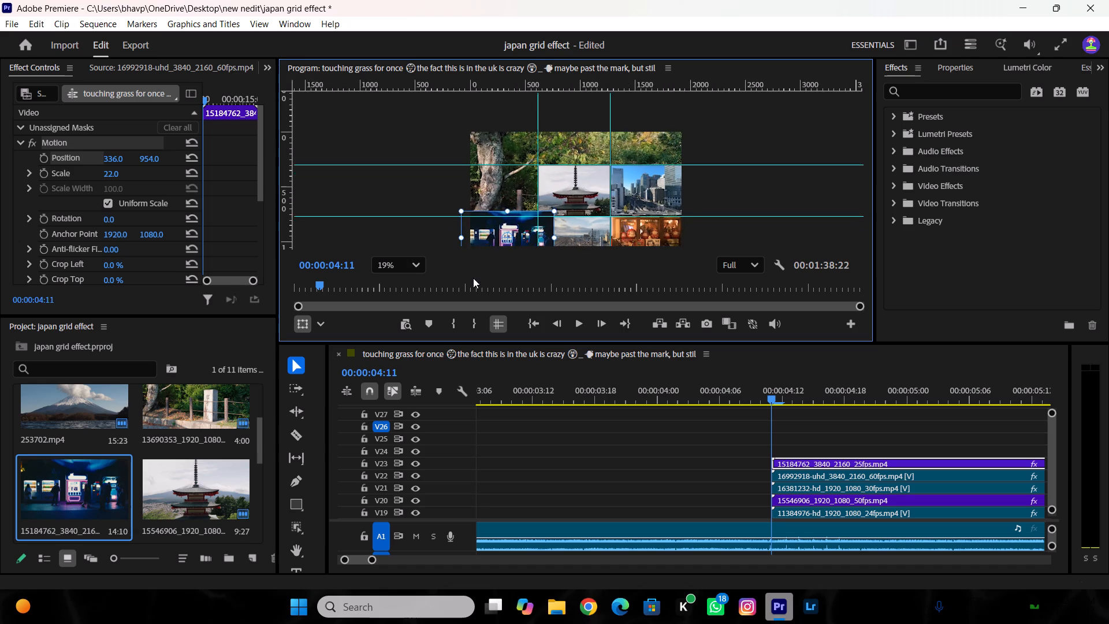
{"action": "scroll", "coordinate": [473, 278], "scroll_direction": "up", "scroll_amount": 11}
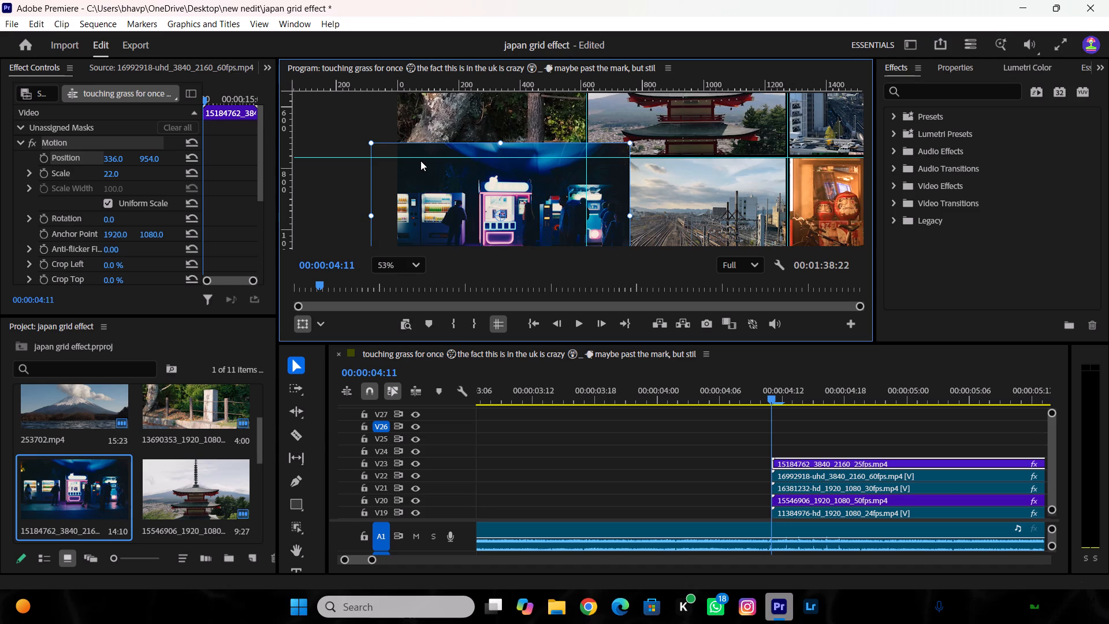
{"action": "scroll", "coordinate": [513, 140], "scroll_direction": "down", "scroll_amount": 5}
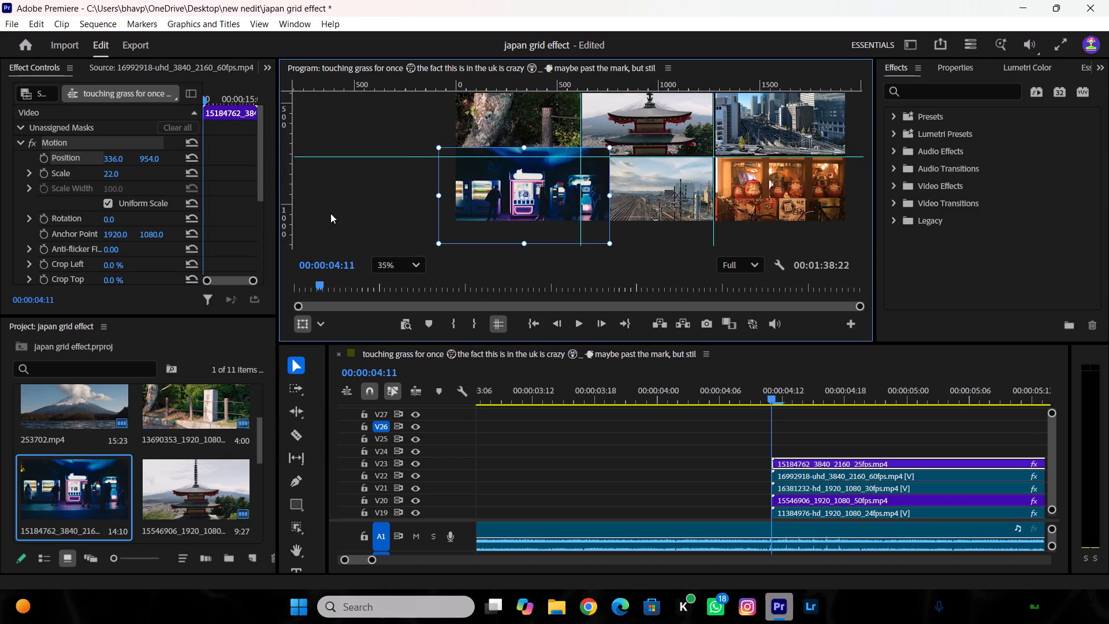
{"action": "left_click_drag", "start_coordinate": [113, 176], "coordinate": [99, 177]}
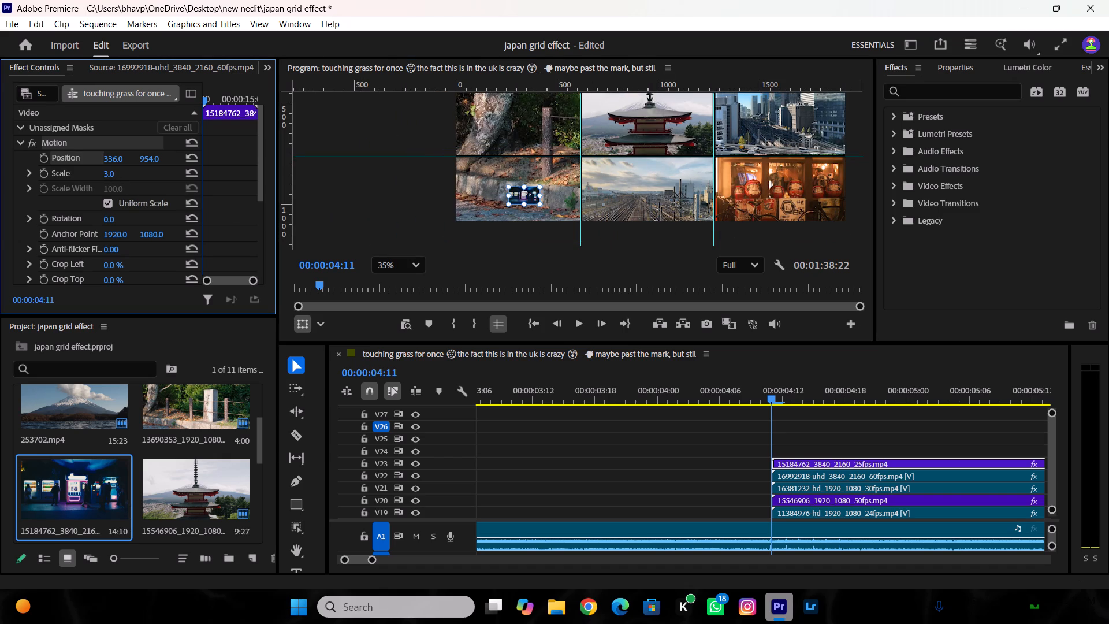
{"action": "left_click_drag", "start_coordinate": [99, 177], "coordinate": [120, 185]}
{"action": "left_click_drag", "start_coordinate": [117, 161], "coordinate": [95, 163]}
{"action": "left_click_drag", "start_coordinate": [156, 155], "coordinate": [142, 158]}
{"action": "left_click_drag", "start_coordinate": [114, 174], "coordinate": [111, 175]}
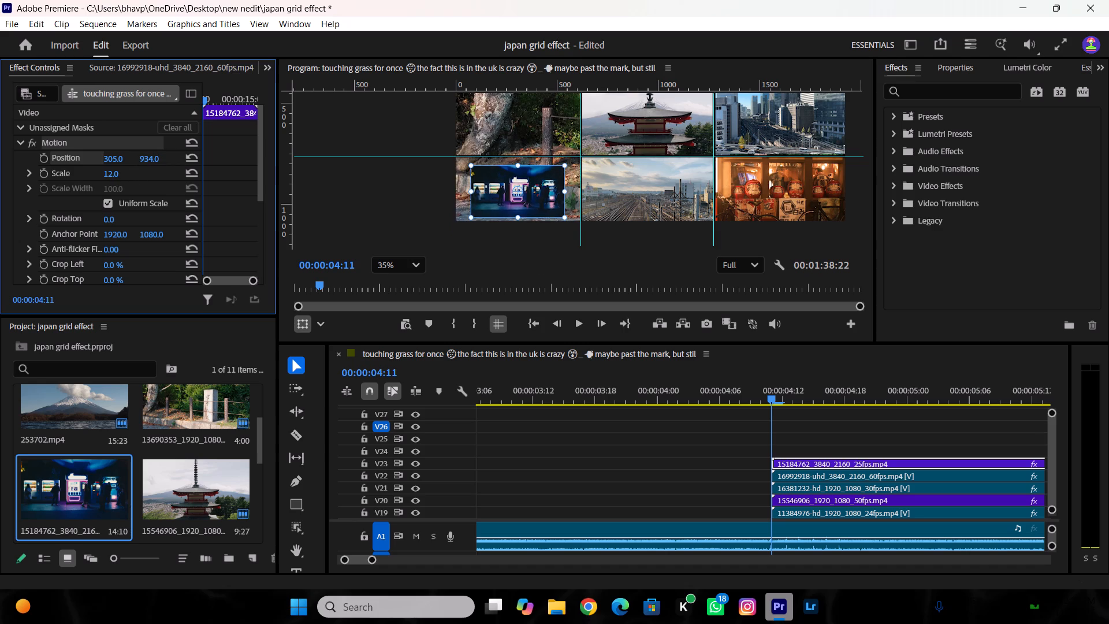
{"action": "left_click_drag", "start_coordinate": [111, 175], "coordinate": [120, 179]}
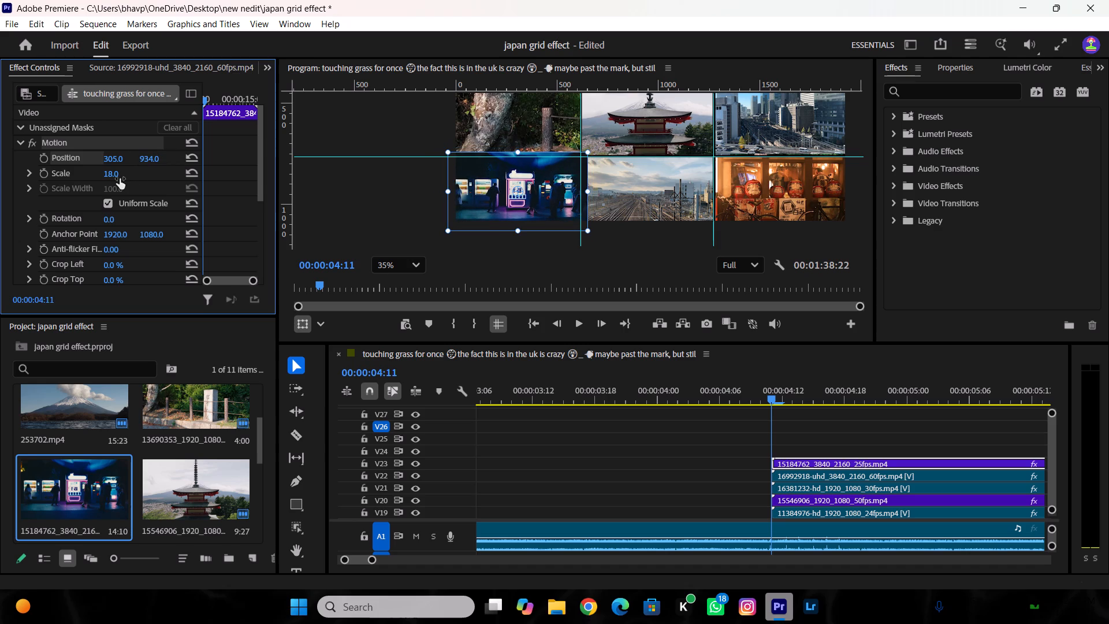
{"action": "left_click", "coordinate": [1056, 54]}
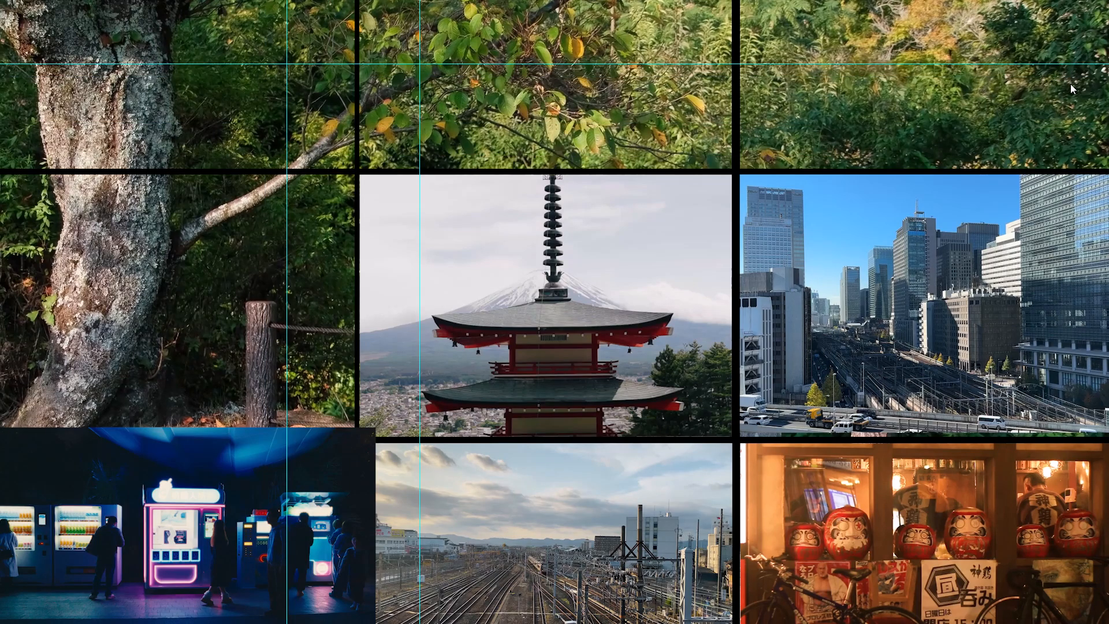
{"action": "key", "text": "Escape"}
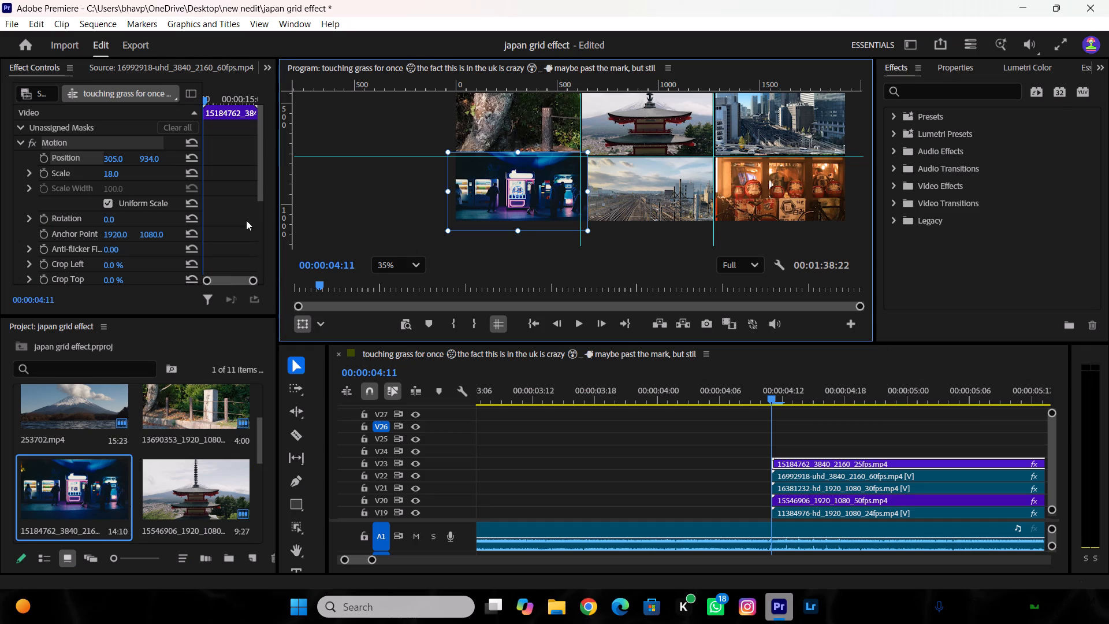
Shift the vending machine clip's anchor point to 1840.8, 1337.4.
{"action": "left_click", "coordinate": [68, 170]}
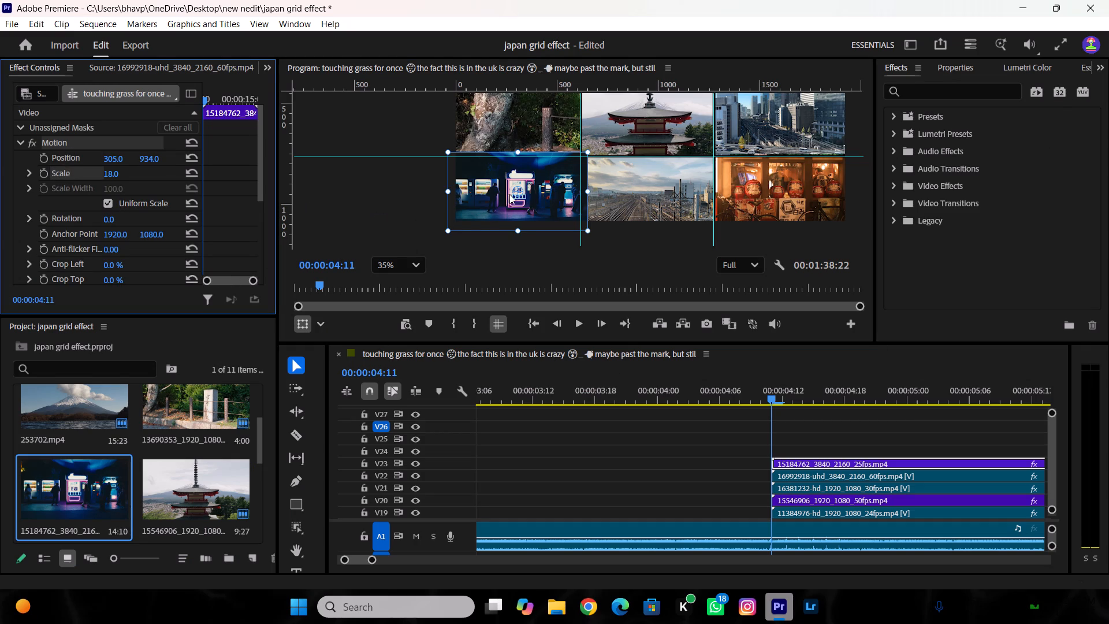
{"action": "left_click_drag", "start_coordinate": [515, 192], "coordinate": [512, 202]}
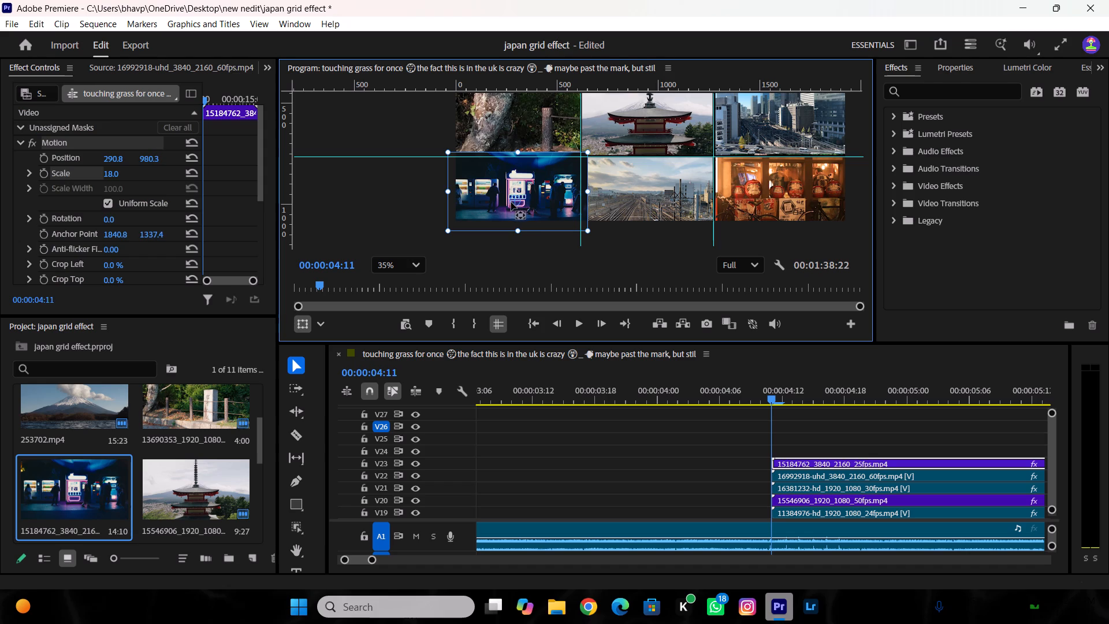
Set the vending machine clip's scale to 17 and its vertical position to 962.3 to cover the bottom-left cell.
{"action": "left_click_drag", "start_coordinate": [117, 174], "coordinate": [112, 176]}
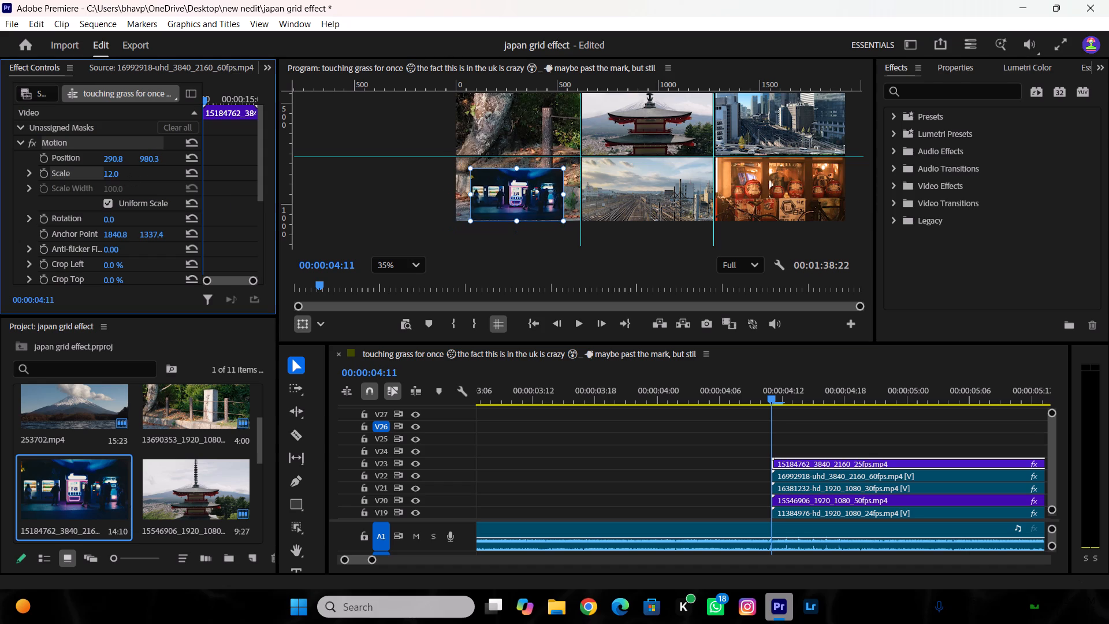
{"action": "left_click_drag", "start_coordinate": [112, 176], "coordinate": [121, 186]}
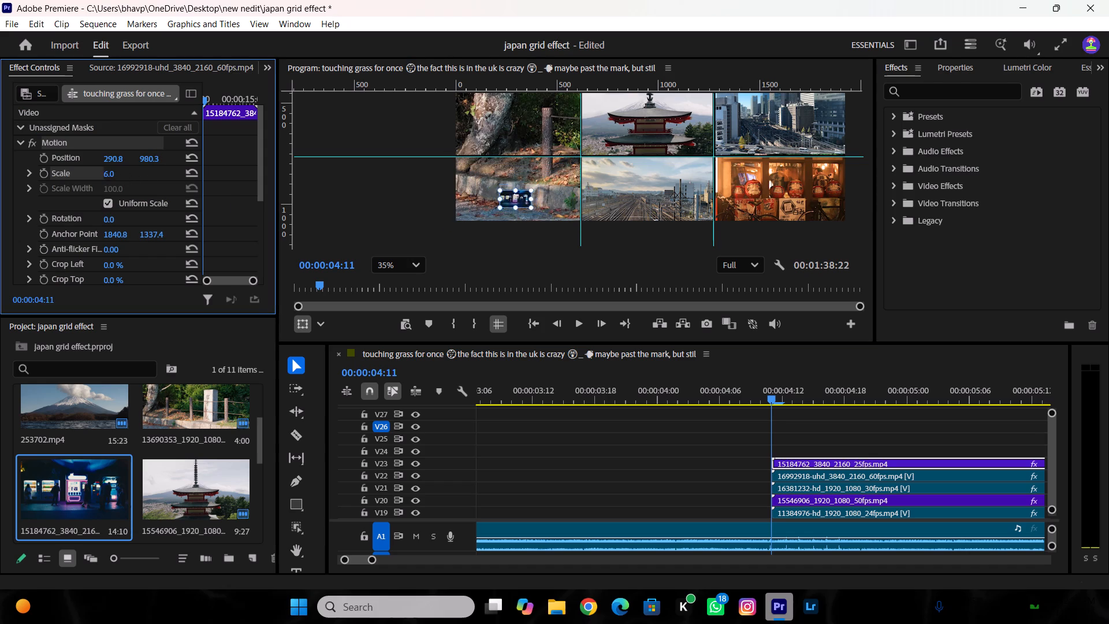
{"action": "left_click_drag", "start_coordinate": [121, 186], "coordinate": [146, 198]}
{"action": "left_click_drag", "start_coordinate": [150, 159], "coordinate": [148, 159]}
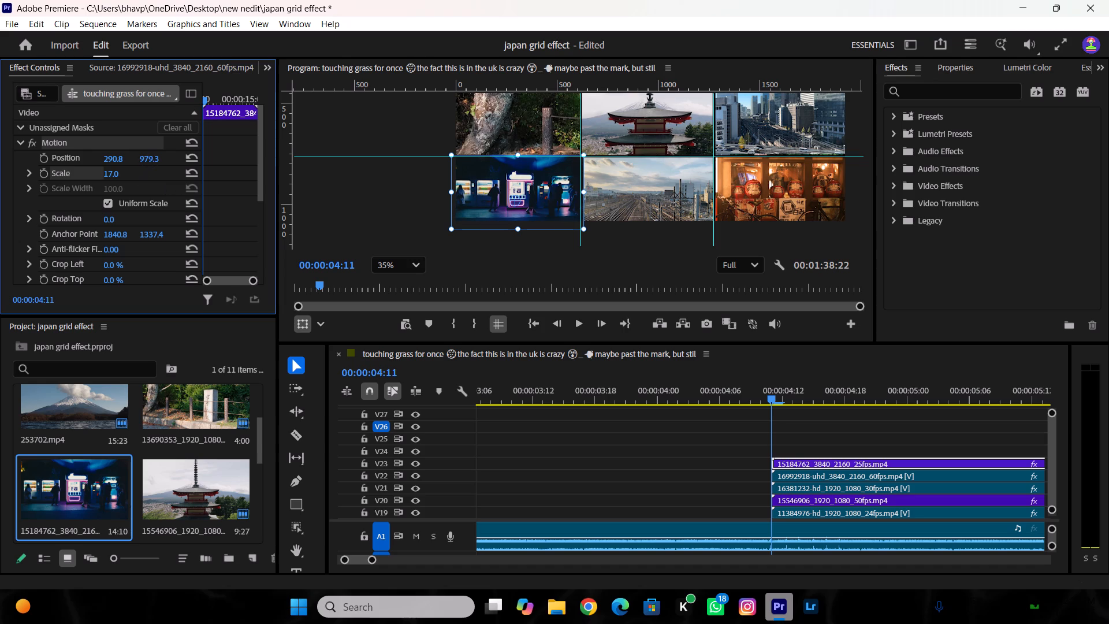
{"action": "left_click_drag", "start_coordinate": [148, 159], "coordinate": [138, 163]}
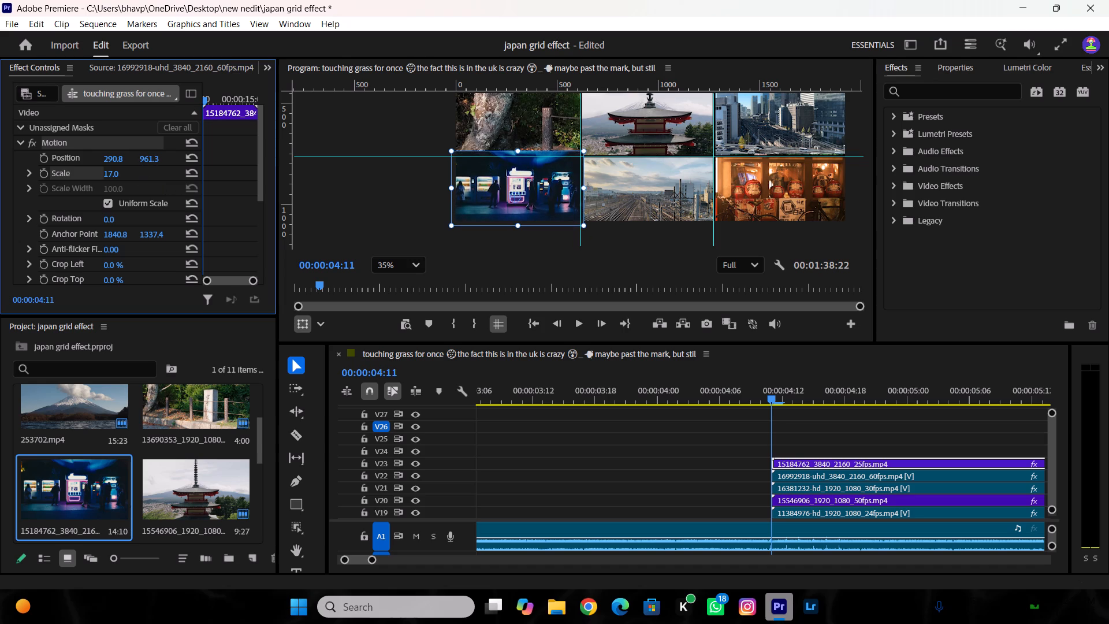
{"action": "left_click_drag", "start_coordinate": [138, 163], "coordinate": [142, 166]}
{"action": "left_click_drag", "start_coordinate": [119, 174], "coordinate": [121, 177]}
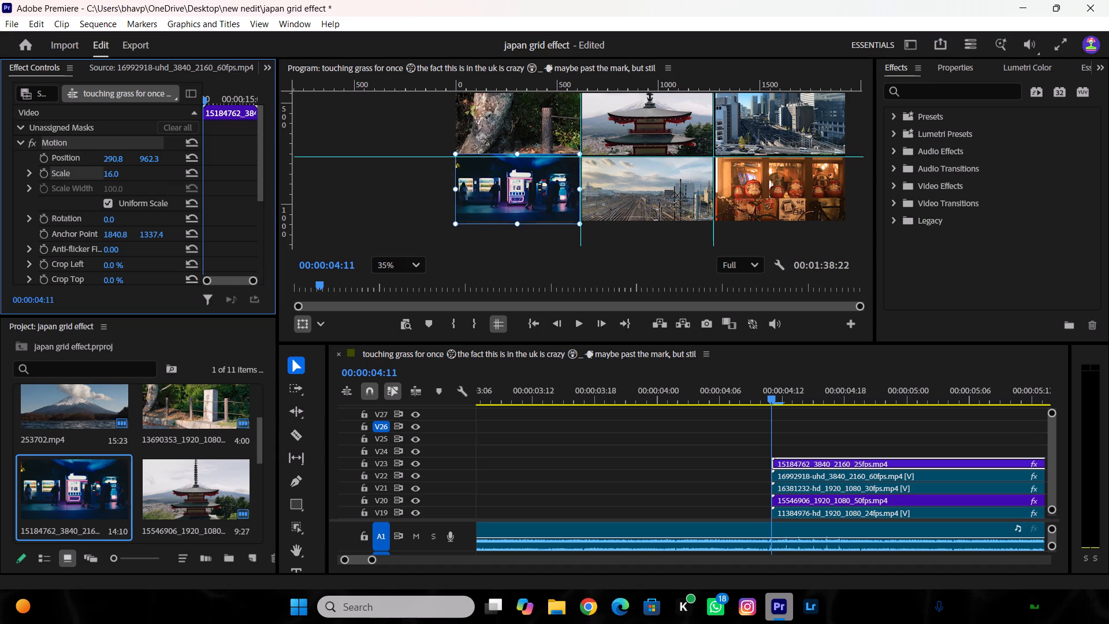
{"action": "left_click_drag", "start_coordinate": [121, 177], "coordinate": [123, 179]}
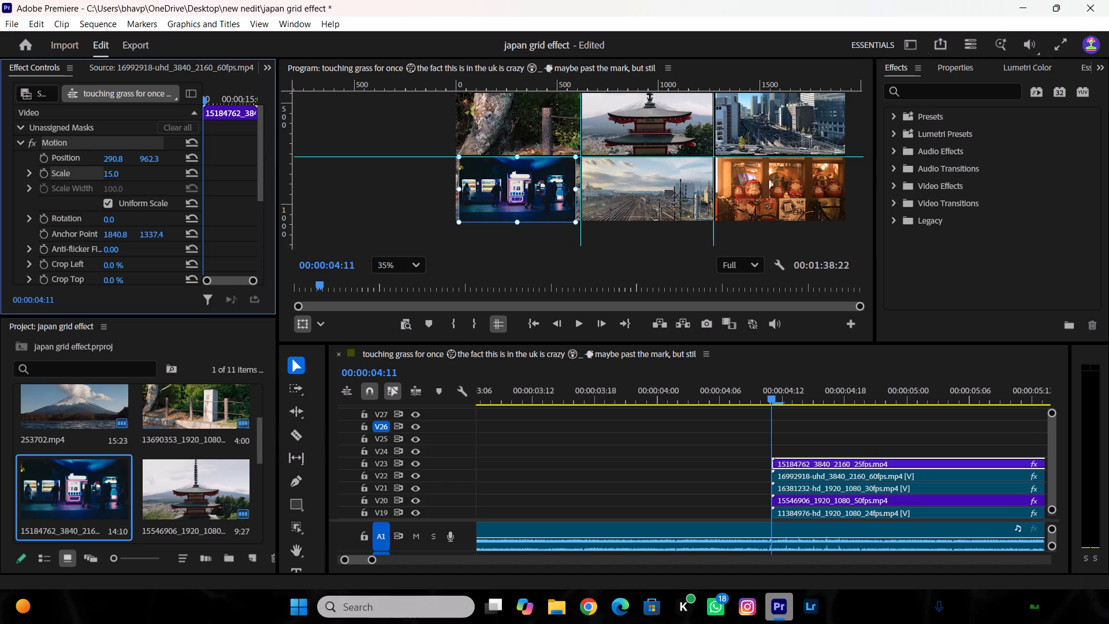
{"action": "left_click_drag", "start_coordinate": [123, 179], "coordinate": [125, 179]}
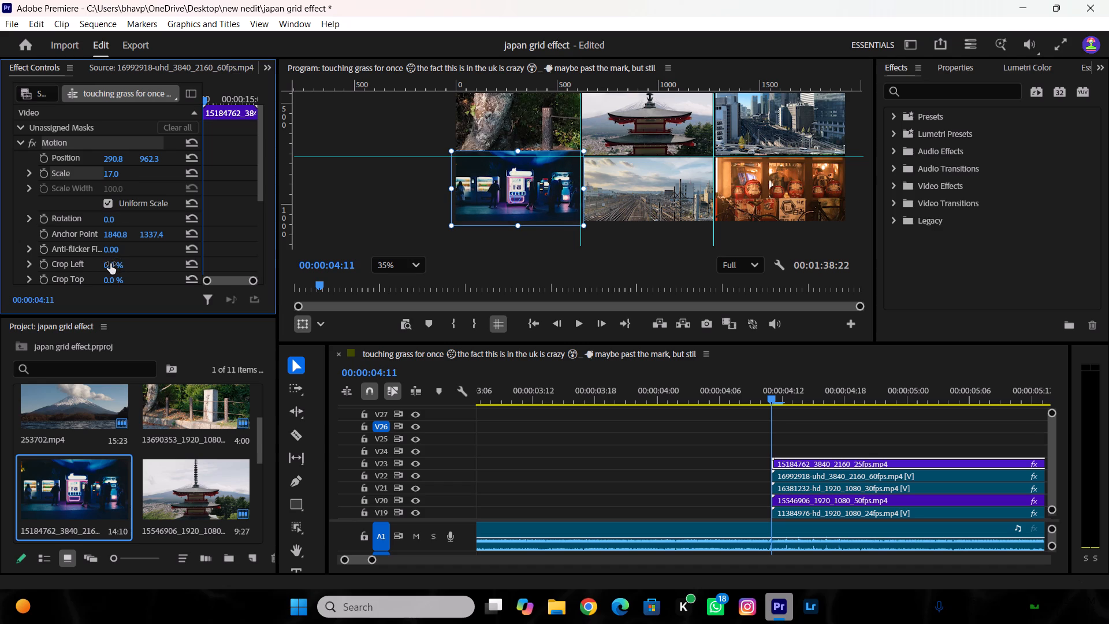
Crop the top of the vending machine clip by 8% to meet the horizontal guide.
{"action": "scroll", "coordinate": [107, 266], "scroll_direction": "down", "scroll_amount": 2}
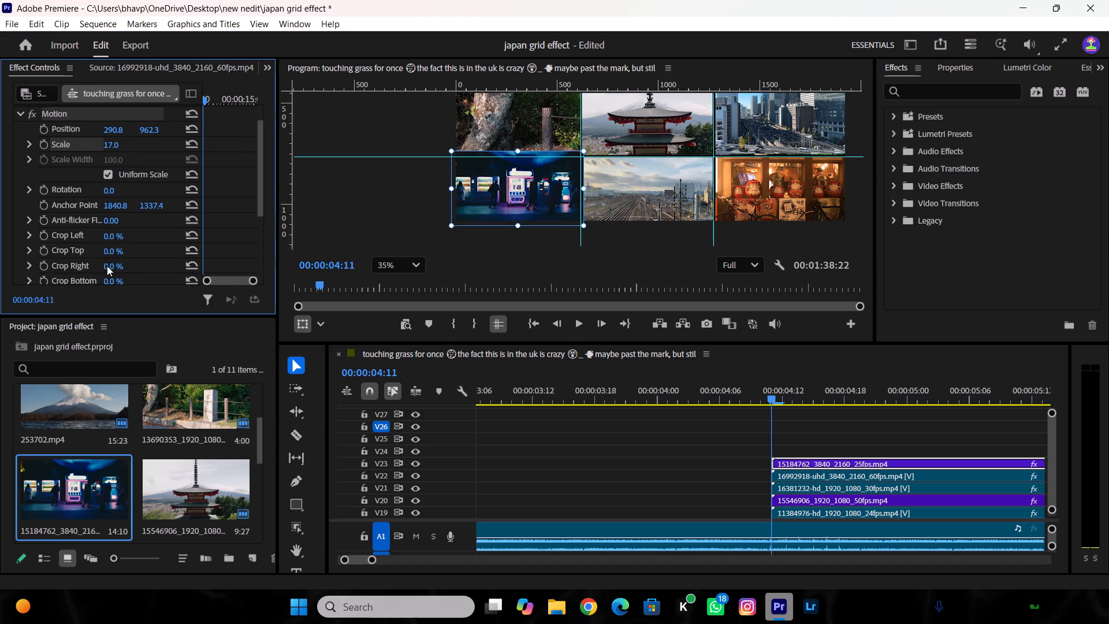
{"action": "scroll", "coordinate": [446, 130], "scroll_direction": "up", "scroll_amount": 12}
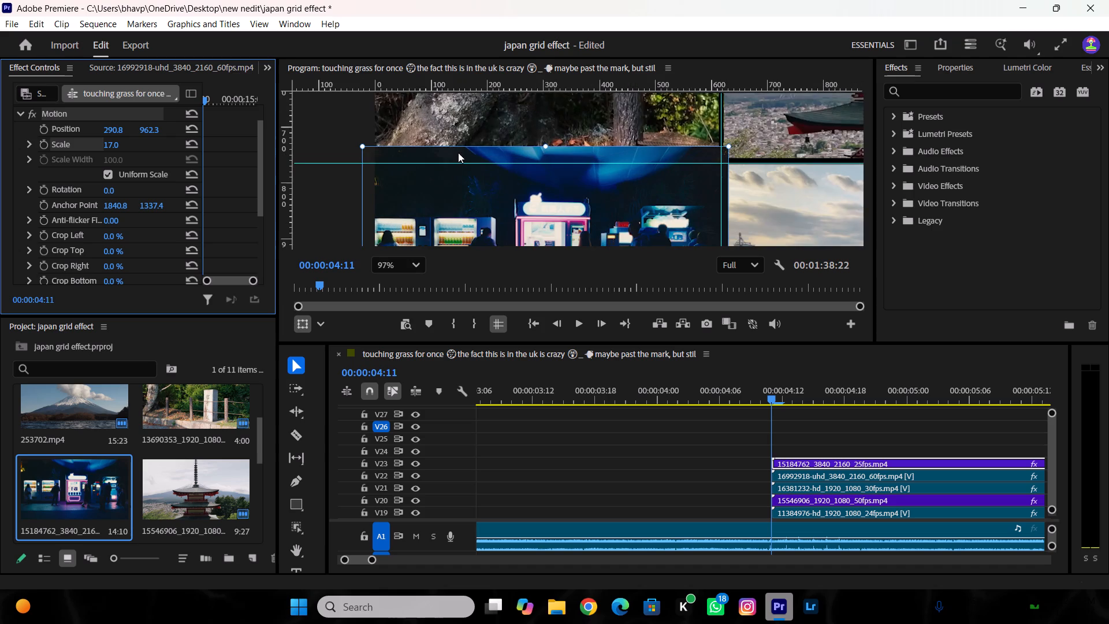
{"action": "scroll", "coordinate": [462, 153], "scroll_direction": "up", "scroll_amount": 4}
{"action": "scroll", "coordinate": [820, 173], "scroll_direction": "up", "scroll_amount": 4}
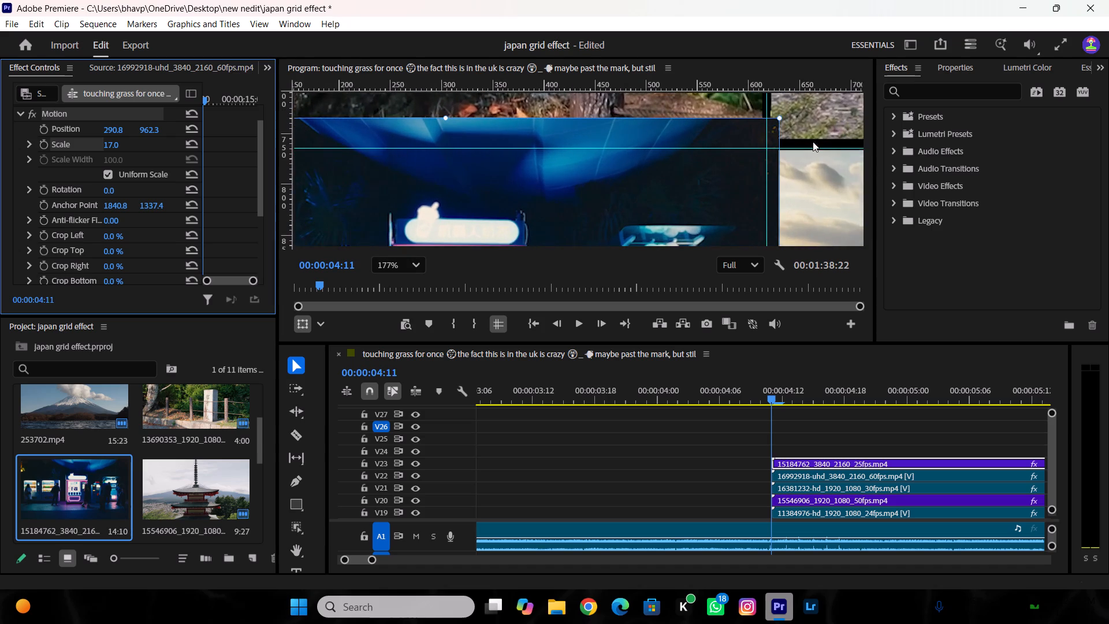
{"action": "scroll", "coordinate": [813, 142], "scroll_direction": "up", "scroll_amount": 5}
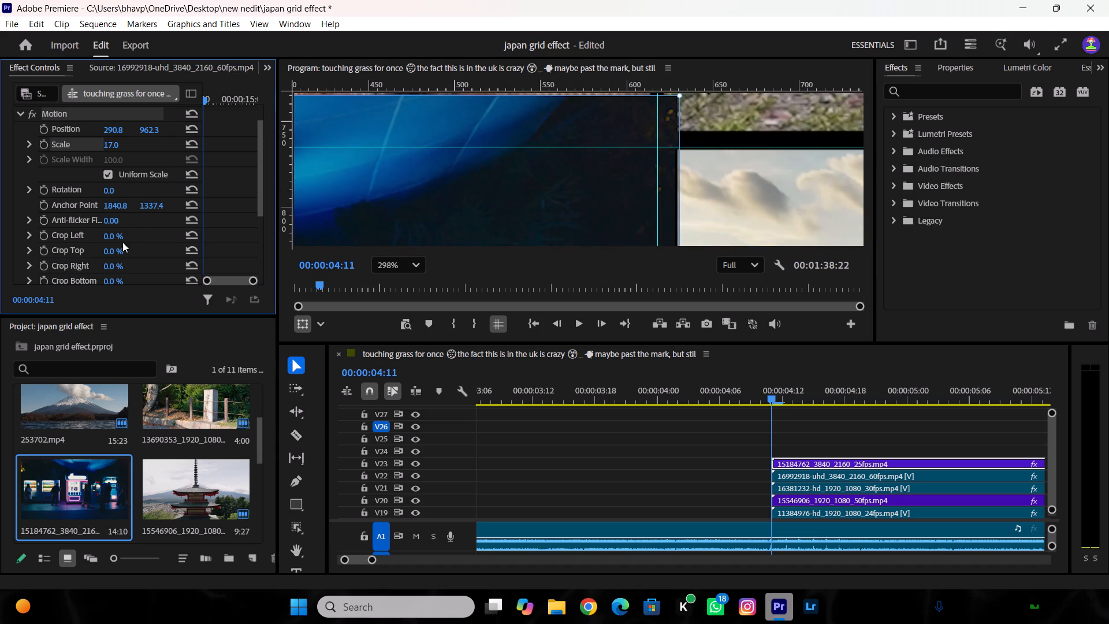
{"action": "left_click_drag", "start_coordinate": [111, 248], "coordinate": [124, 251]}
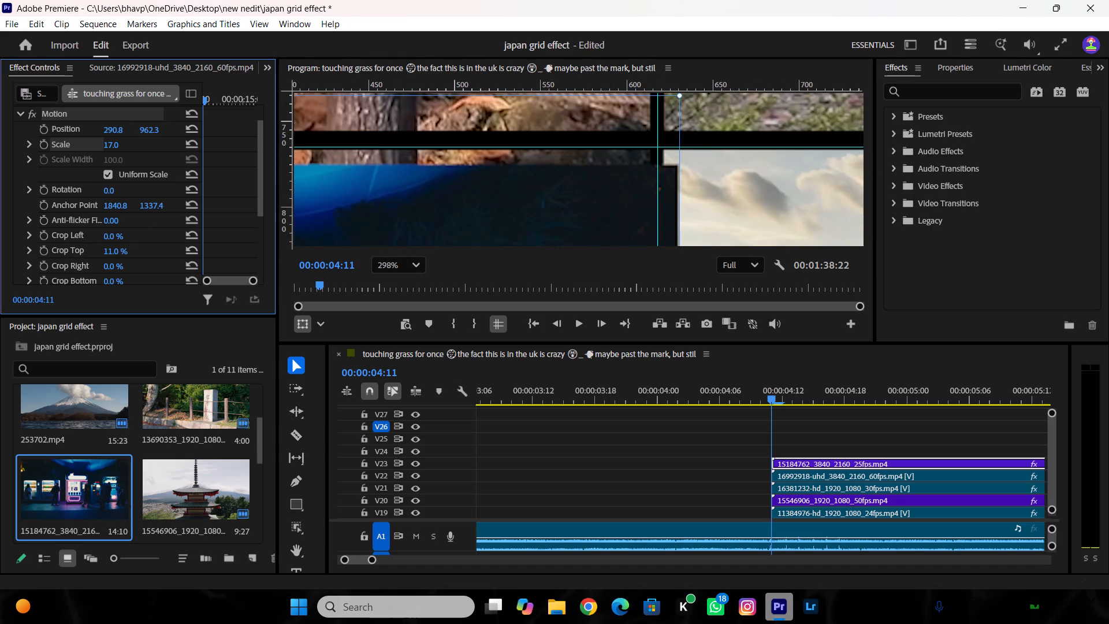
{"action": "left_click_drag", "start_coordinate": [124, 251], "coordinate": [123, 253]}
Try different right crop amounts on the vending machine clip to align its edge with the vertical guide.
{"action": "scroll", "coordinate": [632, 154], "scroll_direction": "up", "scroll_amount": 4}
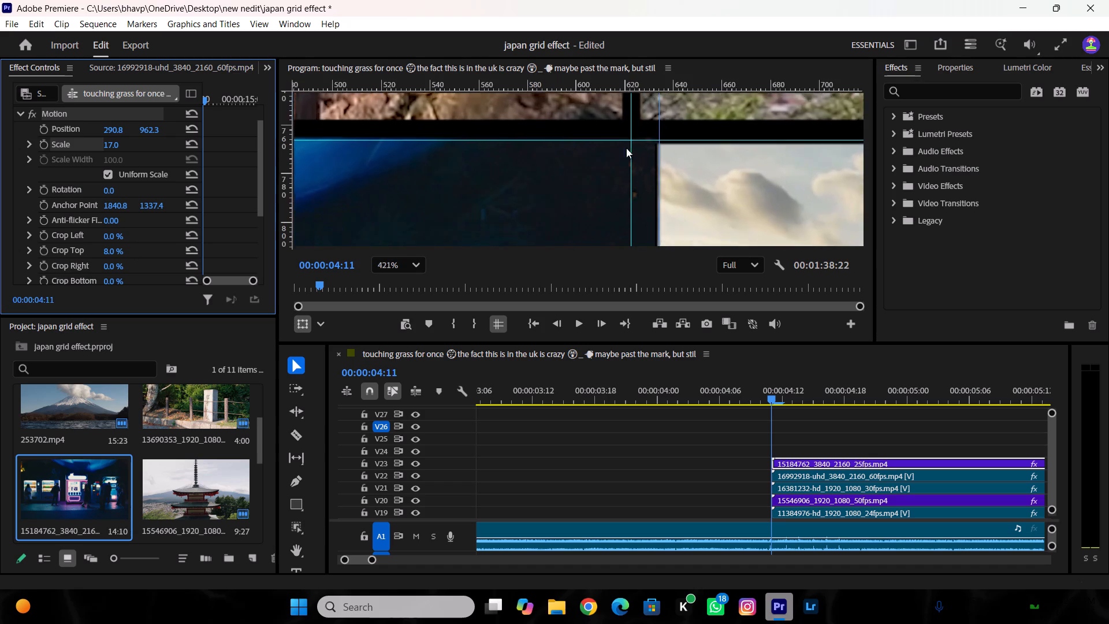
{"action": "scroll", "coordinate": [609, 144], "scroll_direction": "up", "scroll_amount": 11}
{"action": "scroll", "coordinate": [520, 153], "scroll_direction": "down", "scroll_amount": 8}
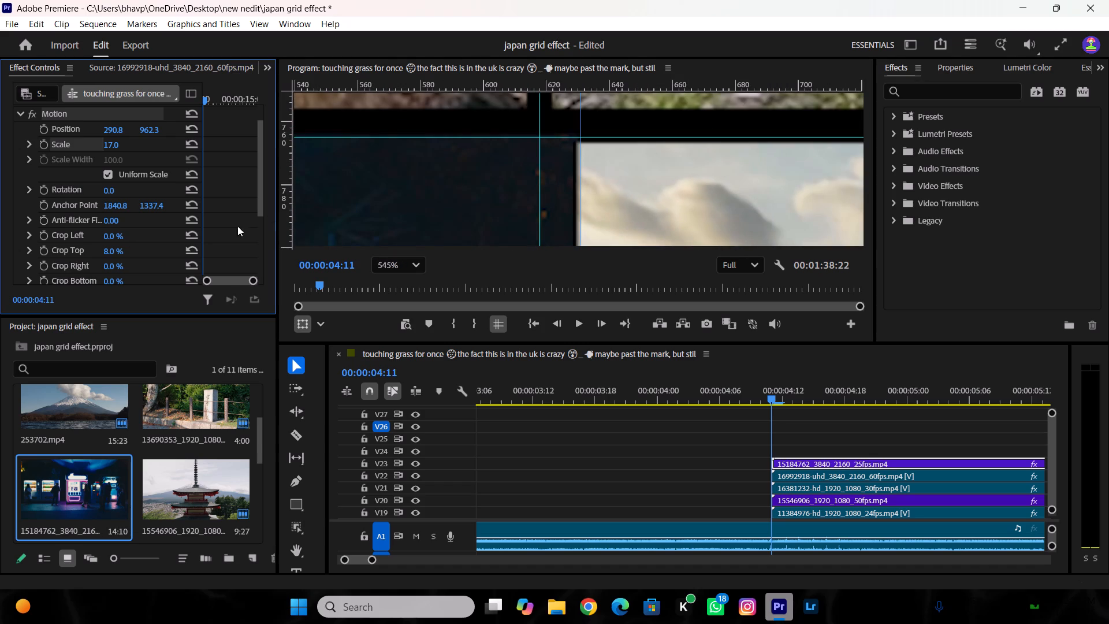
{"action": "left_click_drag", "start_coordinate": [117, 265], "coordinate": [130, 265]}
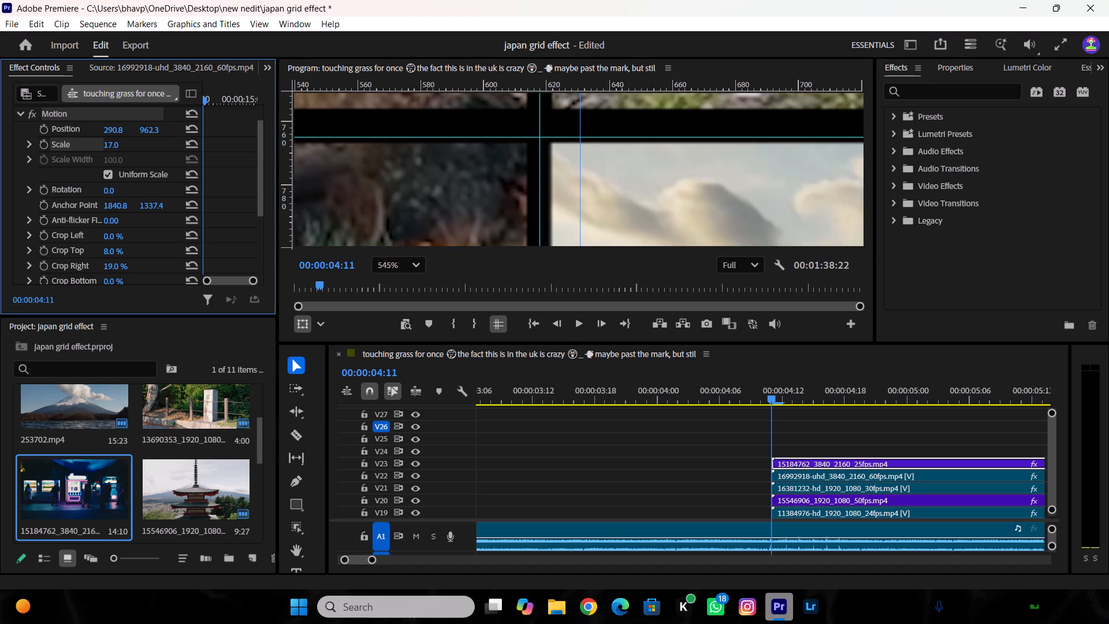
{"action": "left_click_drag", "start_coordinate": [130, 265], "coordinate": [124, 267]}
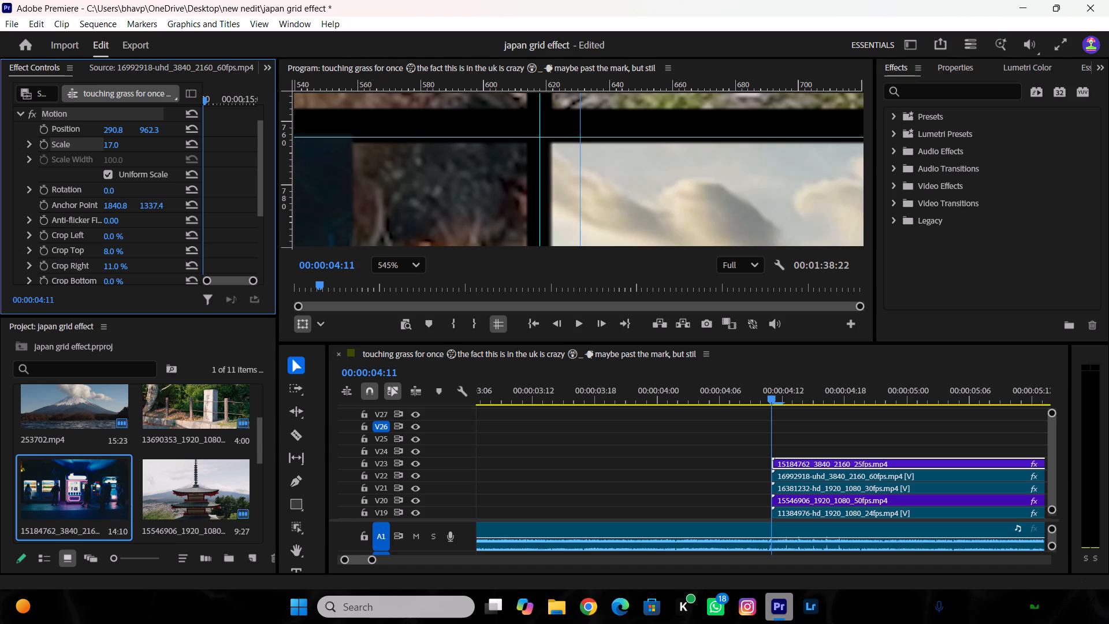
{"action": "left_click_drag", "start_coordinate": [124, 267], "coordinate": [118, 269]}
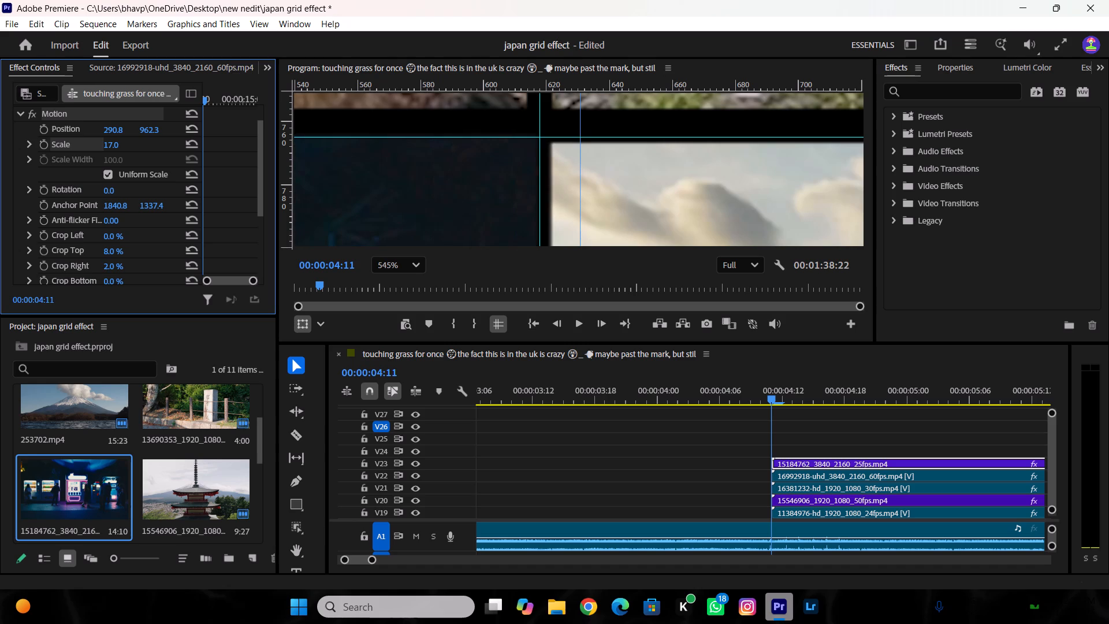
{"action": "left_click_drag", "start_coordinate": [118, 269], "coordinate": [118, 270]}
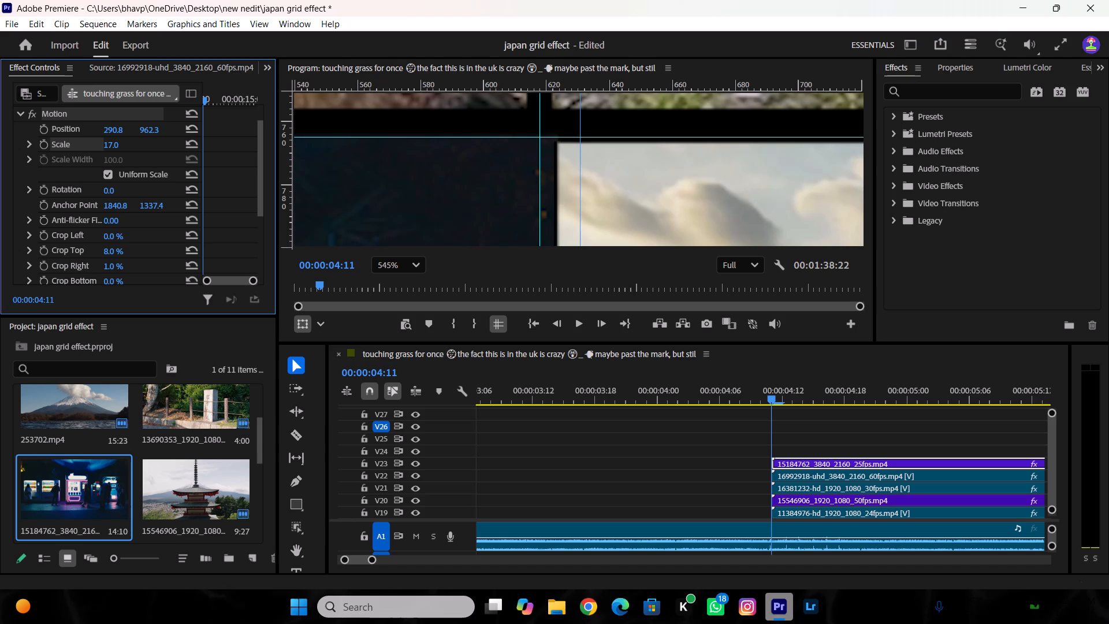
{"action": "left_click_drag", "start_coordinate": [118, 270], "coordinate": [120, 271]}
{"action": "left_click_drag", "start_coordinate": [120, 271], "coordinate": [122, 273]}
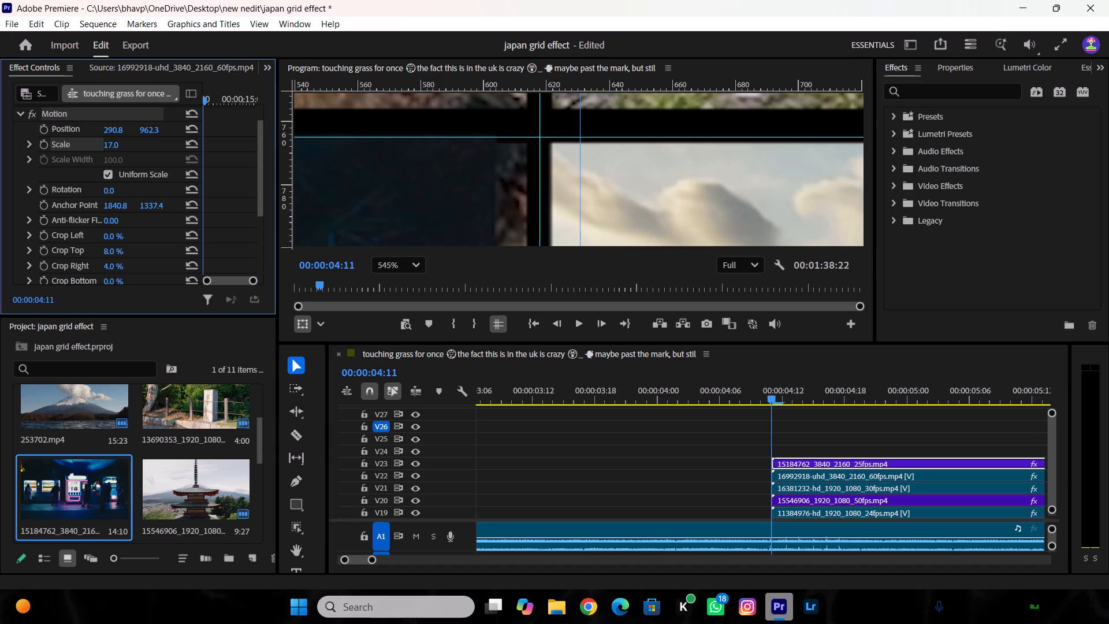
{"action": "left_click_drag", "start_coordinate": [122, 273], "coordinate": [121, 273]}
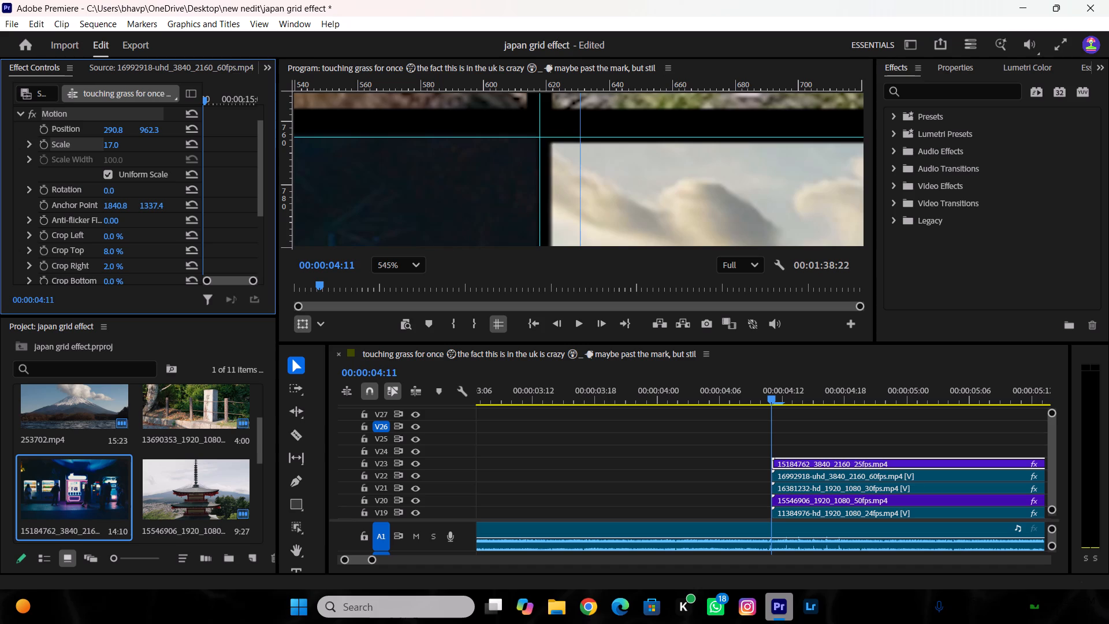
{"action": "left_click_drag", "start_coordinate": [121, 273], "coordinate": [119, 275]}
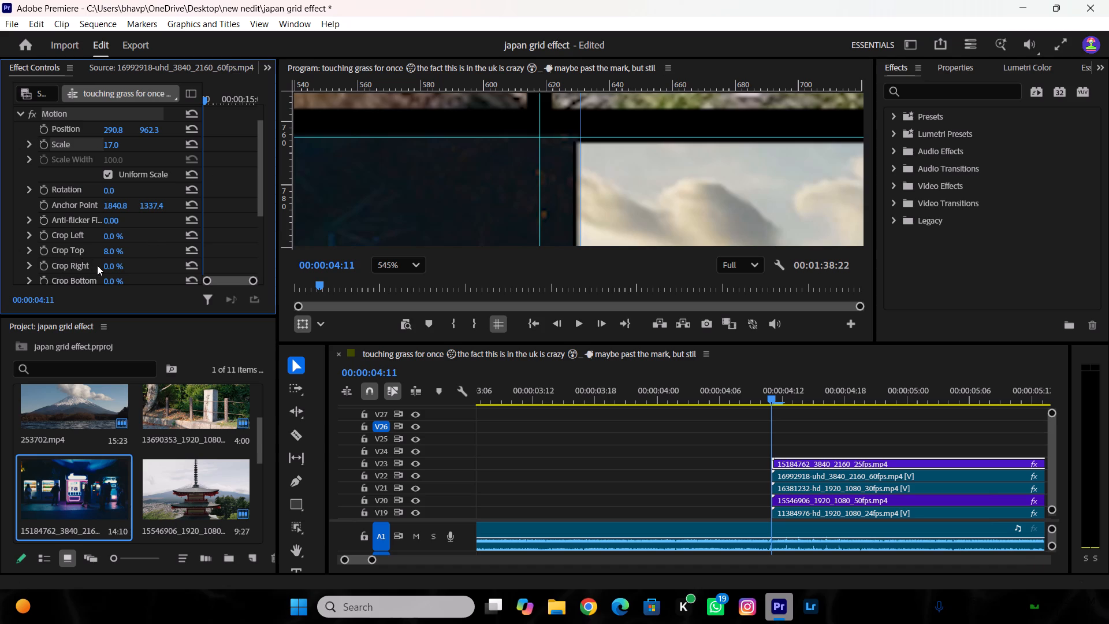
Crop the right side of the vending machine clip by 3% near the vertical guide.
{"action": "left_click_drag", "start_coordinate": [107, 266], "coordinate": [112, 266]}
{"action": "left_click_drag", "start_coordinate": [112, 266], "coordinate": [110, 270]}
{"action": "left_click_drag", "start_coordinate": [110, 270], "coordinate": [113, 271]}
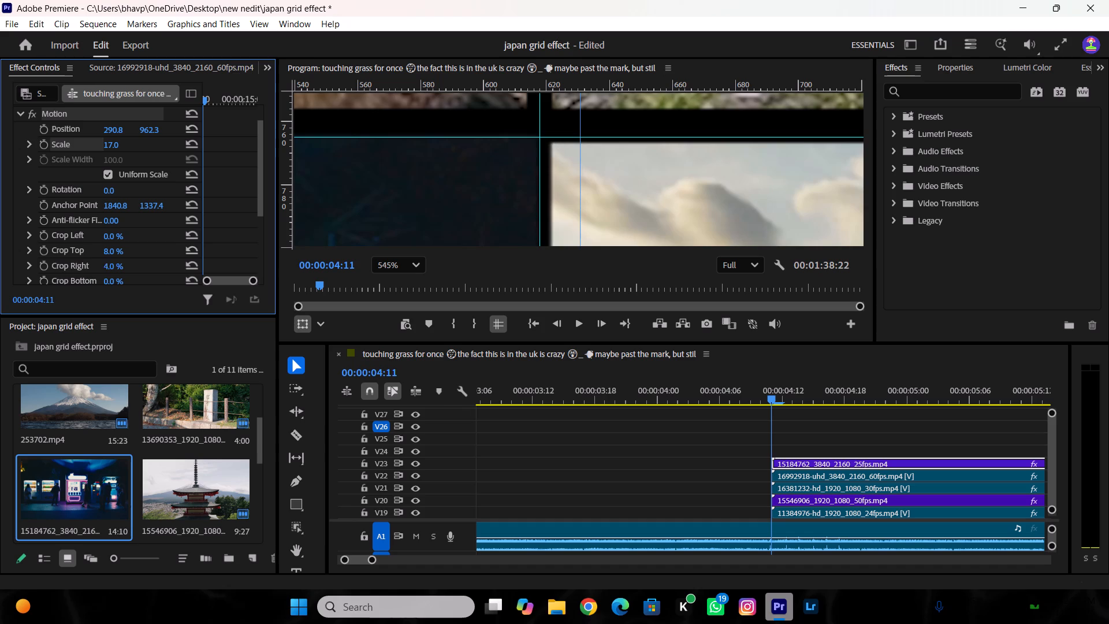
{"action": "left_click_drag", "start_coordinate": [113, 271], "coordinate": [114, 272]}
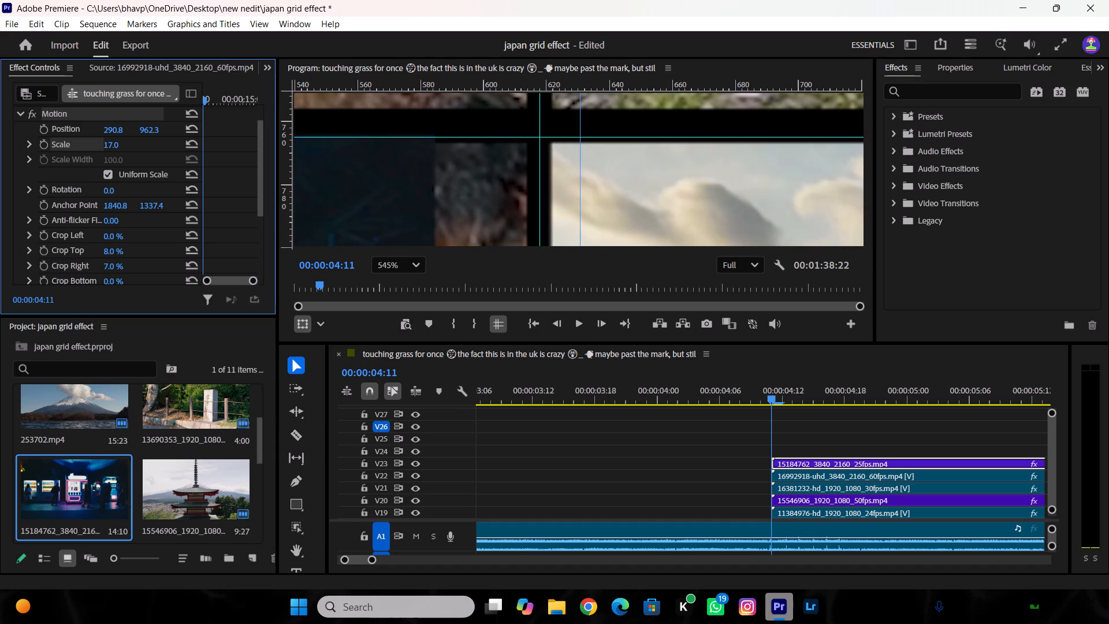
{"action": "left_click_drag", "start_coordinate": [114, 272], "coordinate": [112, 272]}
{"action": "left_click", "coordinate": [110, 266]}
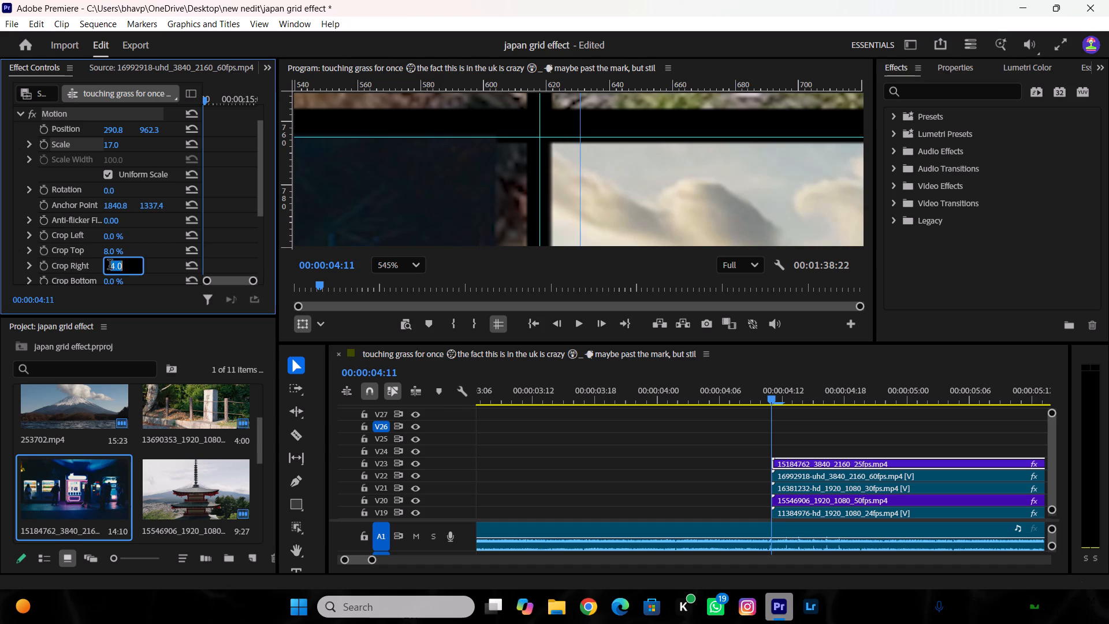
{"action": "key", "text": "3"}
{"action": "key", "text": "Return"}
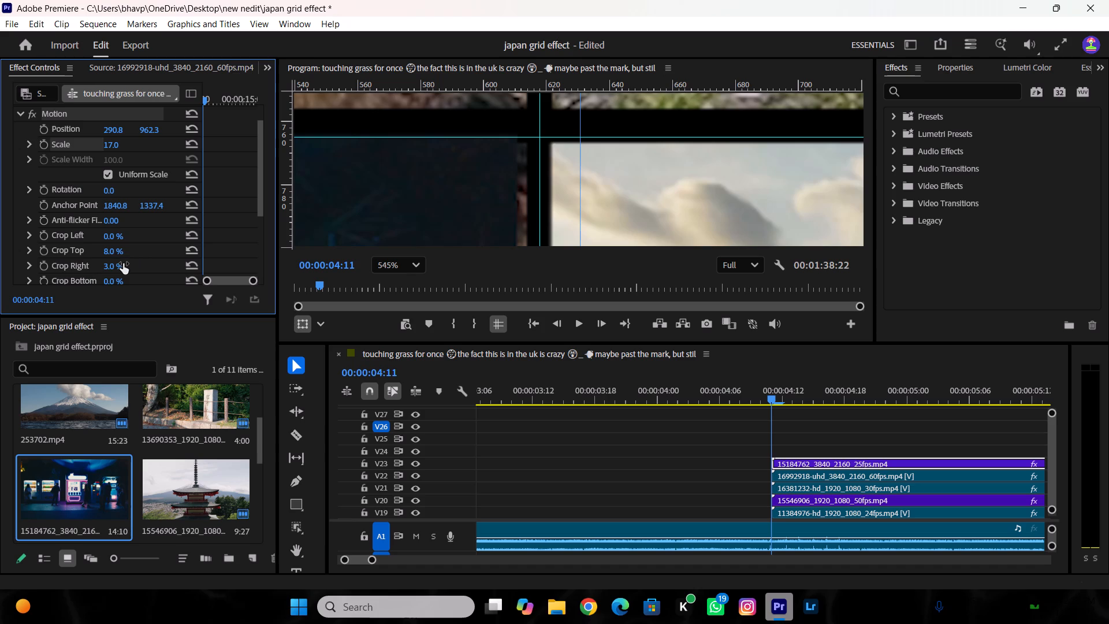
Refine the vending machine clip's right crop to 2.5% so it sits closer to the bottom-left cell's edge.
{"action": "left_click", "coordinate": [111, 267]}
{"action": "type", "text": "2.7"}
{"action": "key", "text": "Return"}
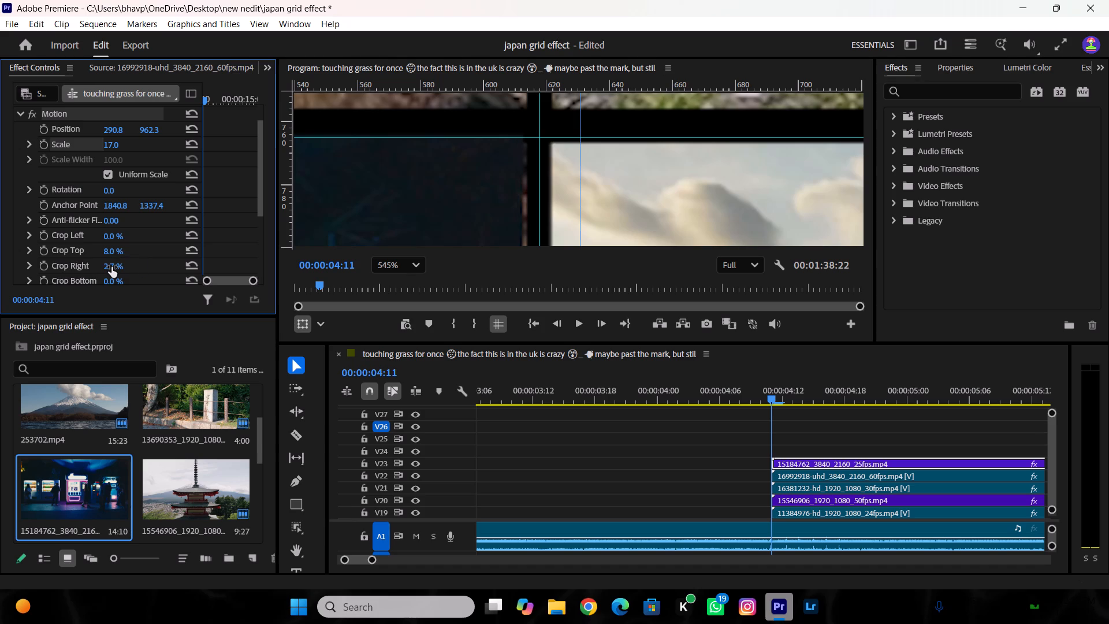
{"action": "left_click", "coordinate": [116, 265]}
{"action": "type", "text": "2.5"}
{"action": "key", "text": "Return"}
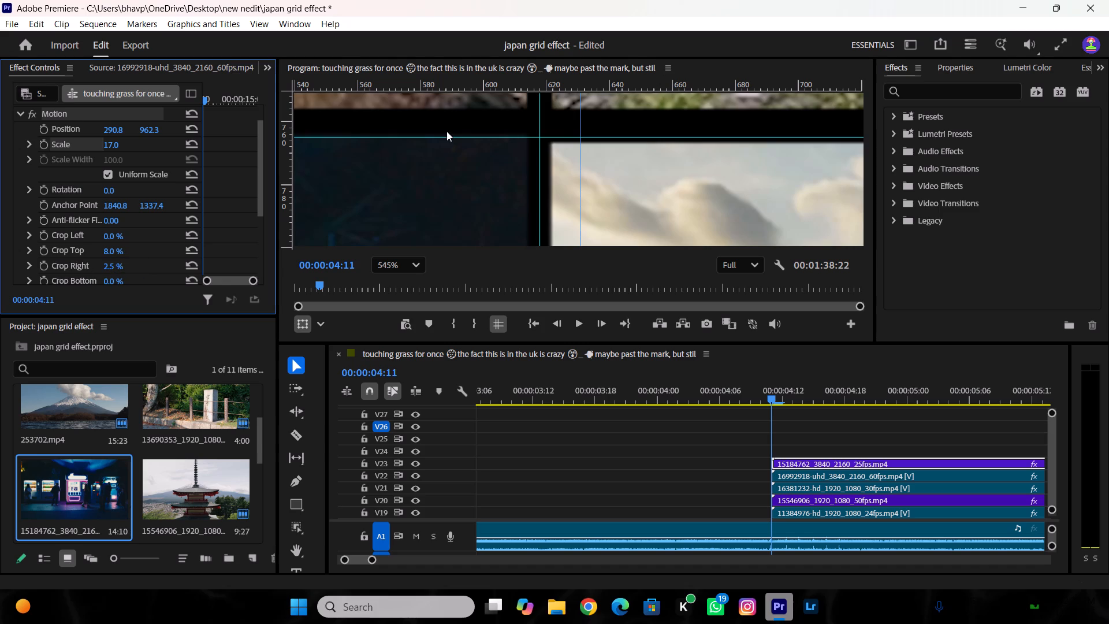
Set the vending machine clip's top crop to 8.7% to align with the neighbouring bottom cell, and preview the grid full screen.
{"action": "scroll", "coordinate": [442, 130], "scroll_direction": "up", "scroll_amount": 8}
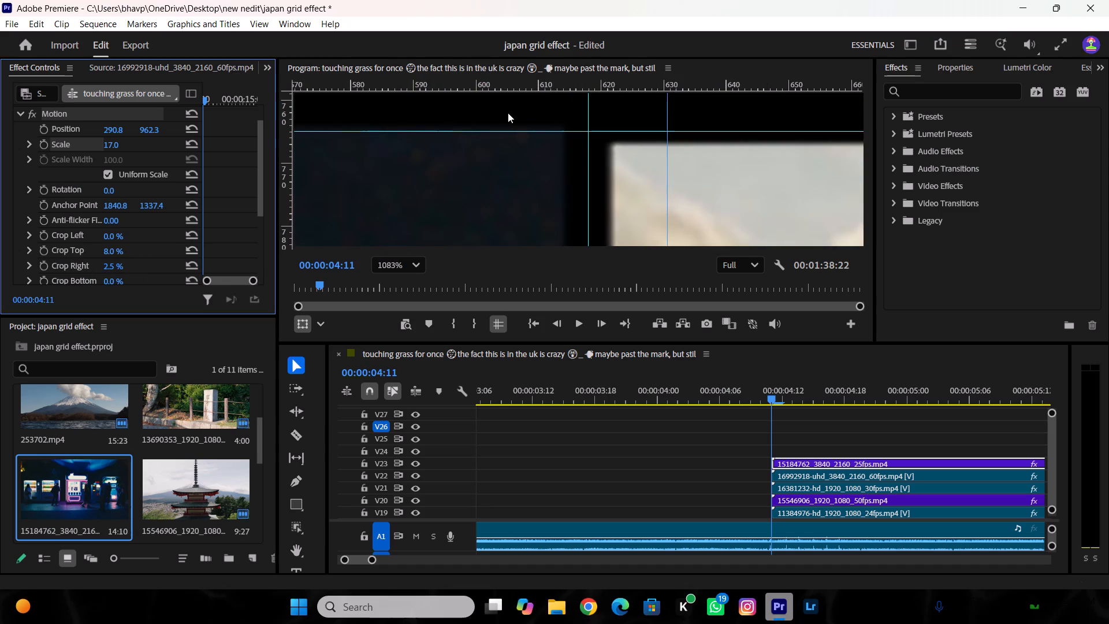
{"action": "left_click", "coordinate": [112, 249]}
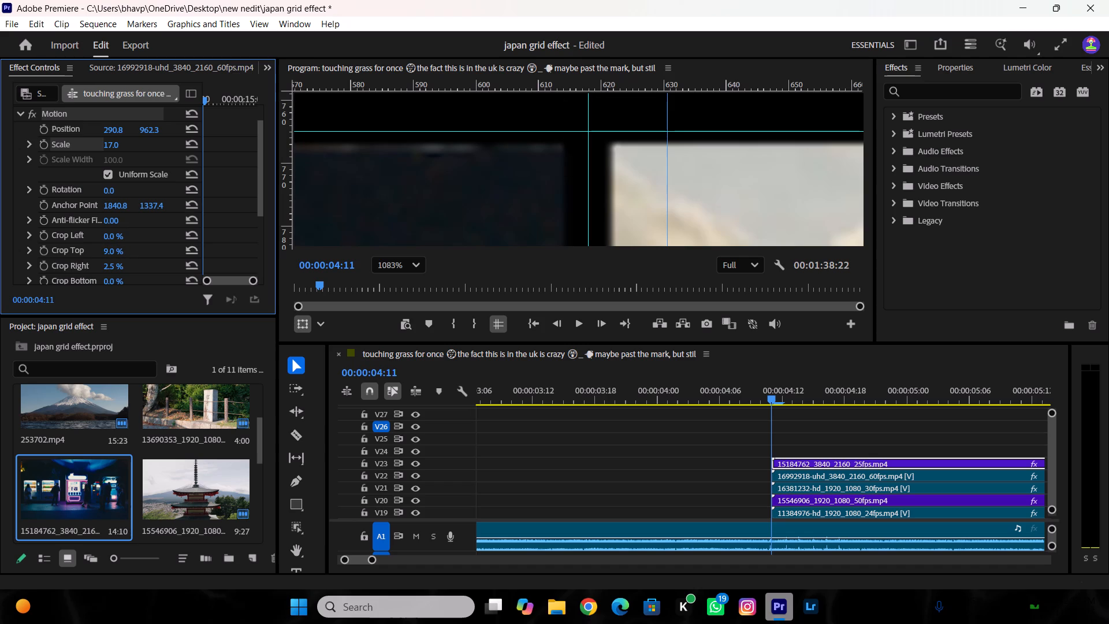
{"action": "left_click", "coordinate": [118, 251]}
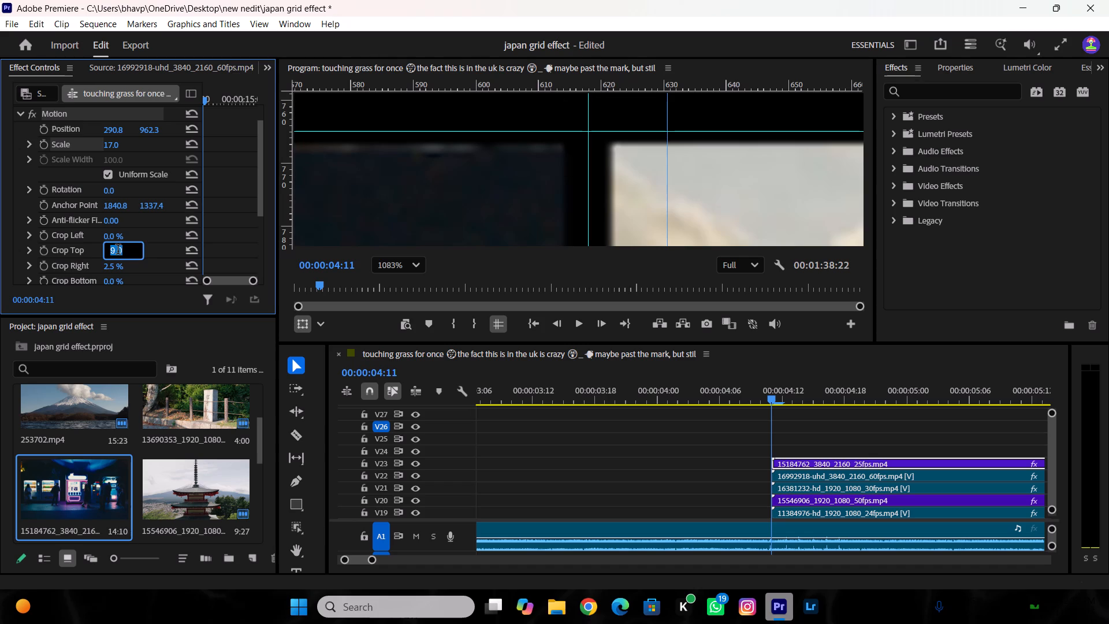
{"action": "type", "text": "8.8"}
{"action": "key", "text": "Return"}
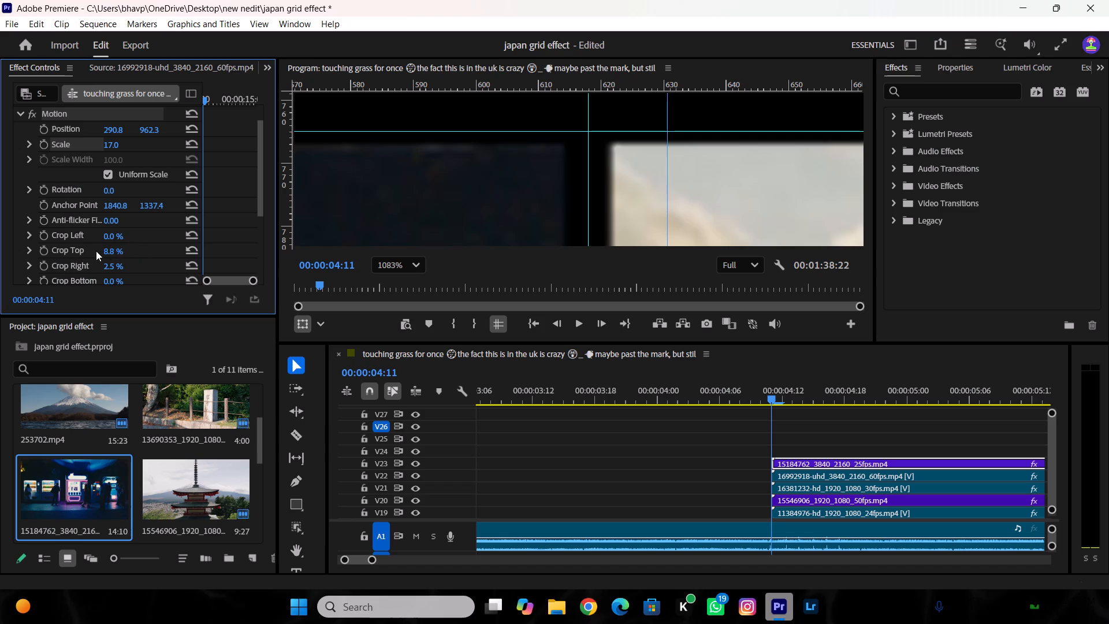
{"action": "left_click", "coordinate": [105, 250]}
{"action": "type", "text": "8.7"}
{"action": "key", "text": "Return"}
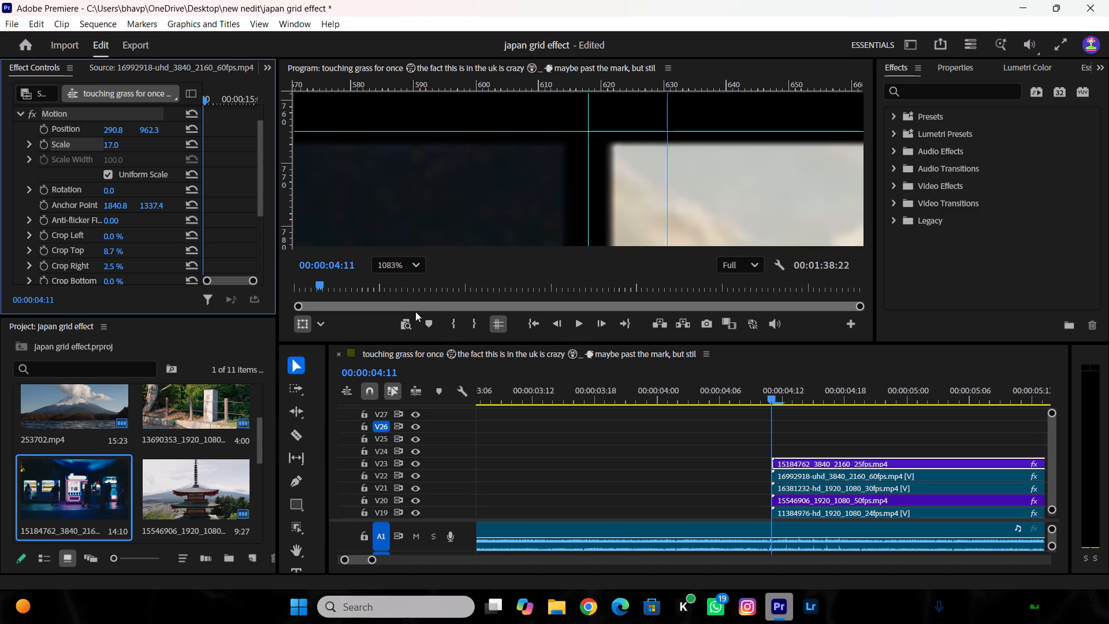
{"action": "left_click", "coordinate": [404, 259]}
{"action": "left_click", "coordinate": [417, 278]}
{"action": "left_click", "coordinate": [414, 280]}
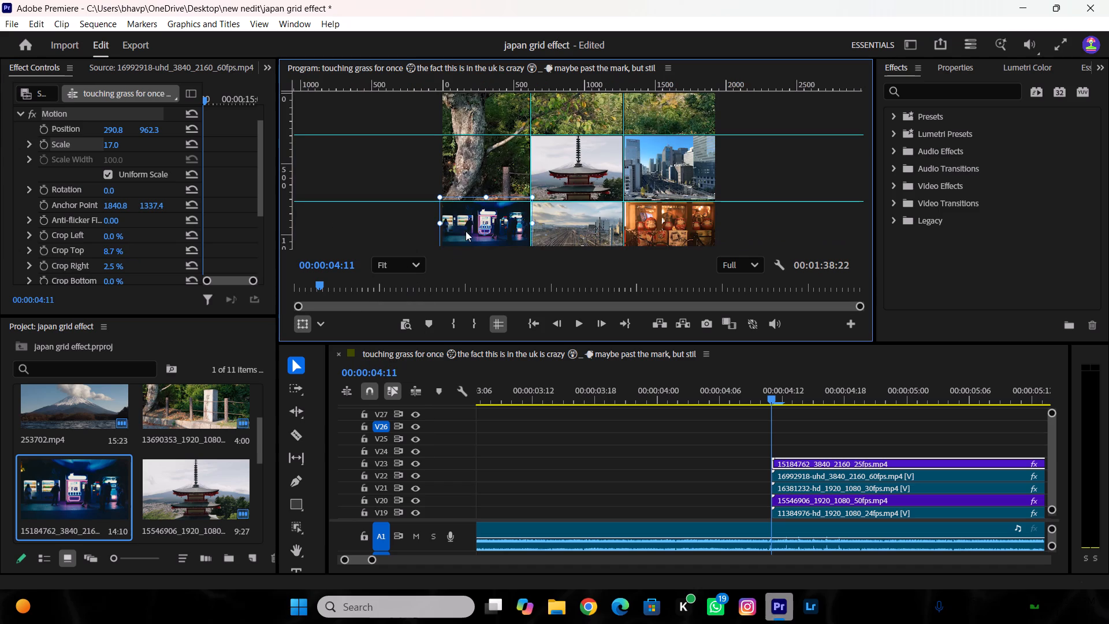
{"action": "left_click", "coordinate": [1067, 42]}
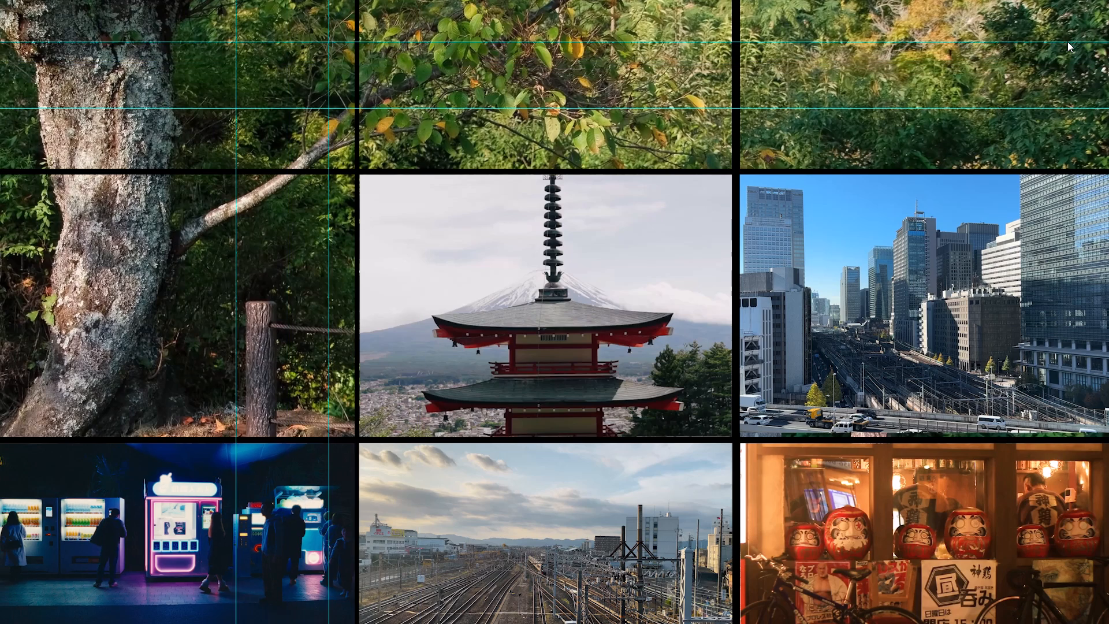
{"action": "key", "text": "Escape"}
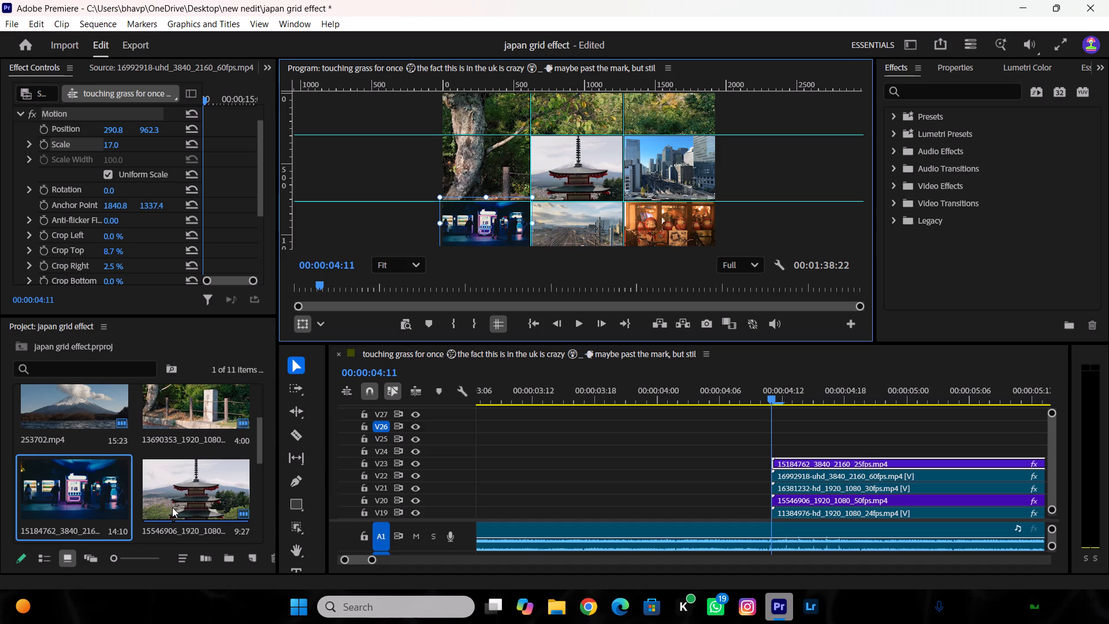
Add the night crossing clip 13318564_3840_2160_25fps.mp4 to track V24, starting at 00:00:04:11.
{"action": "scroll", "coordinate": [172, 506], "scroll_direction": "down", "scroll_amount": 4}
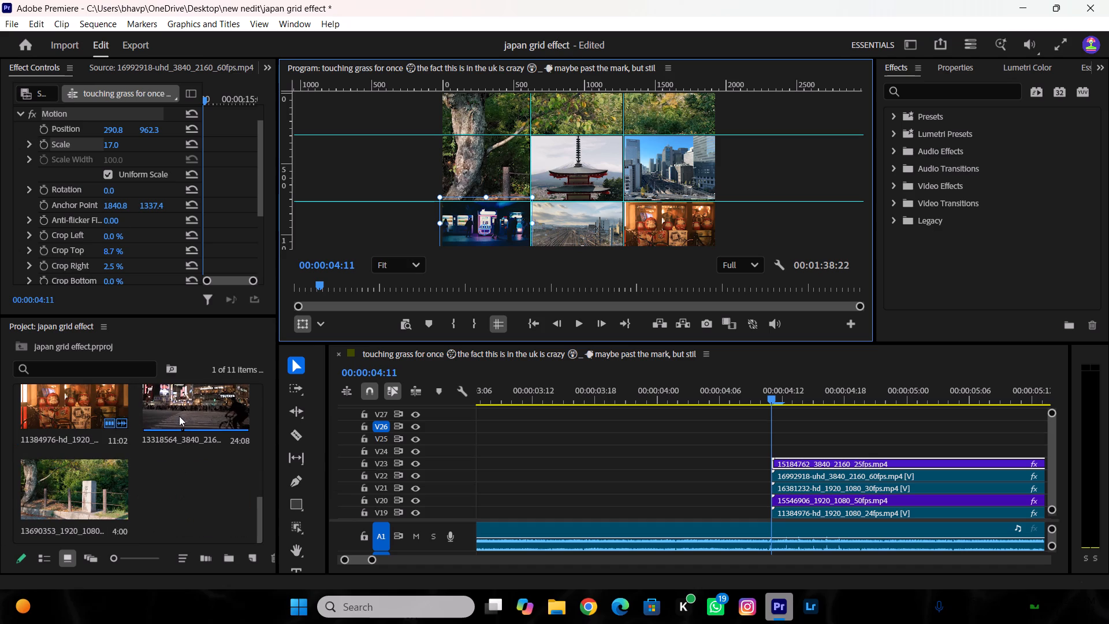
{"action": "left_click_drag", "start_coordinate": [192, 410], "coordinate": [768, 446]}
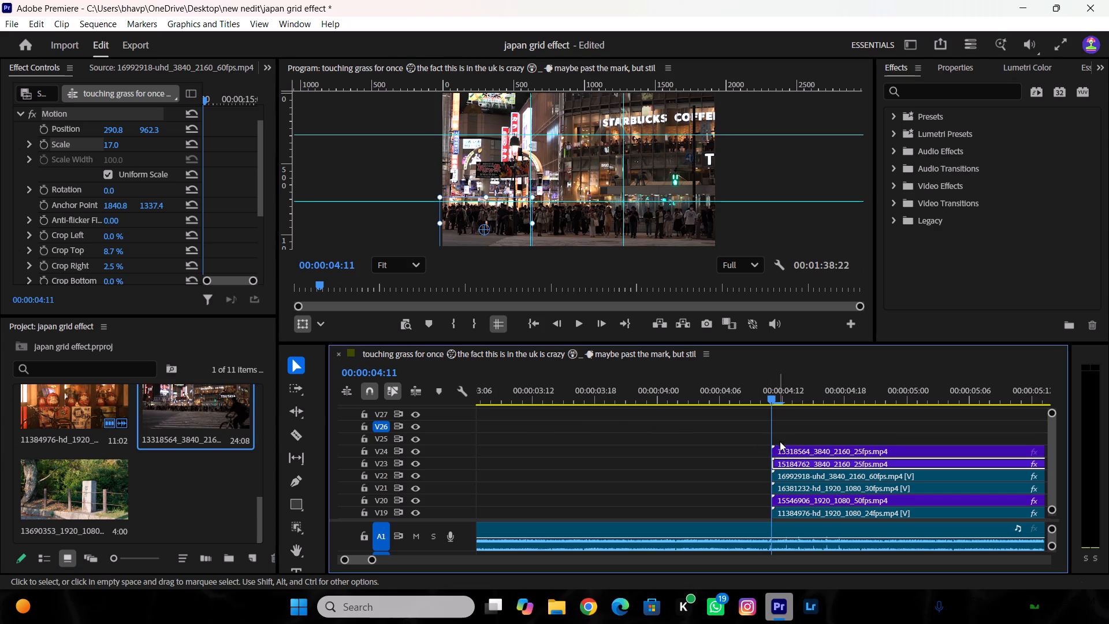
Scale the night crossing clip to 20 and move it to position 1656, 89 over the top-right cell.
{"action": "left_click", "coordinate": [798, 448]}
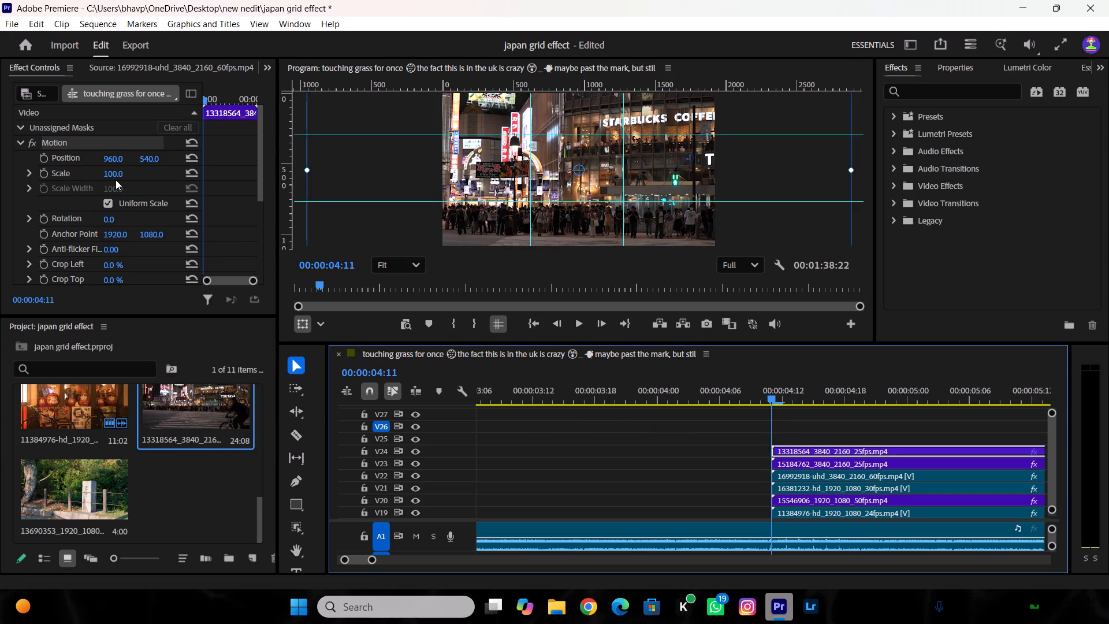
{"action": "left_click_drag", "start_coordinate": [116, 174], "coordinate": [87, 185]}
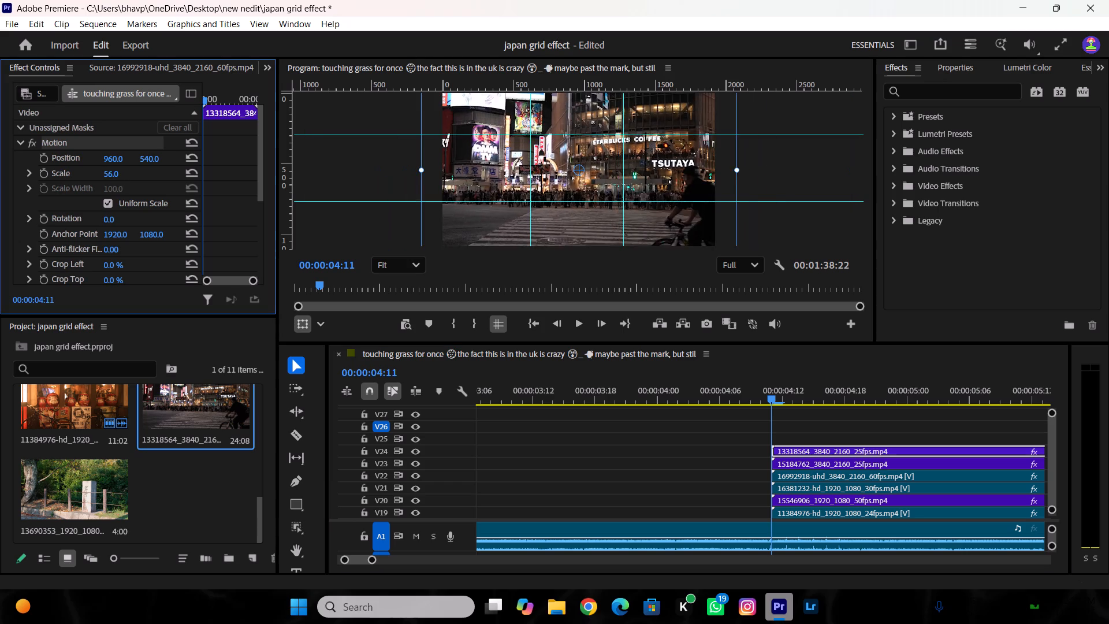
{"action": "left_click_drag", "start_coordinate": [87, 185], "coordinate": [60, 194]}
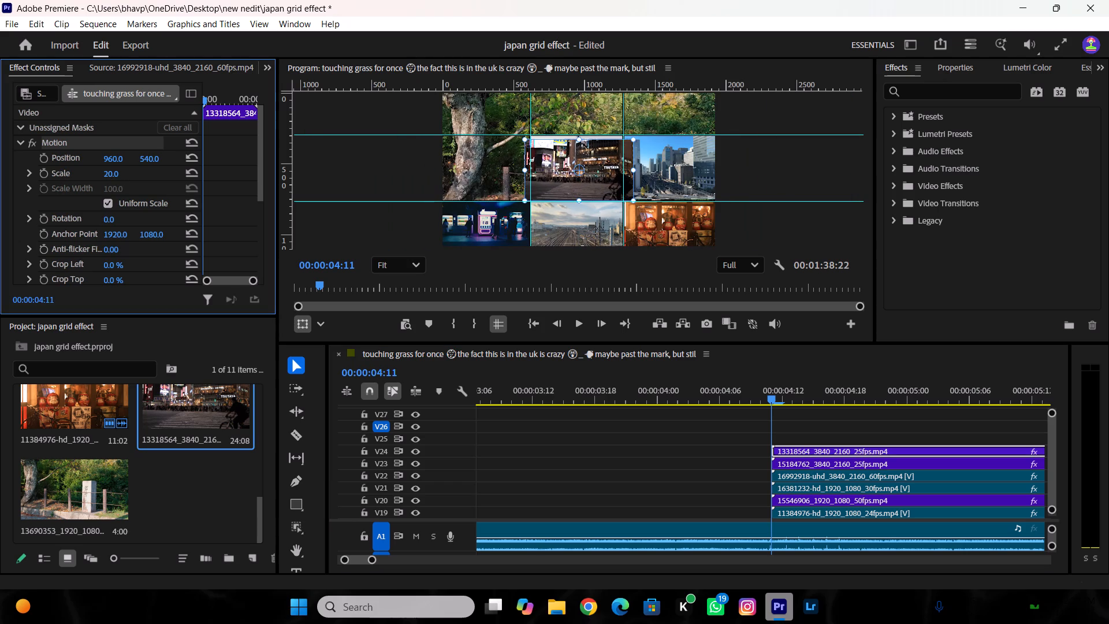
{"action": "left_click_drag", "start_coordinate": [60, 194], "coordinate": [61, 194]}
{"action": "left_click", "coordinate": [123, 171]}
{"action": "left_click_drag", "start_coordinate": [114, 155], "coordinate": [663, 236]}
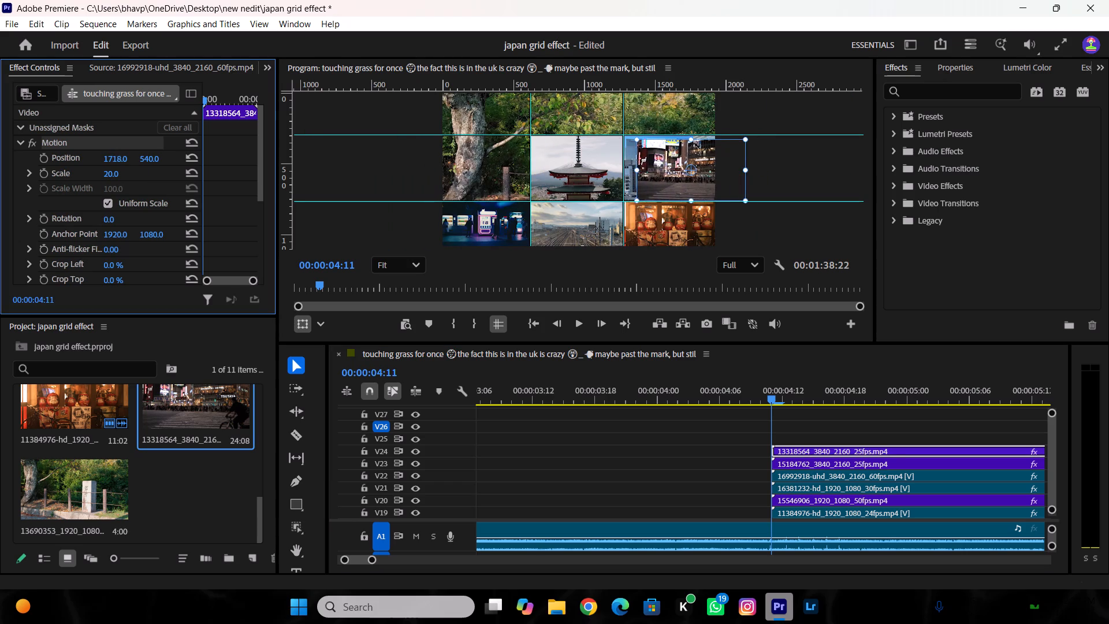
{"action": "left_click_drag", "start_coordinate": [663, 236], "coordinate": [620, 250]}
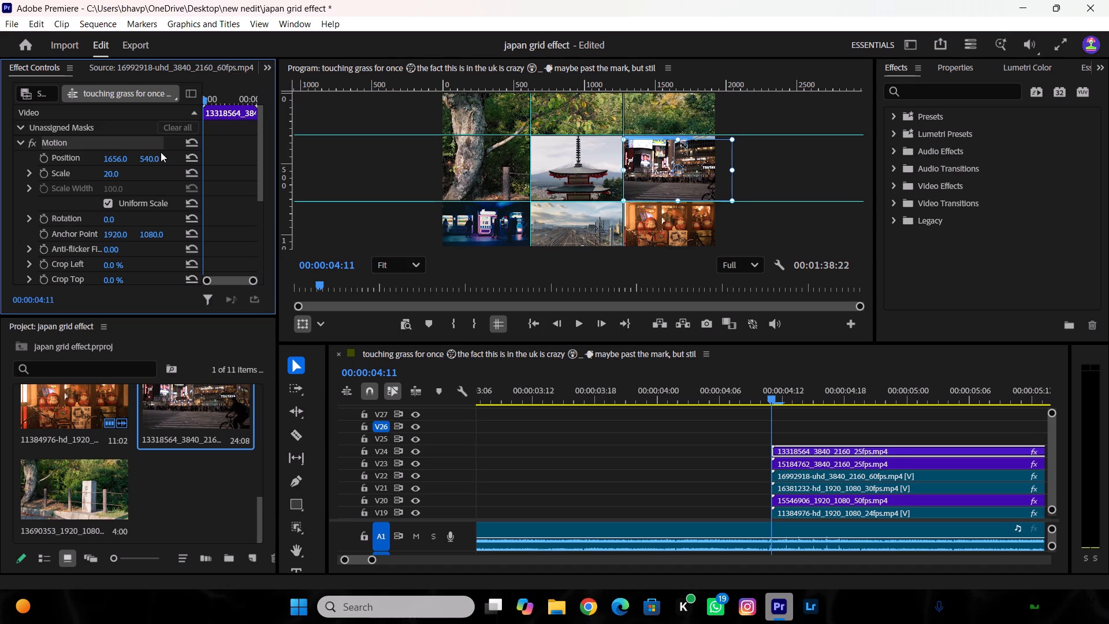
{"action": "left_click_drag", "start_coordinate": [151, 154], "coordinate": [129, 157]}
Reduce the night crossing clip's scale to 16 and shift its horizontal position to 1595 within the top-right cell.
{"action": "scroll", "coordinate": [691, 196], "scroll_direction": "down", "scroll_amount": 5}
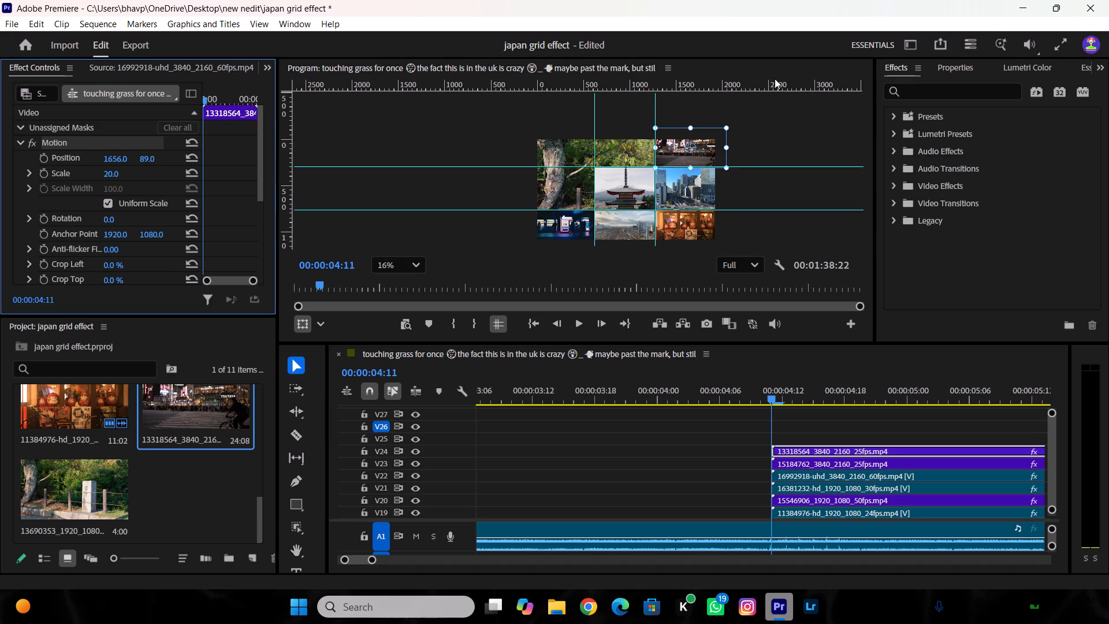
{"action": "scroll", "coordinate": [678, 92], "scroll_direction": "up", "scroll_amount": 12}
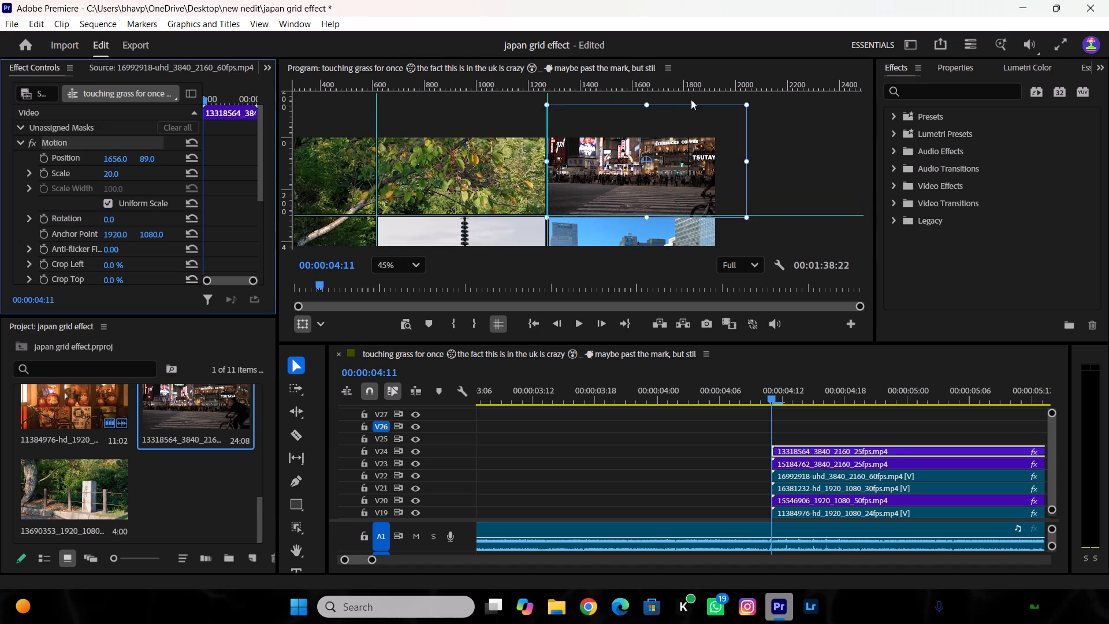
{"action": "scroll", "coordinate": [788, 251], "scroll_direction": "down", "scroll_amount": 5}
{"action": "scroll", "coordinate": [771, 152], "scroll_direction": "up", "scroll_amount": 1}
{"action": "scroll", "coordinate": [764, 234], "scroll_direction": "down", "scroll_amount": 4}
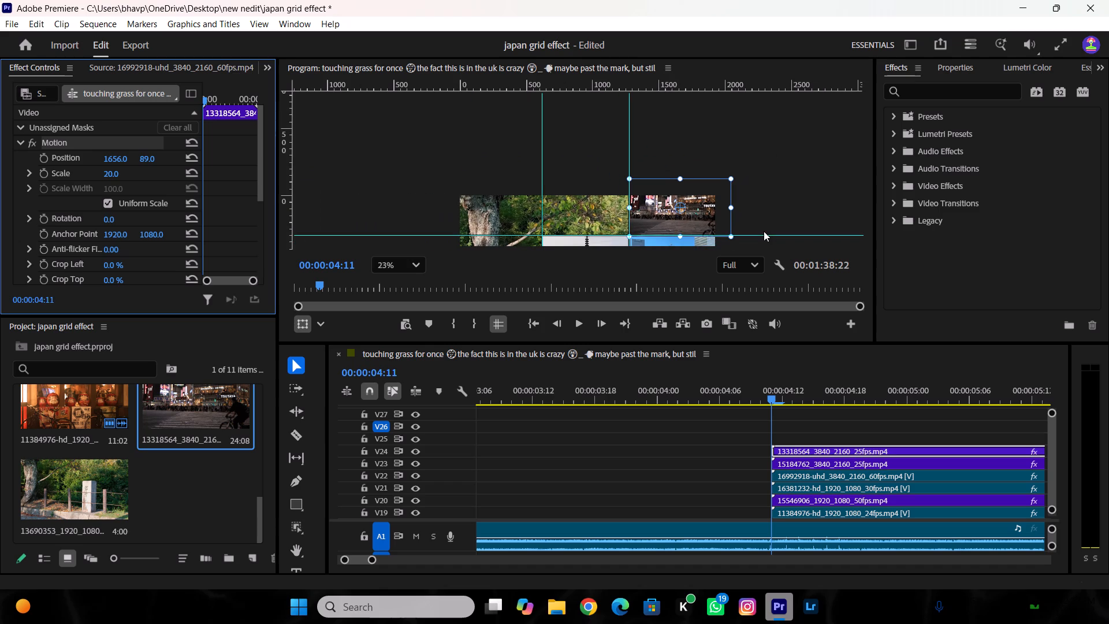
{"action": "scroll", "coordinate": [748, 244], "scroll_direction": "up", "scroll_amount": 3}
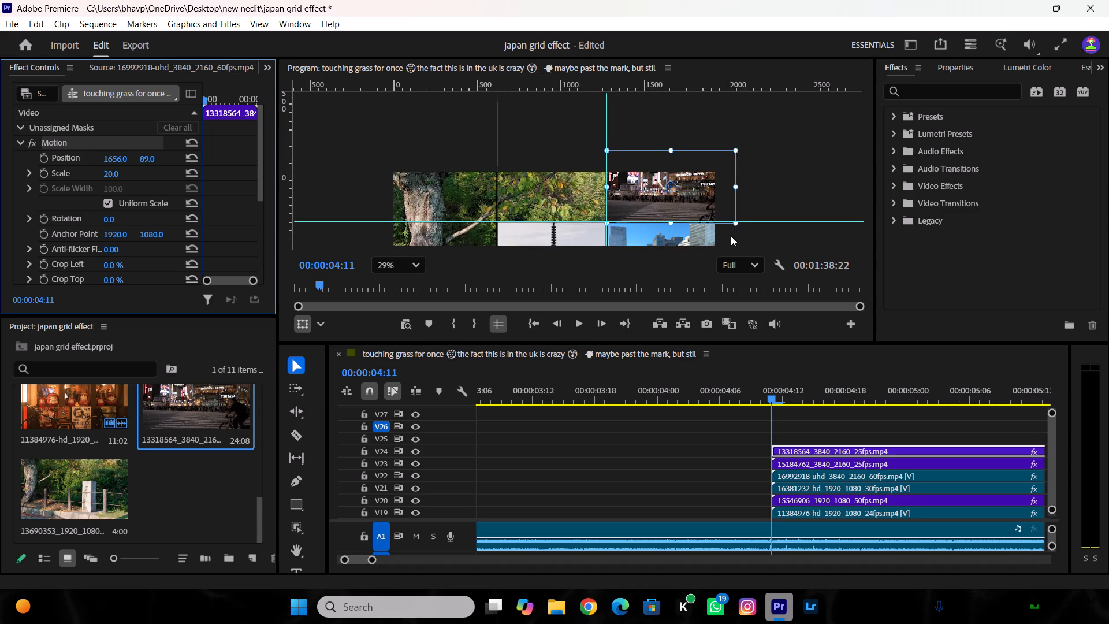
{"action": "scroll", "coordinate": [802, 191], "scroll_direction": "up", "scroll_amount": 7}
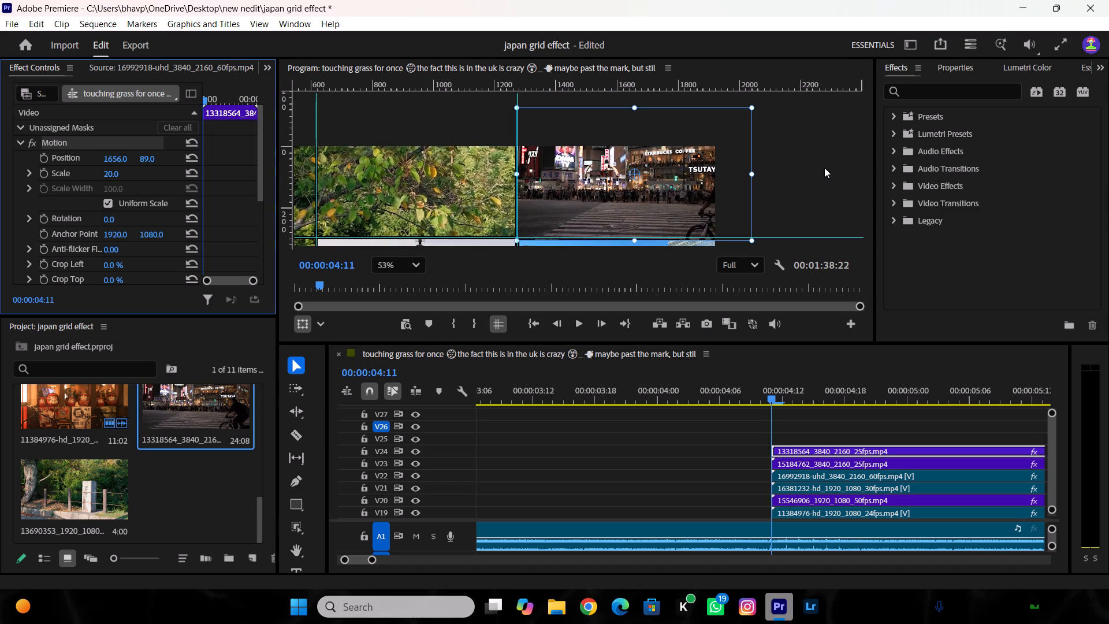
{"action": "left_click_drag", "start_coordinate": [110, 176], "coordinate": [107, 174]}
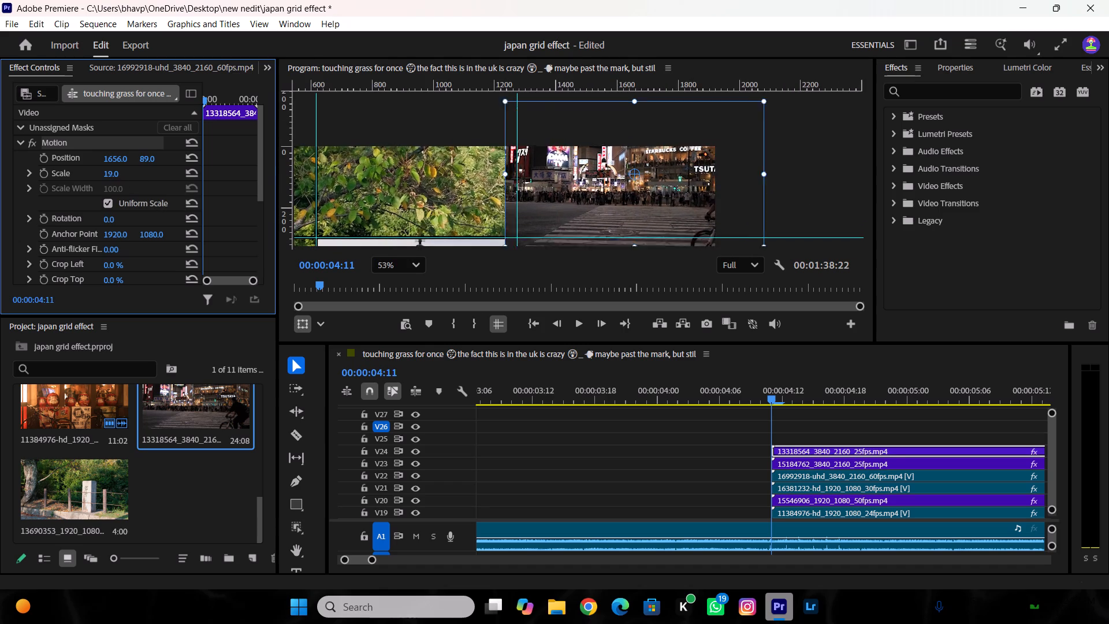
{"action": "left_click_drag", "start_coordinate": [107, 174], "coordinate": [99, 180]}
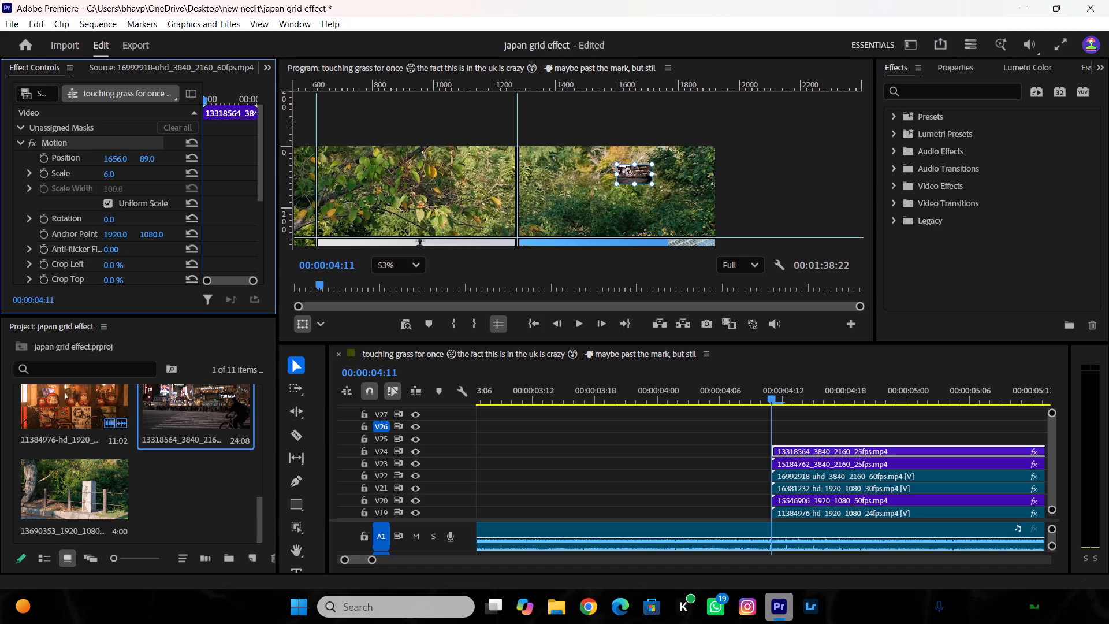
{"action": "left_click_drag", "start_coordinate": [99, 180], "coordinate": [112, 185]}
{"action": "left_click", "coordinate": [119, 162]}
{"action": "left_click_drag", "start_coordinate": [120, 156], "coordinate": [35, 166]}
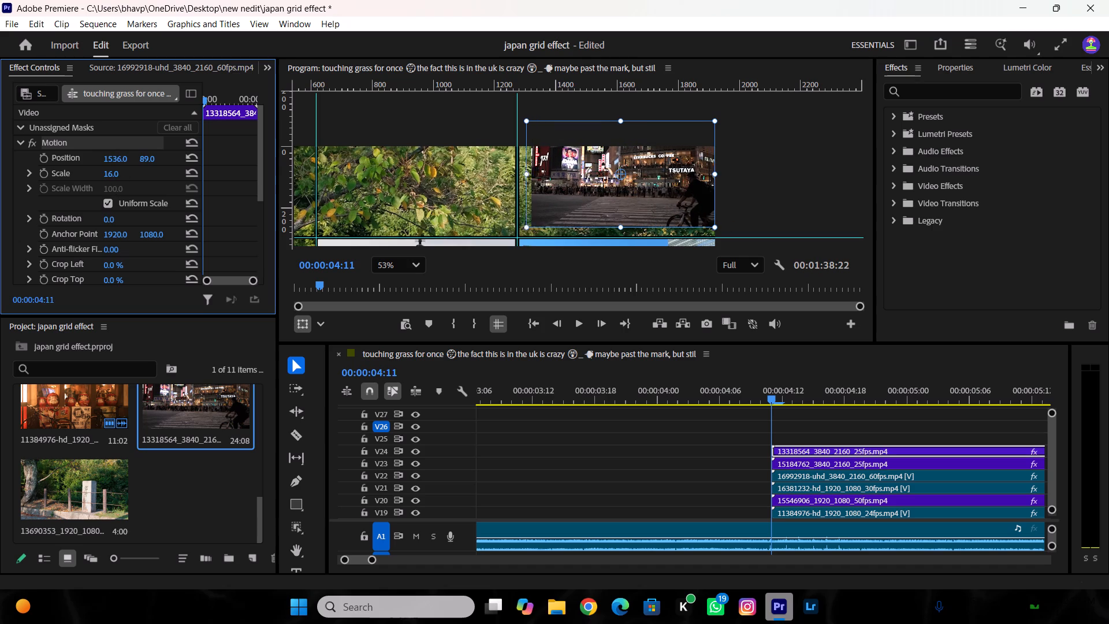
{"action": "left_click_drag", "start_coordinate": [35, 166], "coordinate": [84, 179]}
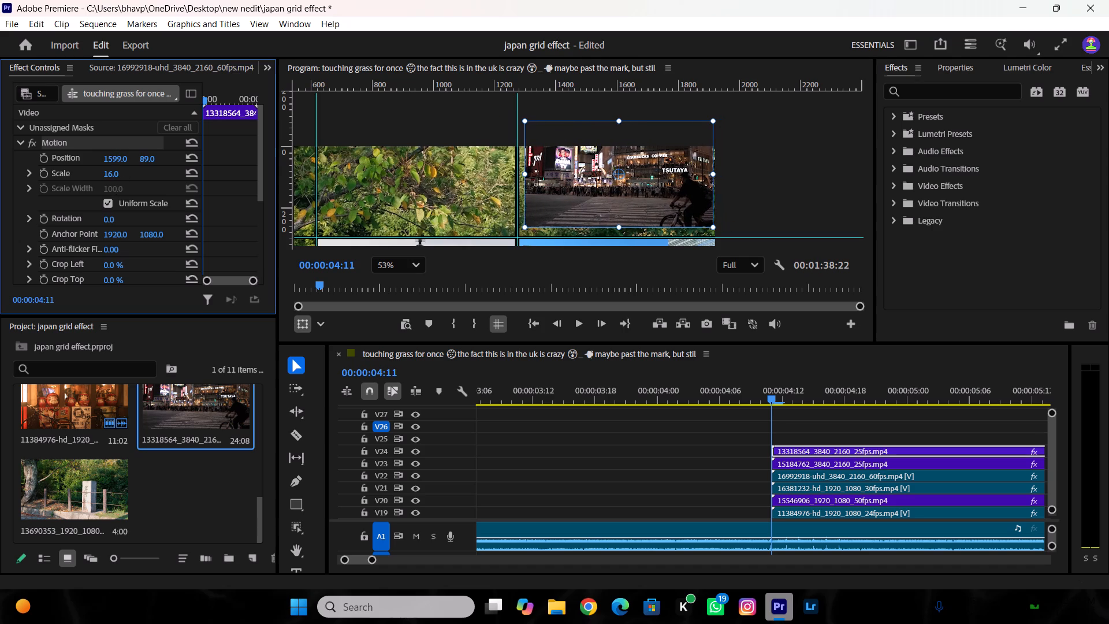
{"action": "left_click_drag", "start_coordinate": [84, 179], "coordinate": [81, 180]}
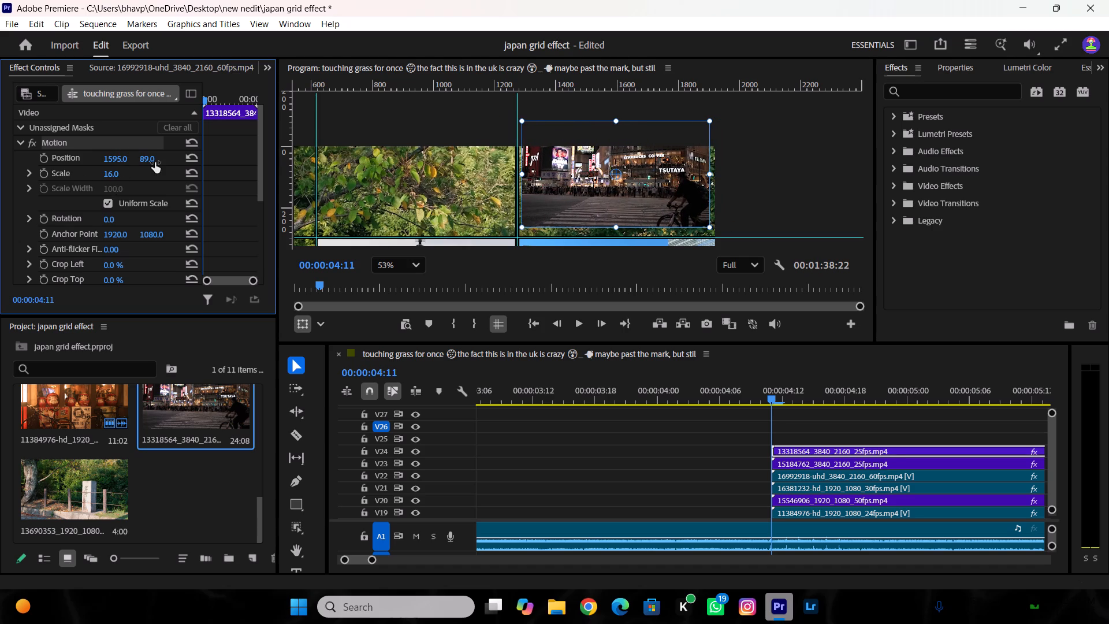
Set the night crossing clip's scale to 18 and its vertical position to 119 to cover the top-right cell.
{"action": "left_click", "coordinate": [109, 175]}
{"action": "left_click", "coordinate": [113, 176]}
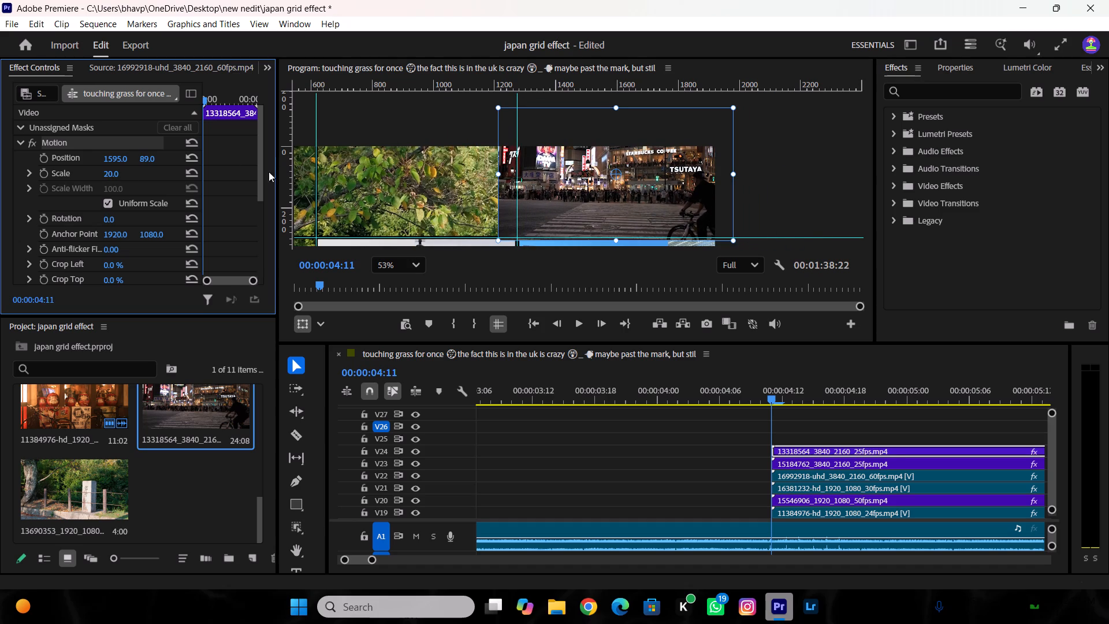
{"action": "left_click_drag", "start_coordinate": [144, 159], "coordinate": [168, 162]}
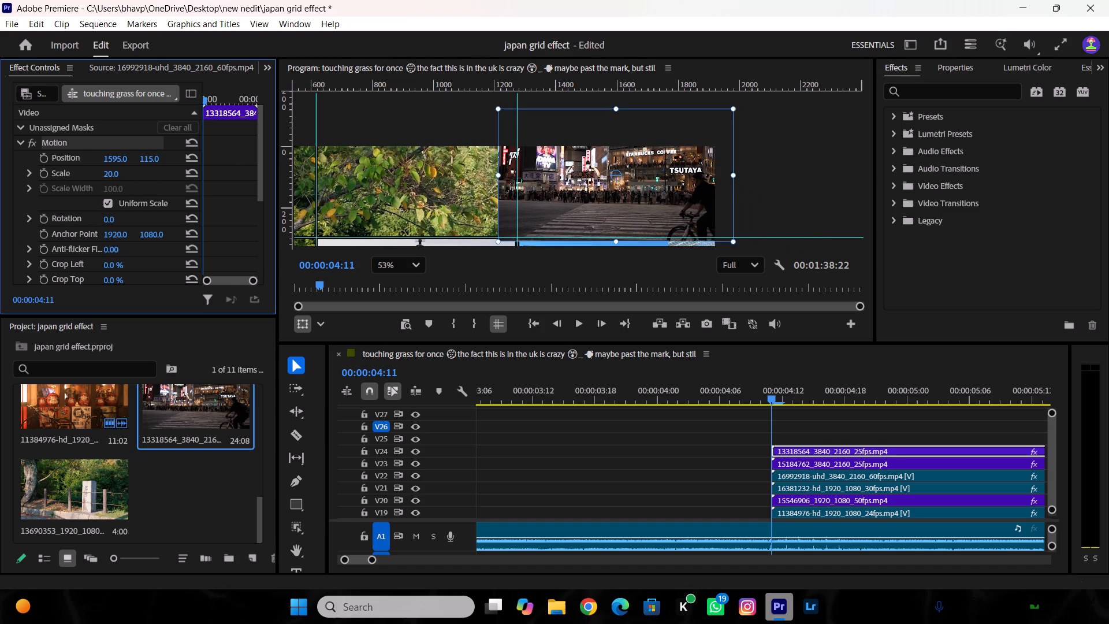
{"action": "left_click_drag", "start_coordinate": [168, 162], "coordinate": [171, 170]}
{"action": "left_click", "coordinate": [117, 169]}
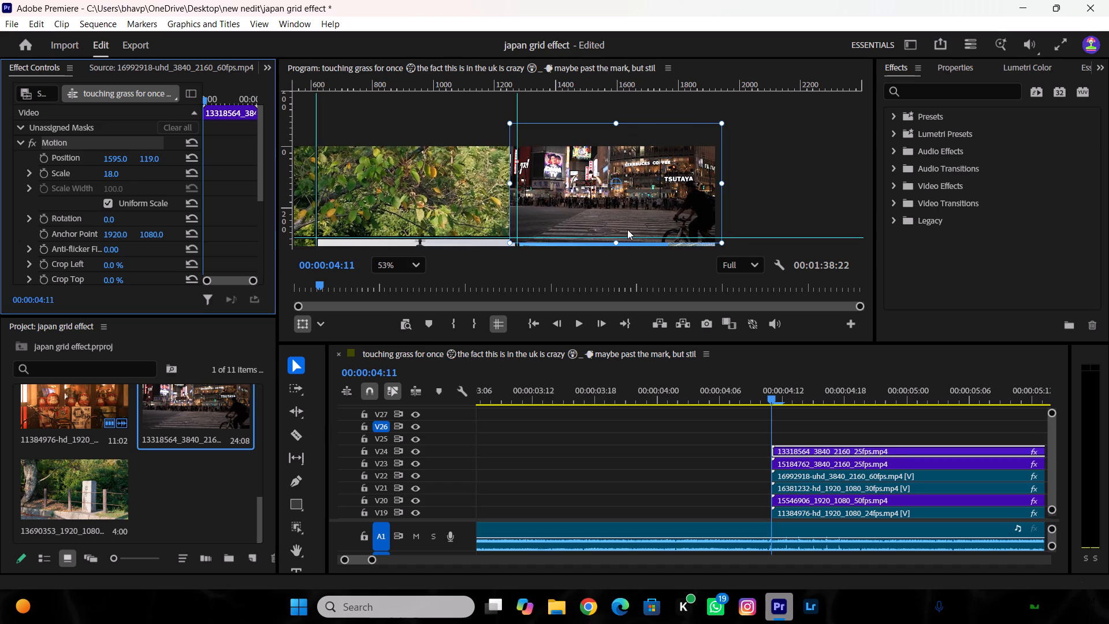
{"action": "scroll", "coordinate": [516, 239], "scroll_direction": "down", "scroll_amount": 10}
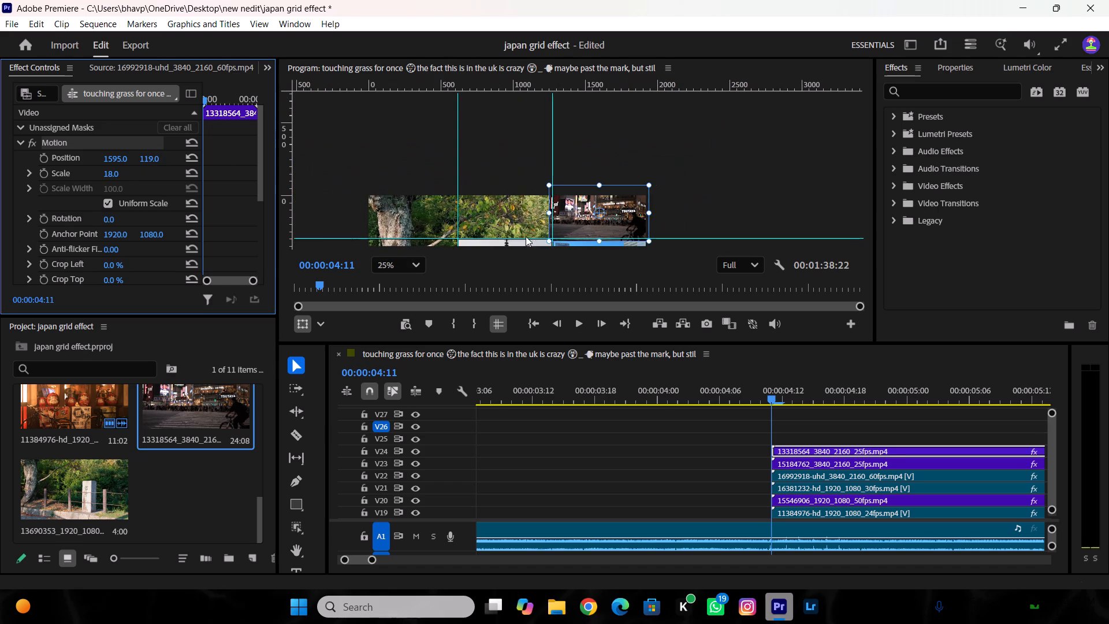
{"action": "left_click", "coordinate": [402, 262]}
{"action": "left_click", "coordinate": [395, 280]}
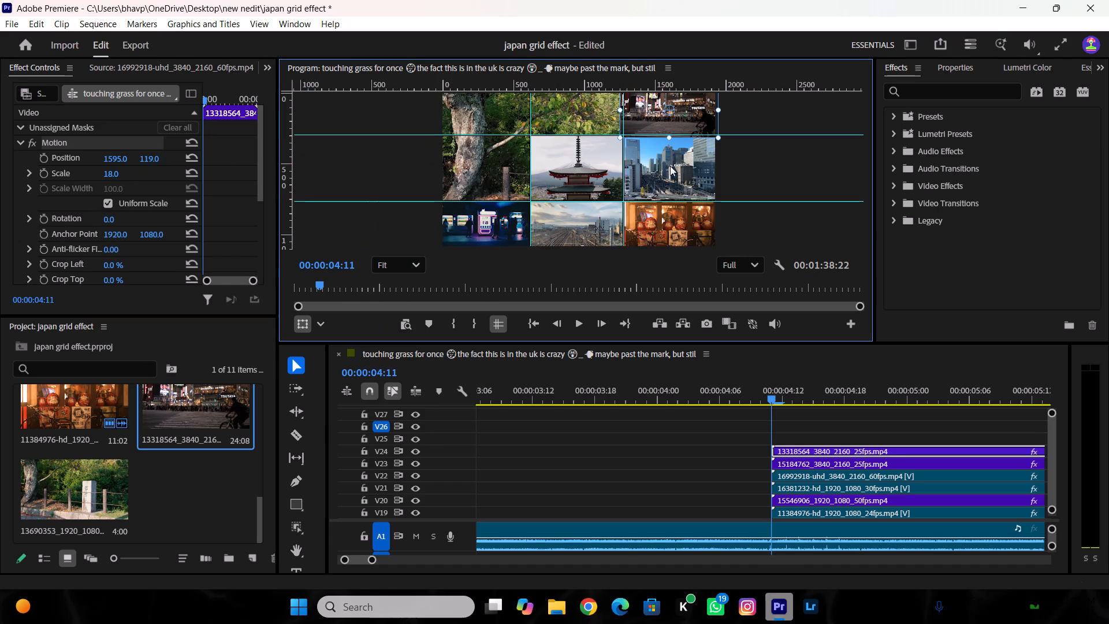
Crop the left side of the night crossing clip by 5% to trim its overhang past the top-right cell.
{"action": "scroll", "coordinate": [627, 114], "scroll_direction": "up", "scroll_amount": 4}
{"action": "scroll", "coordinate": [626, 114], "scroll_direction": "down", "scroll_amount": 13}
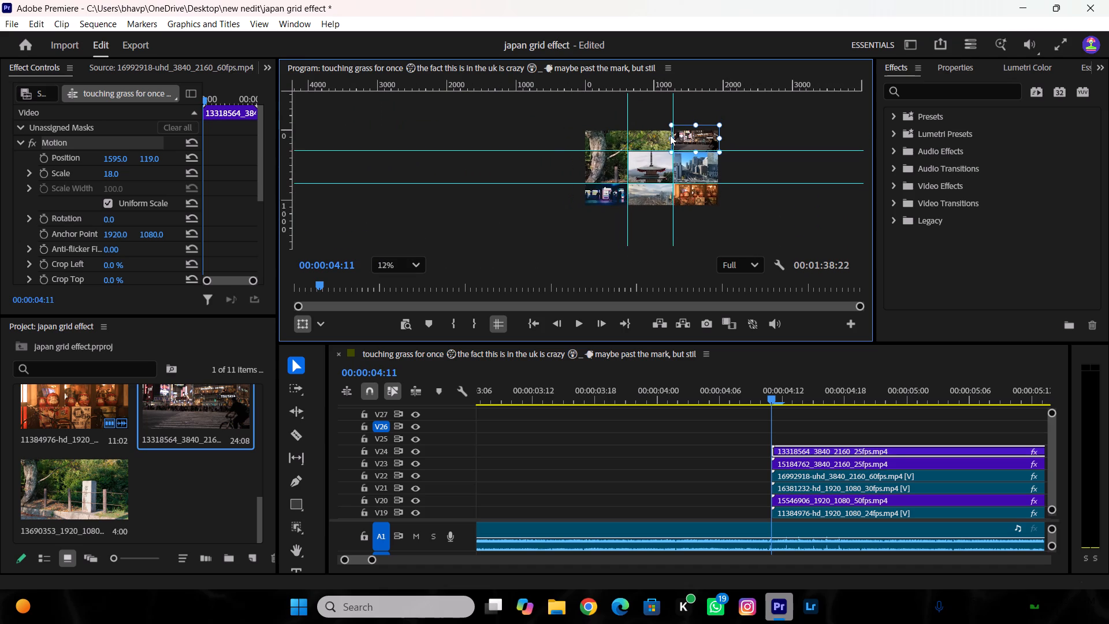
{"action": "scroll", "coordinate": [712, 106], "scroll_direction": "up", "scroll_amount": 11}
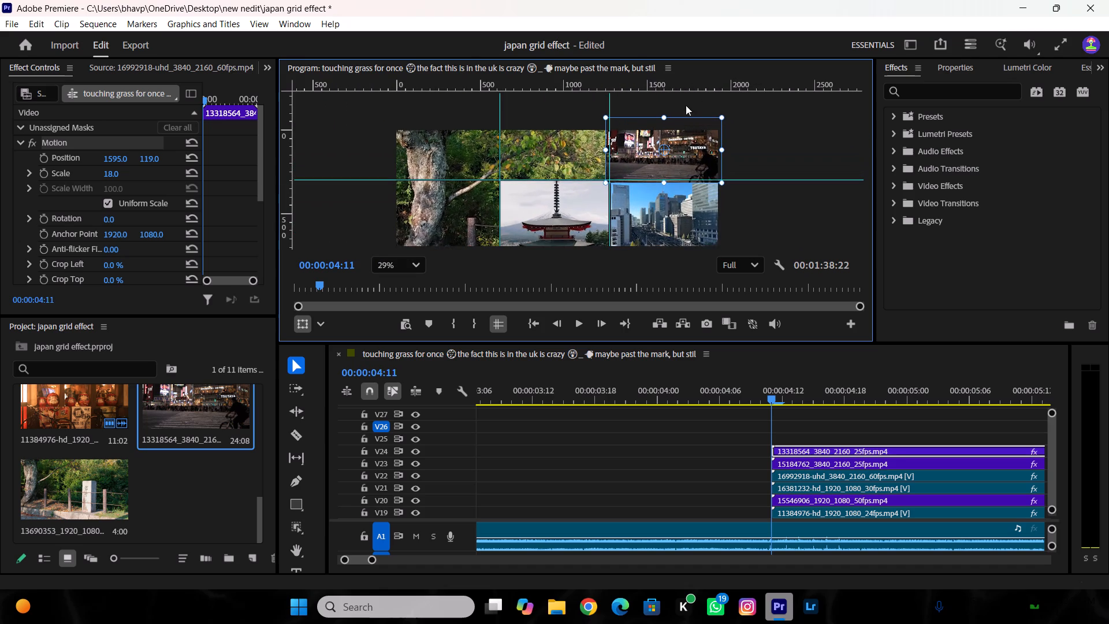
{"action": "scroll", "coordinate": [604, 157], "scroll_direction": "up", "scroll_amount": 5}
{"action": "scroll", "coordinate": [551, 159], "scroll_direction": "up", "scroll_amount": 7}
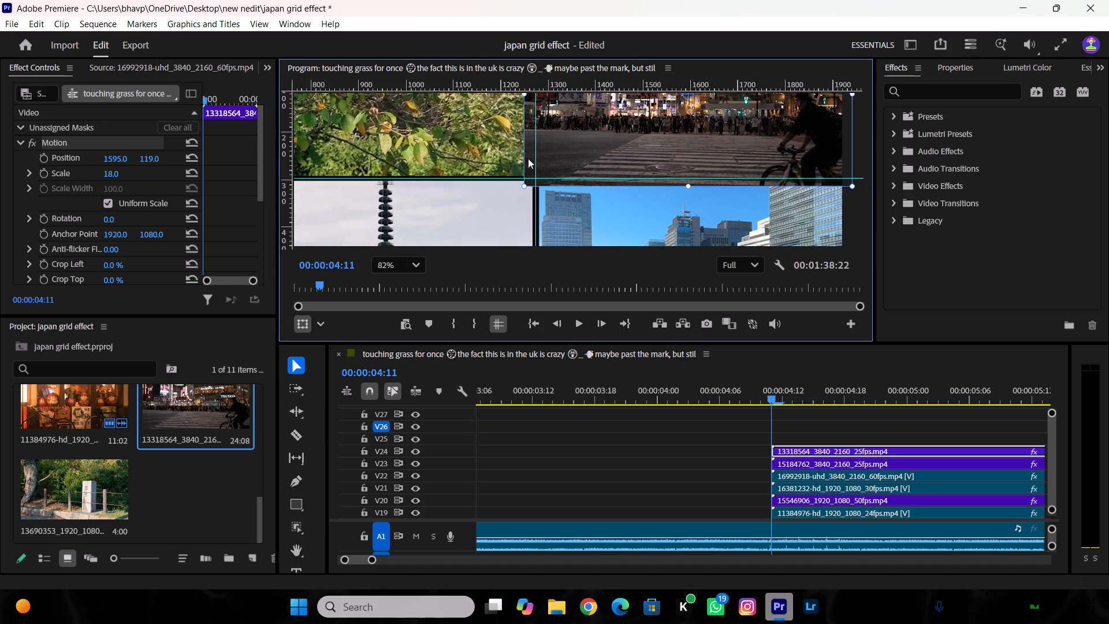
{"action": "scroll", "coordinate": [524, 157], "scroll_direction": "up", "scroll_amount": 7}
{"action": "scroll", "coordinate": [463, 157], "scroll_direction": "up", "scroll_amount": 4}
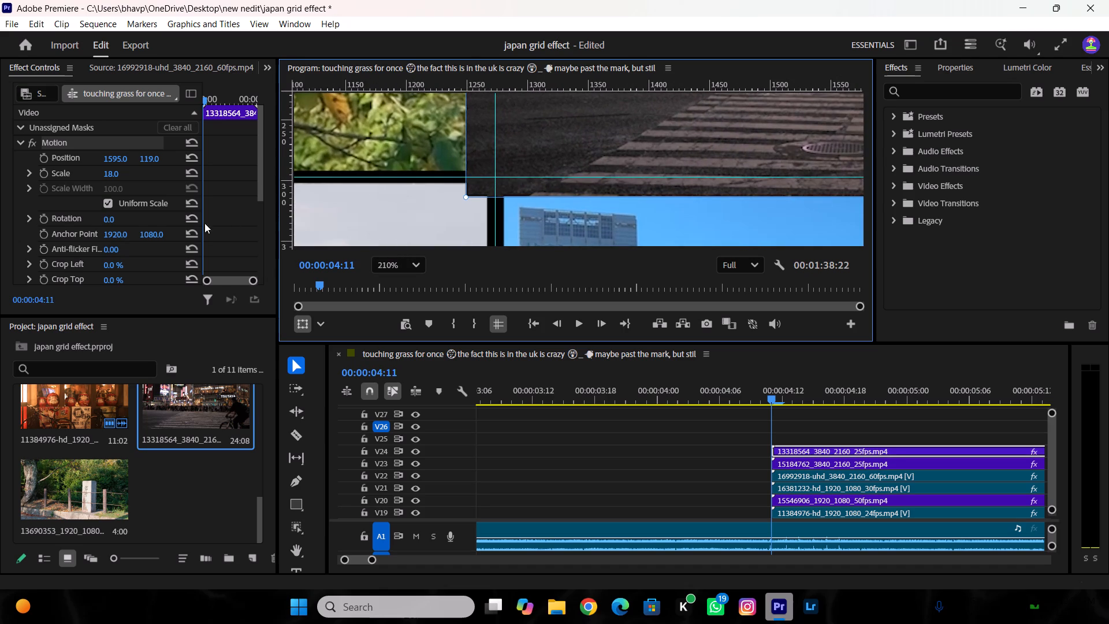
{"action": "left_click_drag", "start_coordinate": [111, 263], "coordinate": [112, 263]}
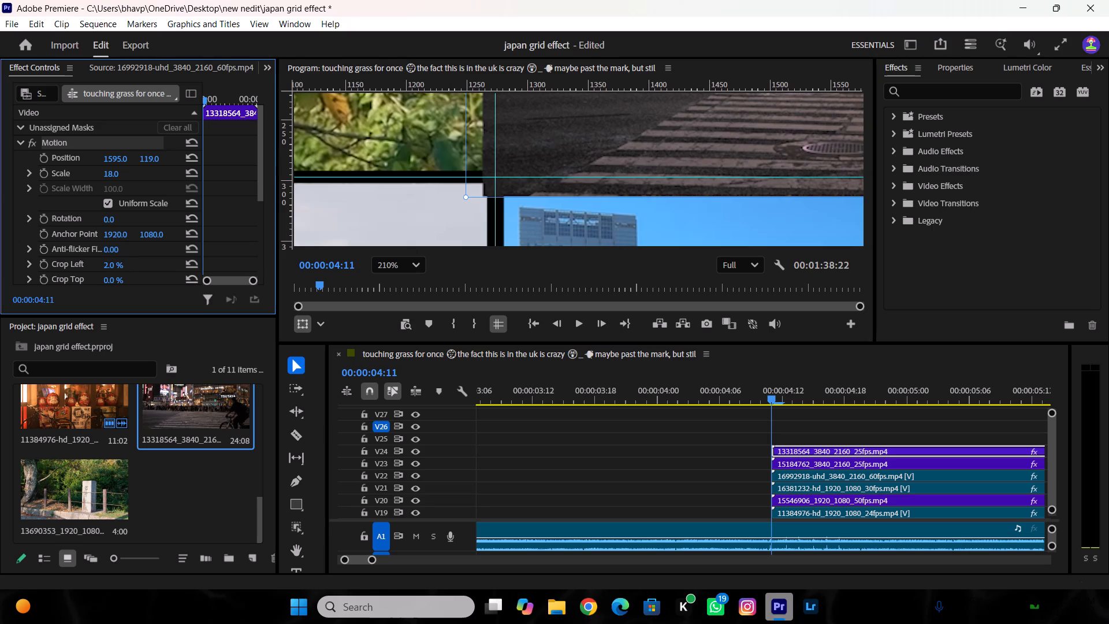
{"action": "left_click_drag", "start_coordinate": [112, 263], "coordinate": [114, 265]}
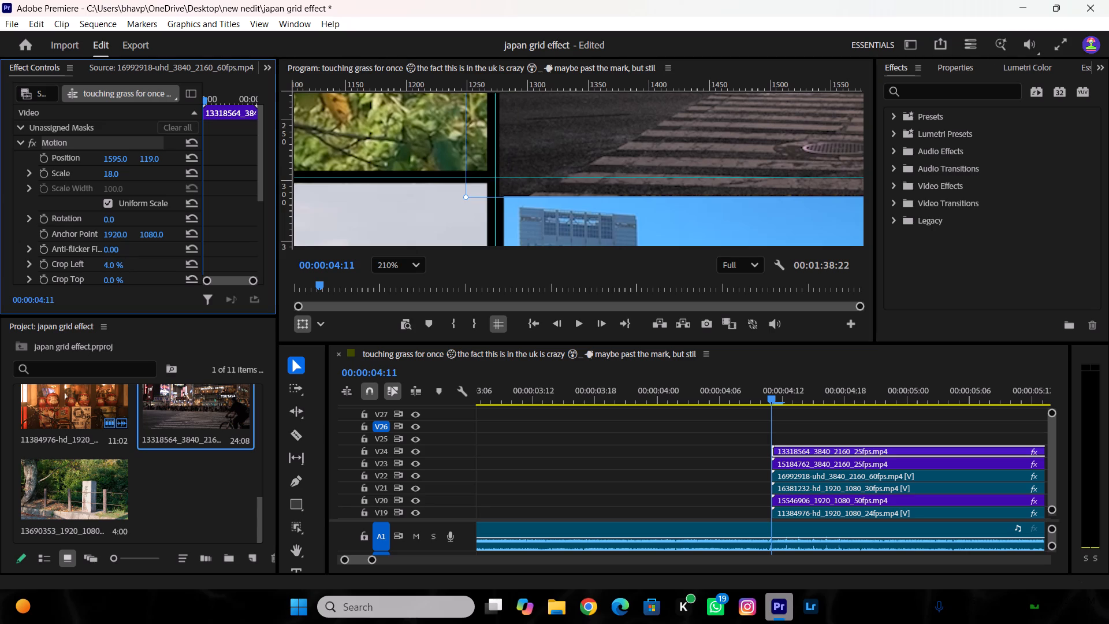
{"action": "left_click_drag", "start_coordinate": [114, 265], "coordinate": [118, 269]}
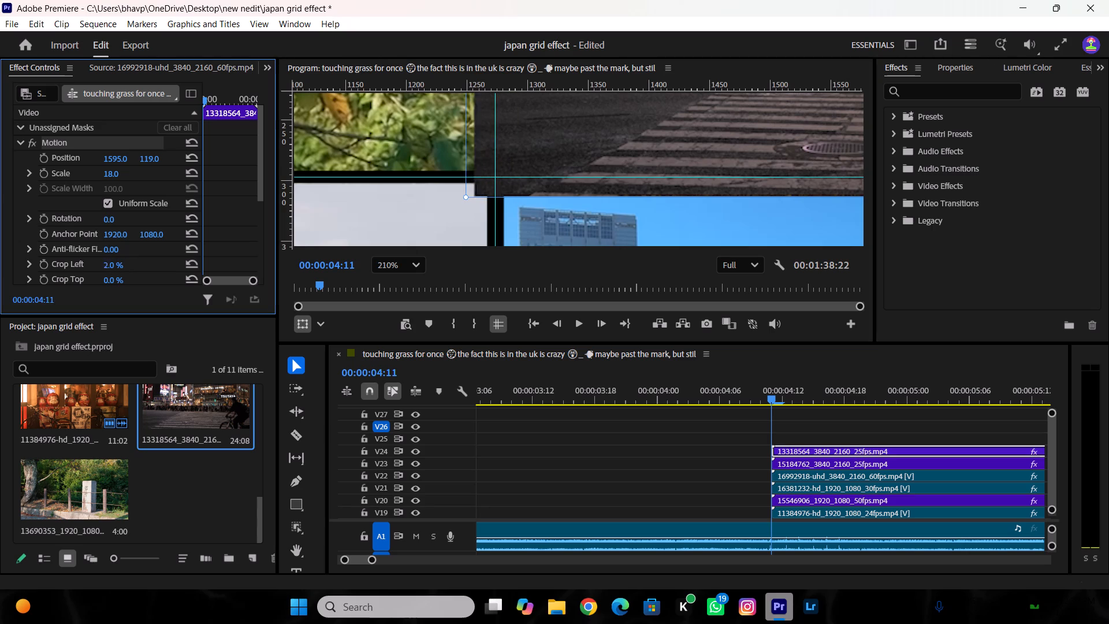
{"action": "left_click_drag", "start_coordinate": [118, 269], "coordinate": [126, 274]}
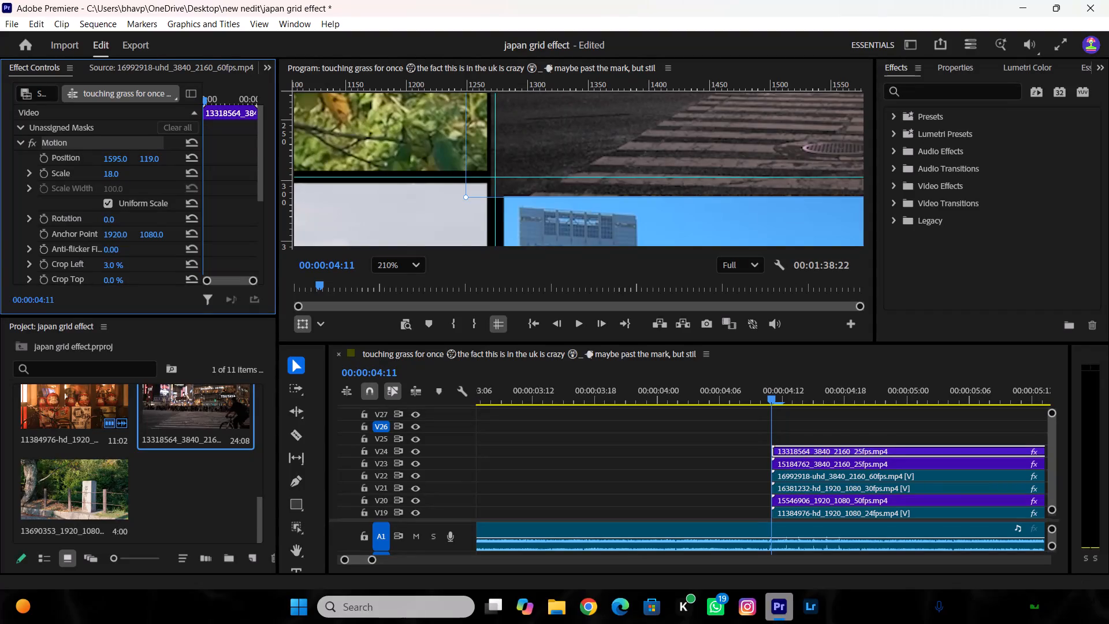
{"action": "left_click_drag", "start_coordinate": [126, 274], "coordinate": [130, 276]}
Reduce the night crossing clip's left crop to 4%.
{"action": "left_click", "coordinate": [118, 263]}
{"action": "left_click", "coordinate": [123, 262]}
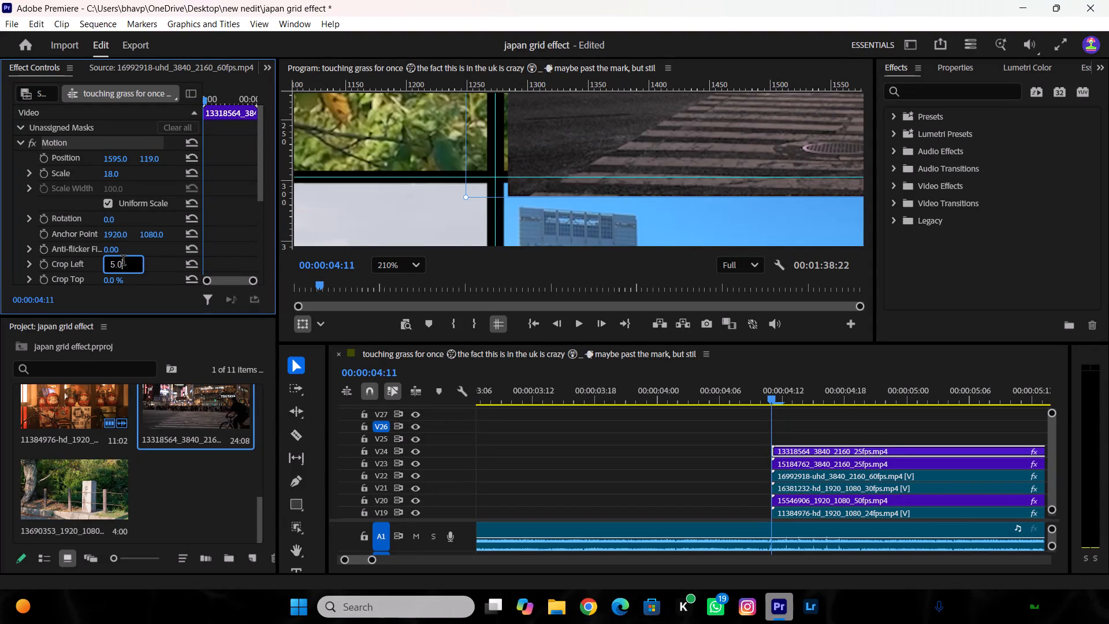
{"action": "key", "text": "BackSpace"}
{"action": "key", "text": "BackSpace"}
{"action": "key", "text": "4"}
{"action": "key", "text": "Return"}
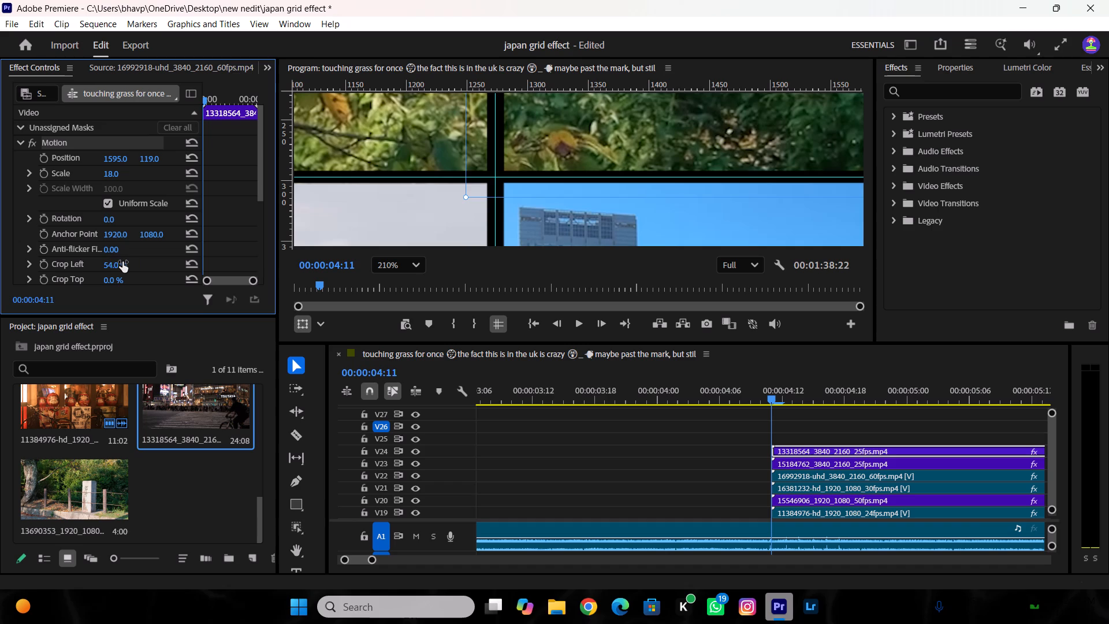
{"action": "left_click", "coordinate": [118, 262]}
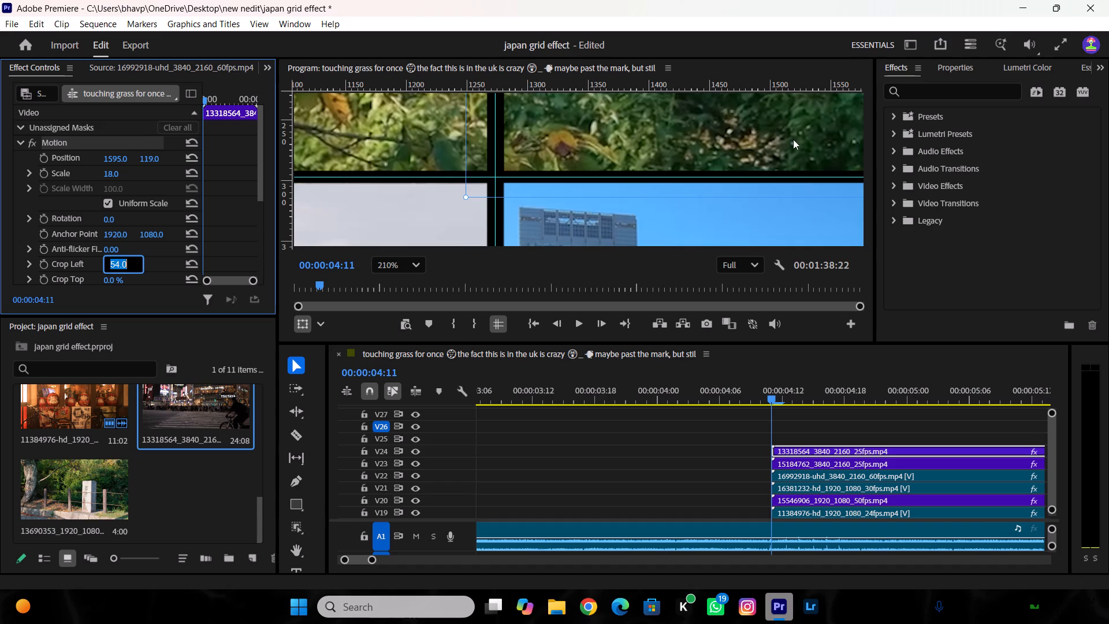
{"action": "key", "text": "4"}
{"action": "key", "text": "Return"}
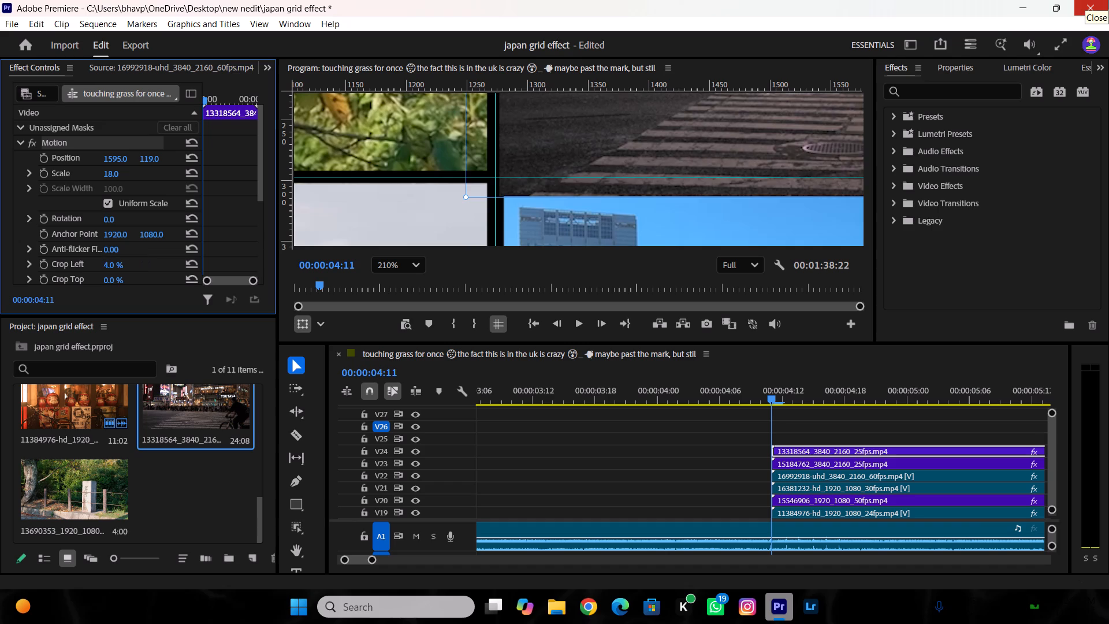
Fine-tune the night crossing clip's left crop, trying 4.5% and settling on 4.4% to align with the cell below.
{"action": "left_click", "coordinate": [113, 266]}
{"action": "type", "text": "4.5"}
{"action": "key", "text": "Return"}
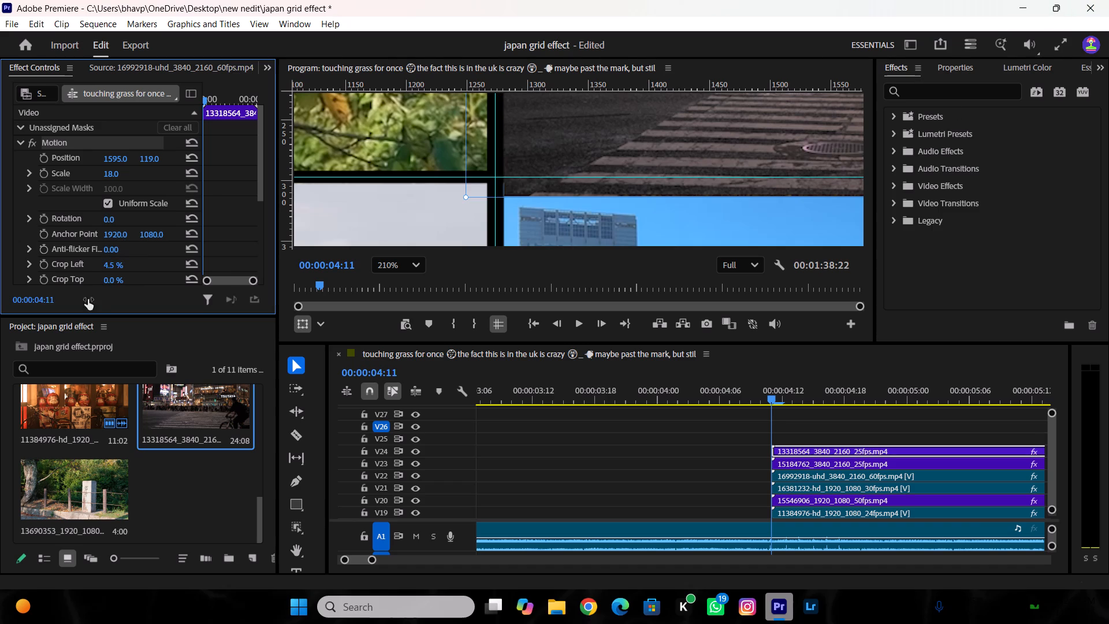
{"action": "left_click", "coordinate": [109, 268]}
{"action": "left_click", "coordinate": [123, 262]}
{"action": "key", "text": "BackSpace"}
{"action": "key", "text": "BackSpace"}
{"action": "key", "text": "BackSpace"}
{"action": "key", "text": "BackSpace"}
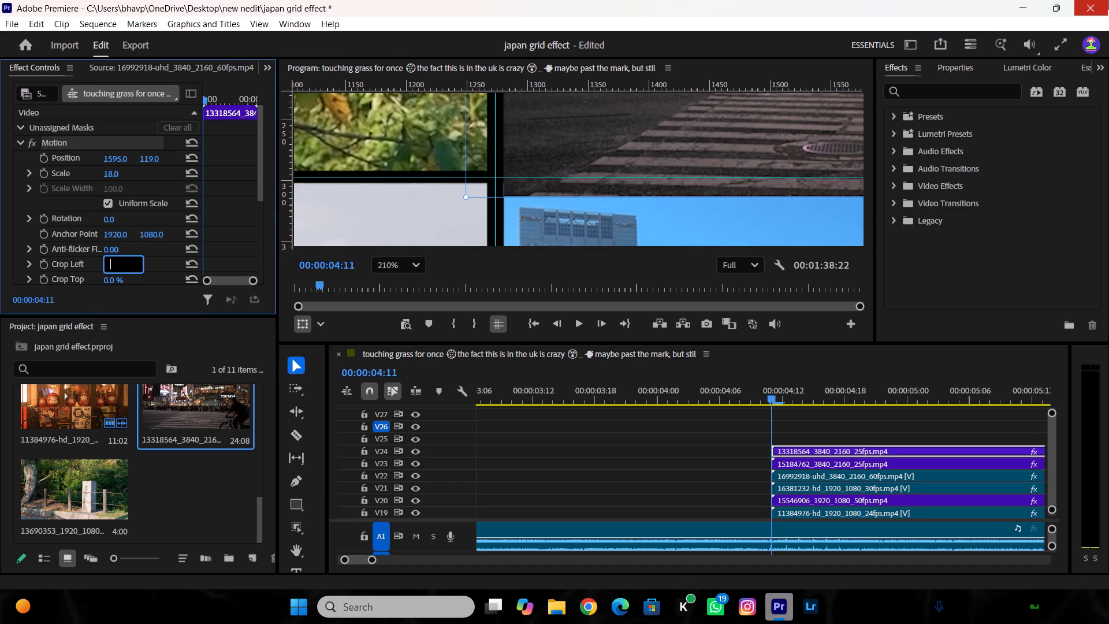
{"action": "type", "text": "4.4"}
{"action": "key", "text": "Return"}
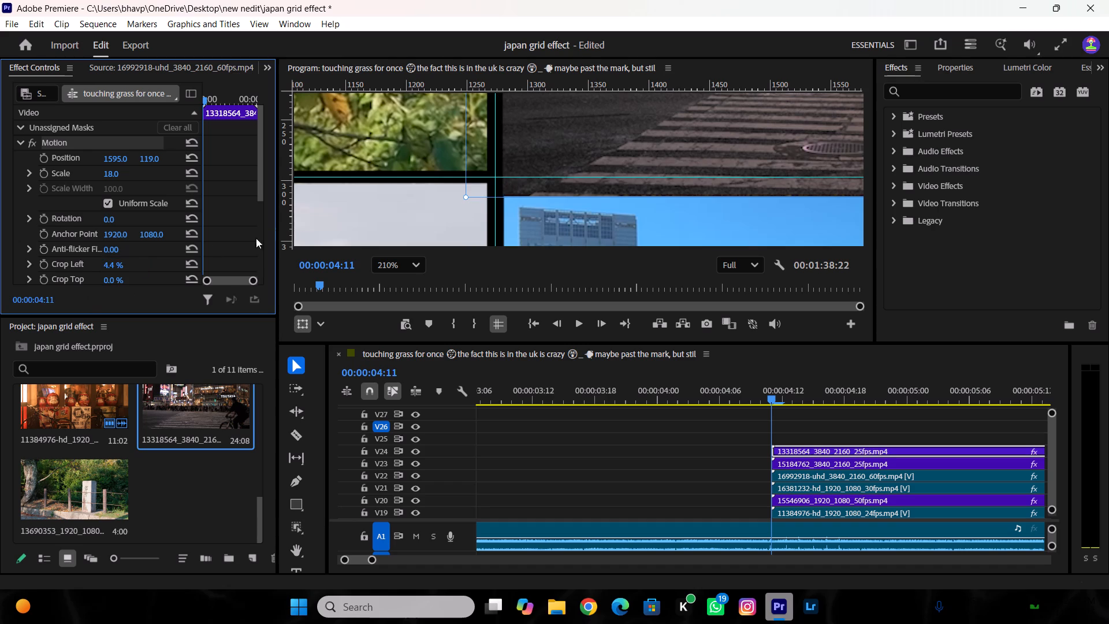
Crop the bottom of the night crossing clip by 5.5% to fit the top-right cell above the horizontal guide.
{"action": "scroll", "coordinate": [132, 252], "scroll_direction": "down", "scroll_amount": 2}
{"action": "left_click_drag", "start_coordinate": [111, 281], "coordinate": [112, 282]}
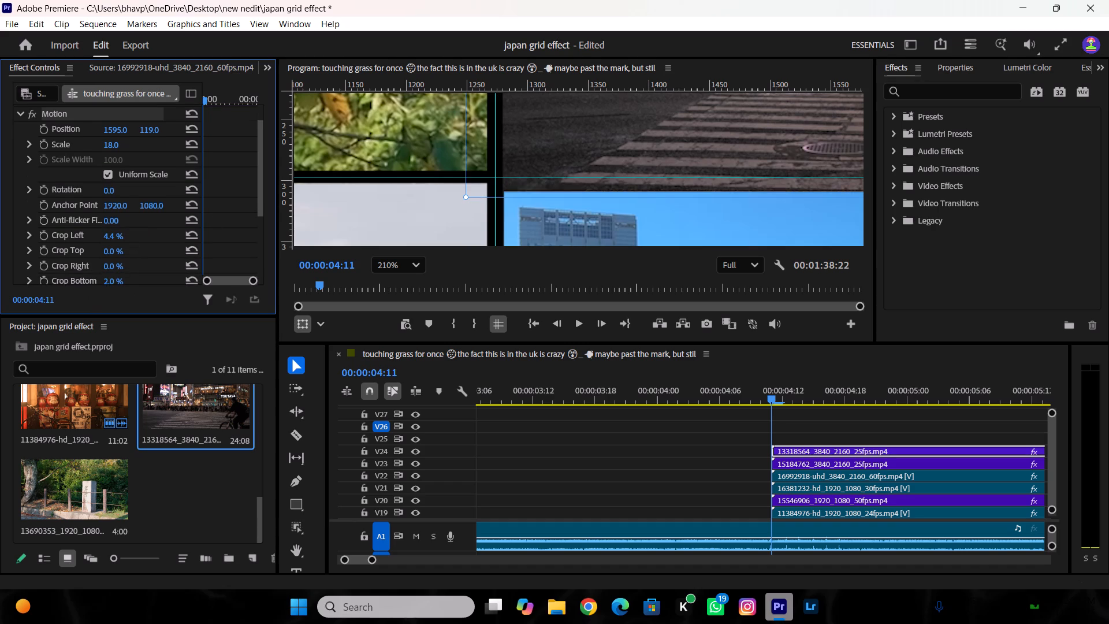
Fine-tune the night crossing clip's bottom crop to match the neighbouring cell's lower edge, trying 6%, 5.9% and 5.7% before settling on 5.5%.
{"action": "left_click_drag", "start_coordinate": [112, 282], "coordinate": [118, 284]}
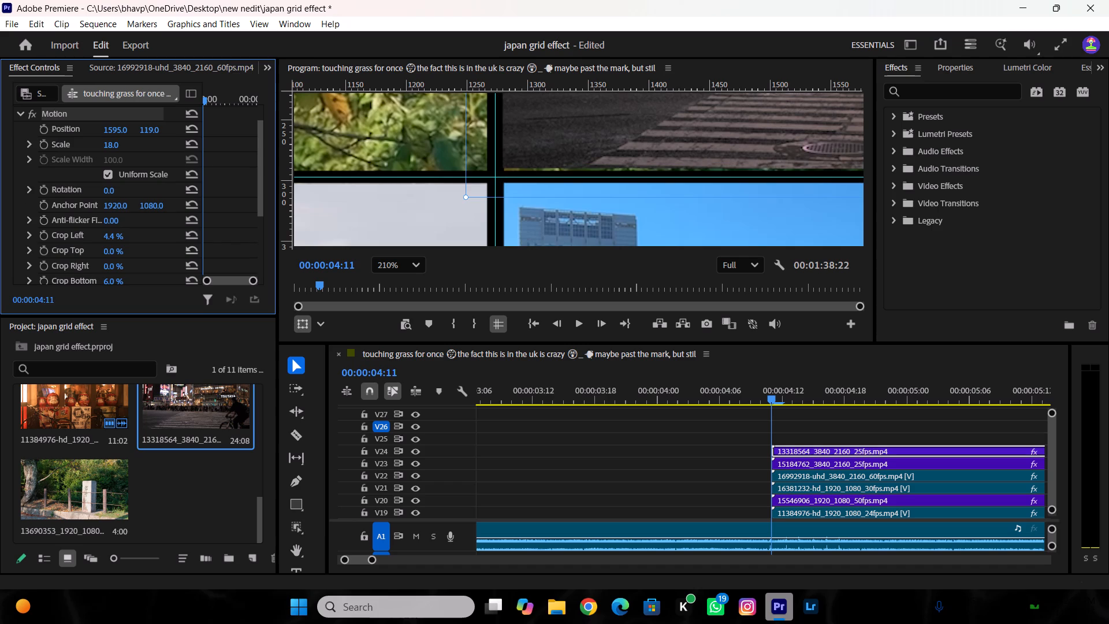
{"action": "left_click_drag", "start_coordinate": [118, 284], "coordinate": [120, 285]}
{"action": "left_click_drag", "start_coordinate": [120, 285], "coordinate": [120, 286]}
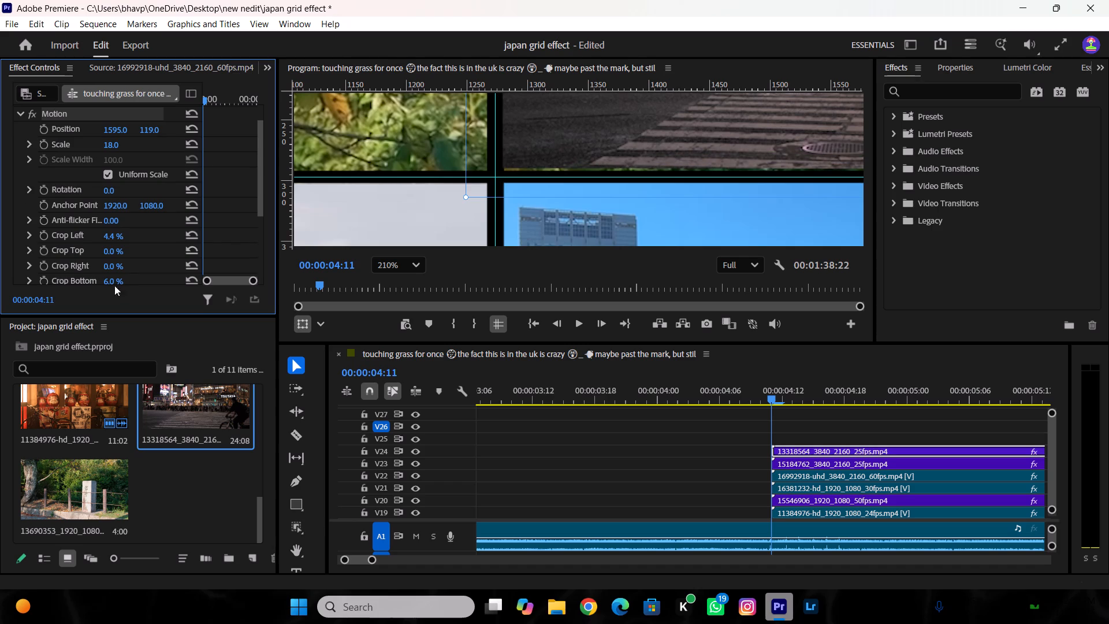
{"action": "left_click", "coordinate": [110, 278]}
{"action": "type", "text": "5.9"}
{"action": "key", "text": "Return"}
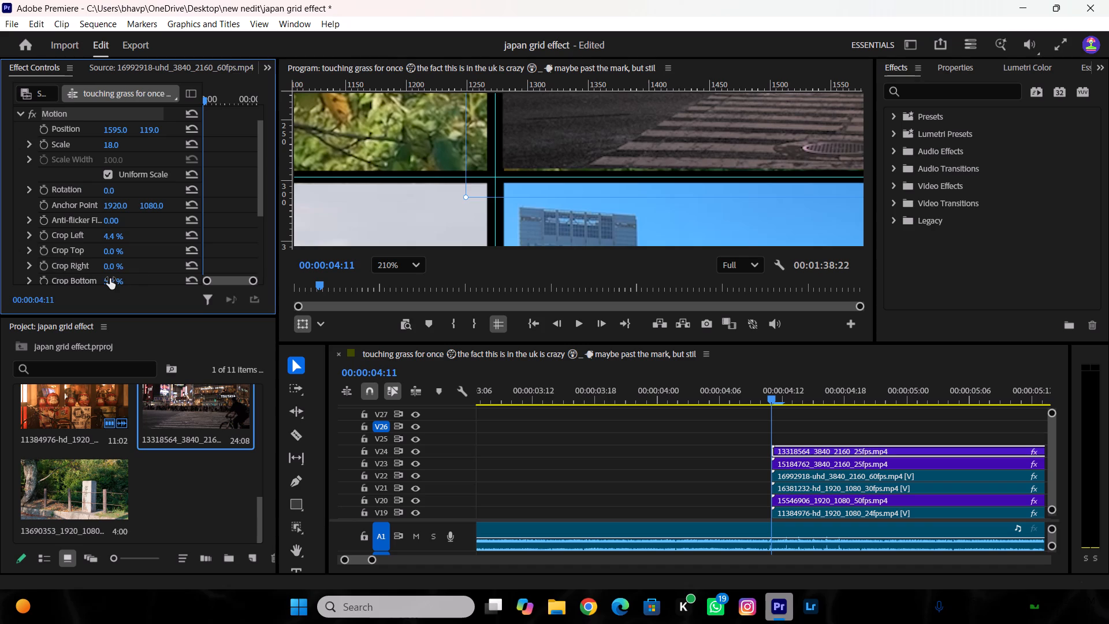
{"action": "left_click", "coordinate": [123, 278]}
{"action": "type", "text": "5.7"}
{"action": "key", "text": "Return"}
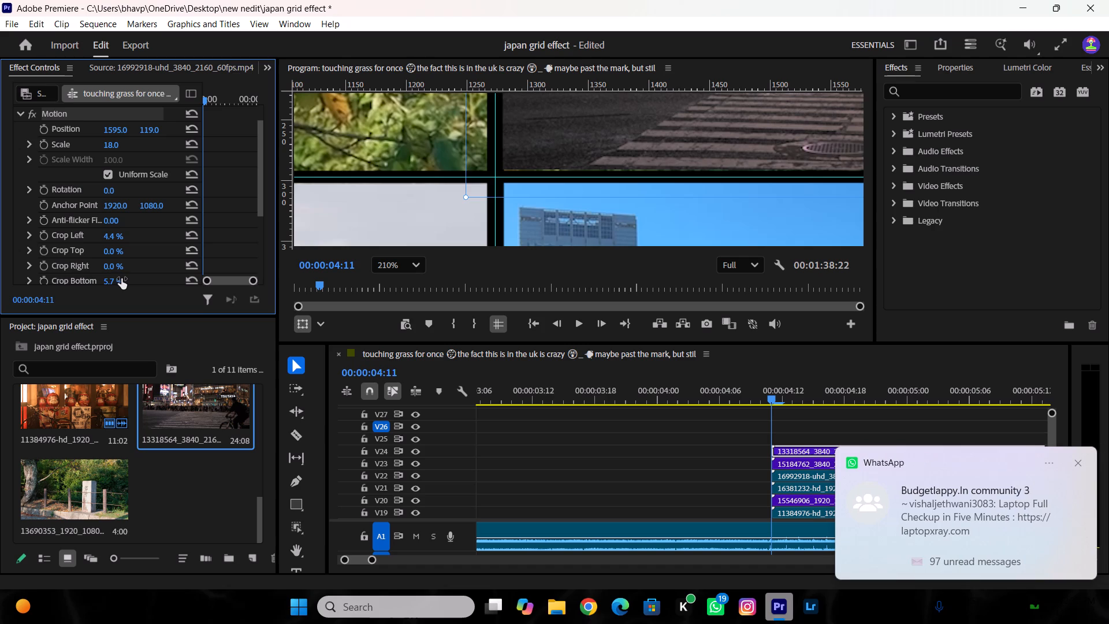
{"action": "left_click", "coordinate": [111, 281]}
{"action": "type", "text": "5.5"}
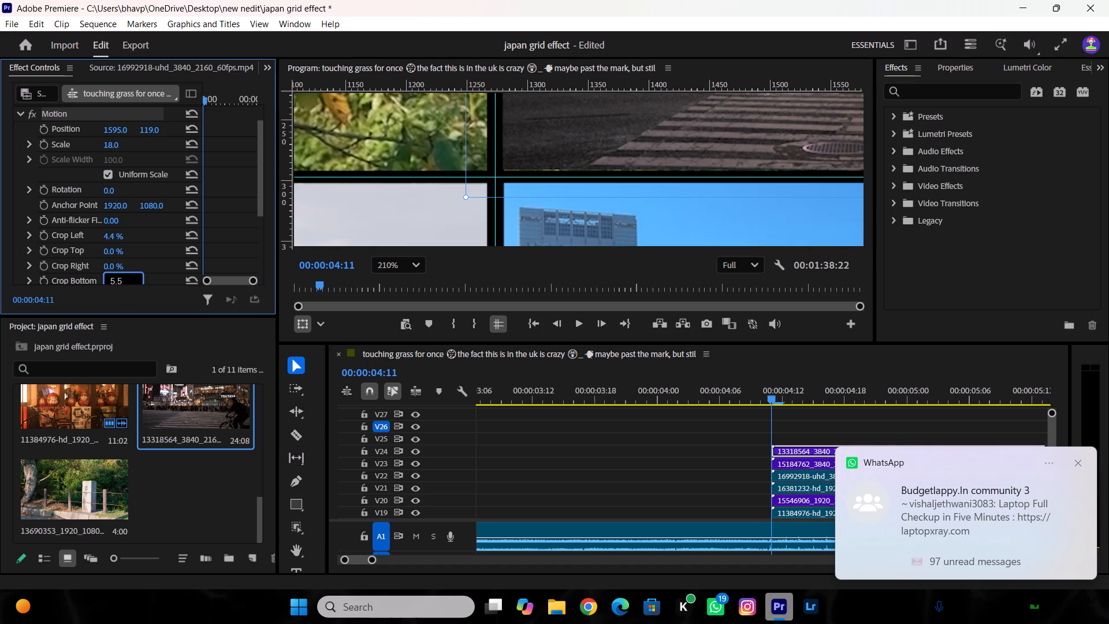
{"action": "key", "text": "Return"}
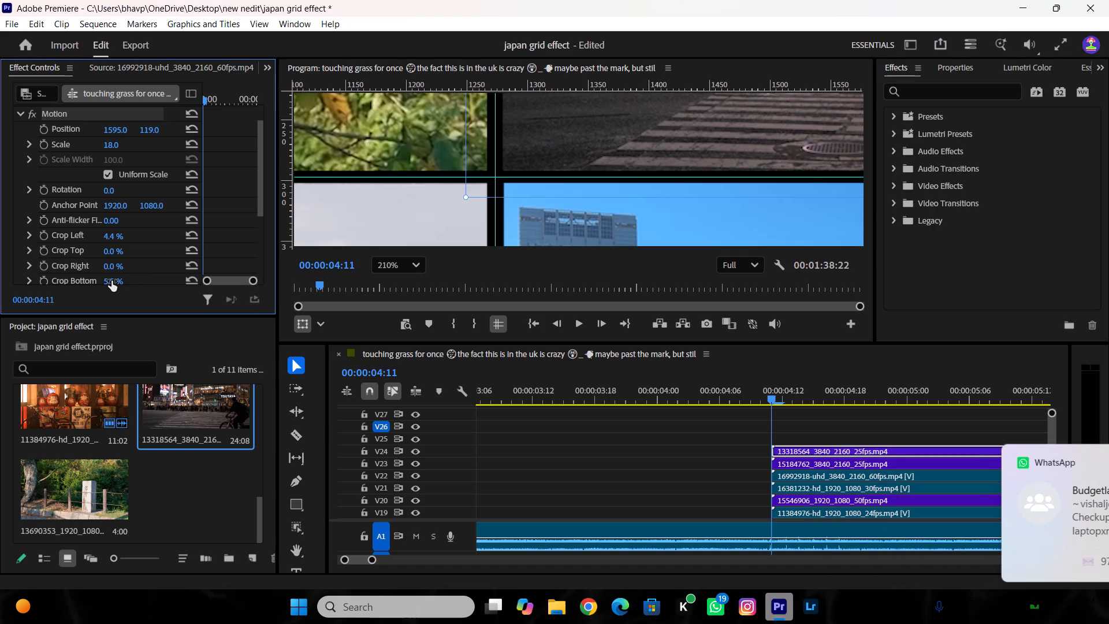
Fit the whole frame in the program view and check the grid composition full screen.
{"action": "left_click", "coordinate": [412, 262]}
{"action": "left_click", "coordinate": [395, 295]}
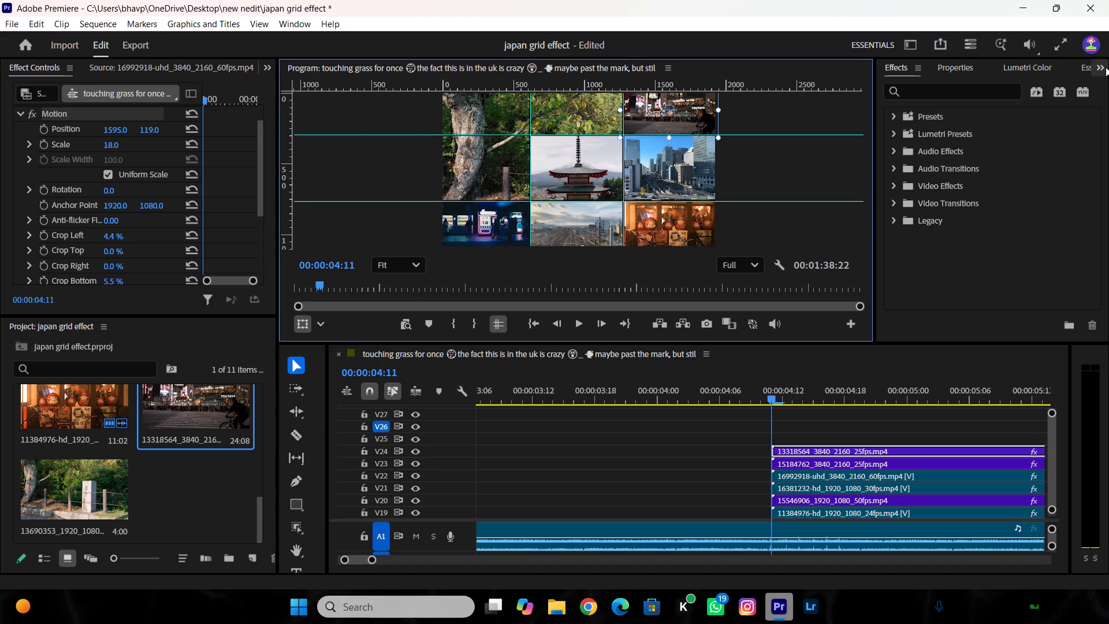
{"action": "left_click", "coordinate": [1052, 46]}
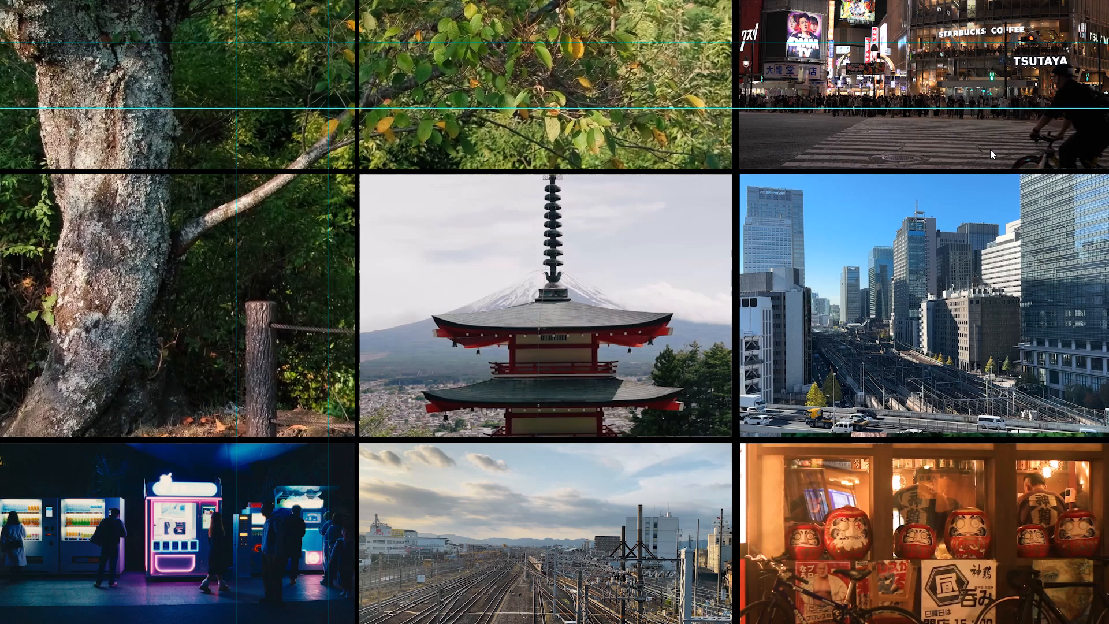
{"action": "key", "text": "Escape"}
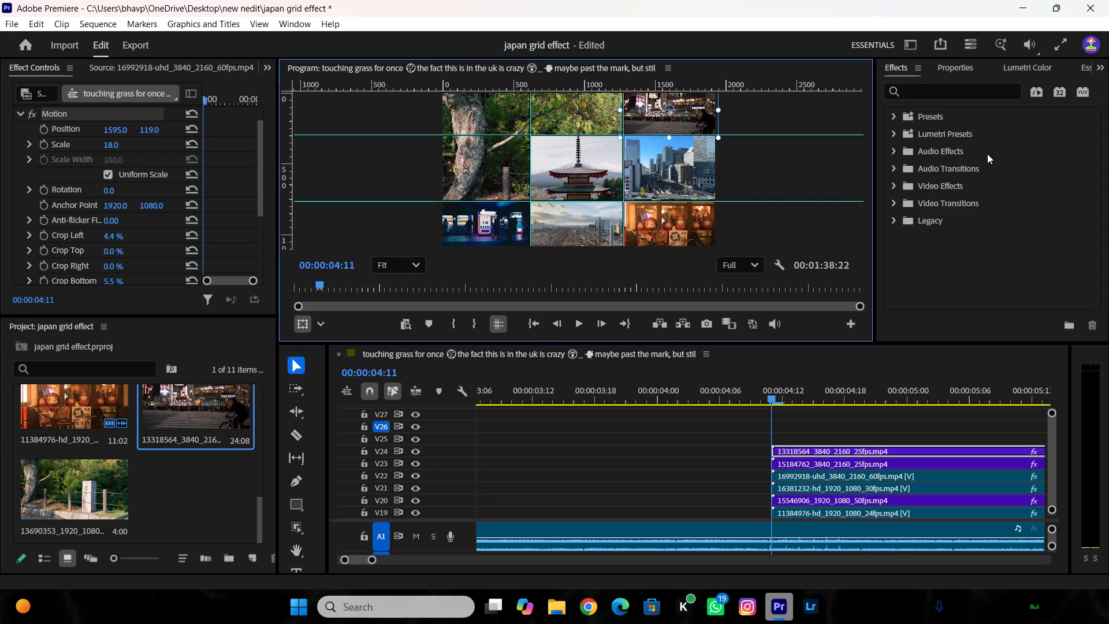
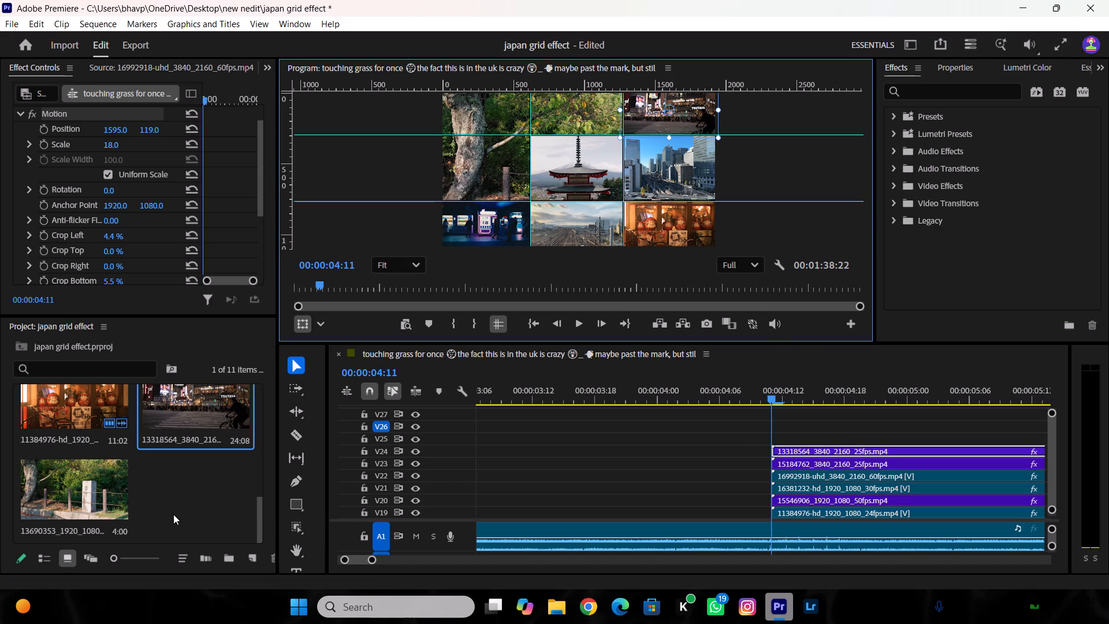
Look through the project's clips and the Downloads folder in File Explorer for remaining footage for the grid.
{"action": "scroll", "coordinate": [173, 514], "scroll_direction": "up", "scroll_amount": 2}
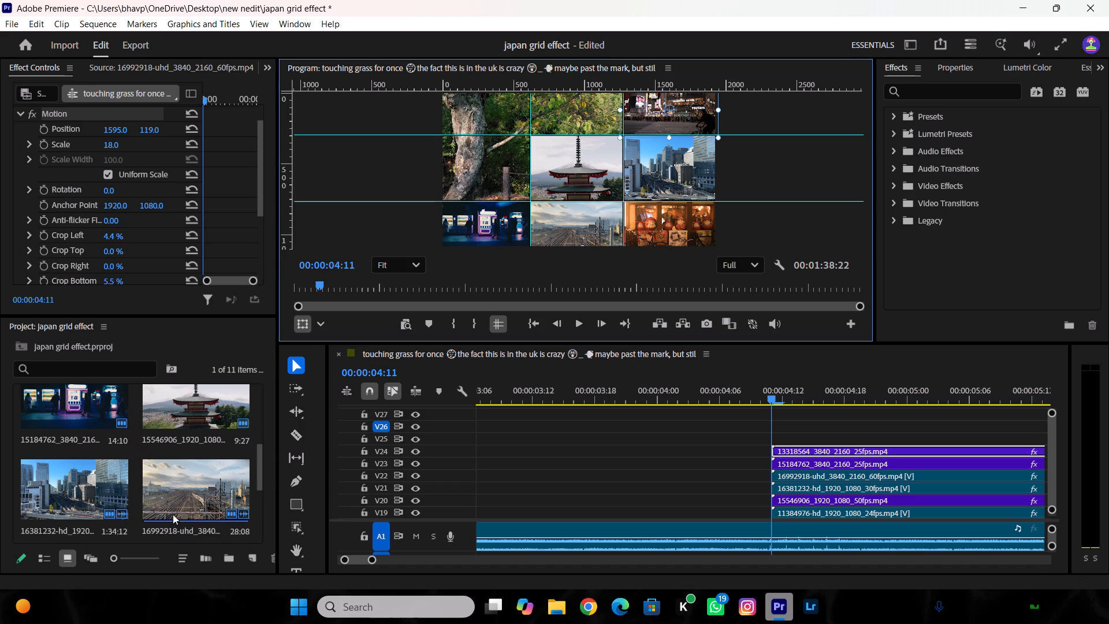
{"action": "scroll", "coordinate": [110, 427], "scroll_direction": "up", "scroll_amount": 2}
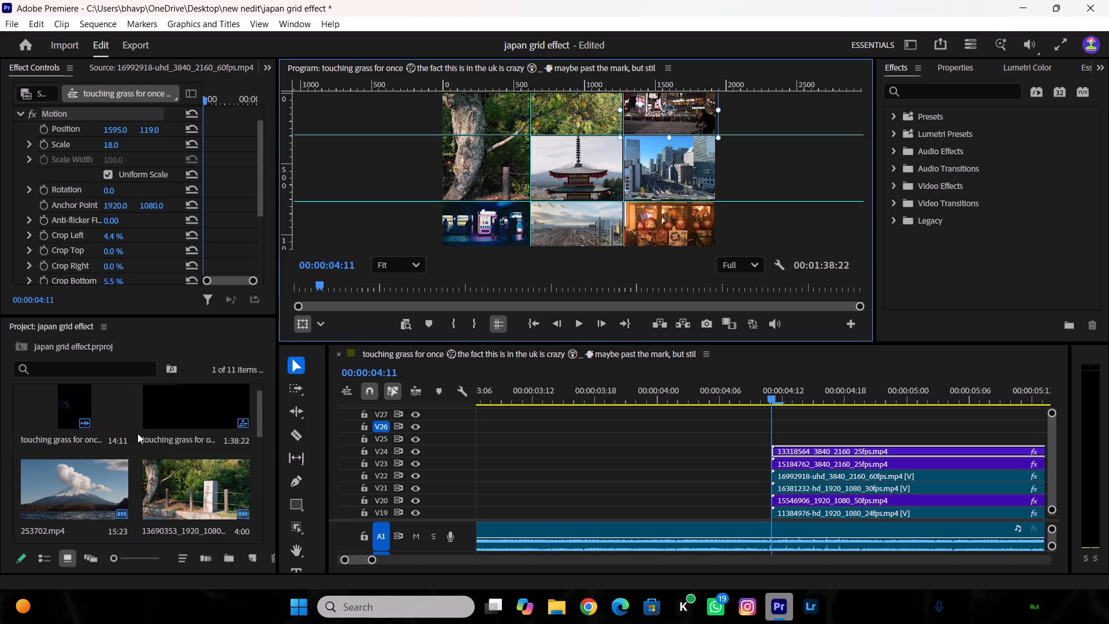
{"action": "left_click", "coordinate": [570, 615]}
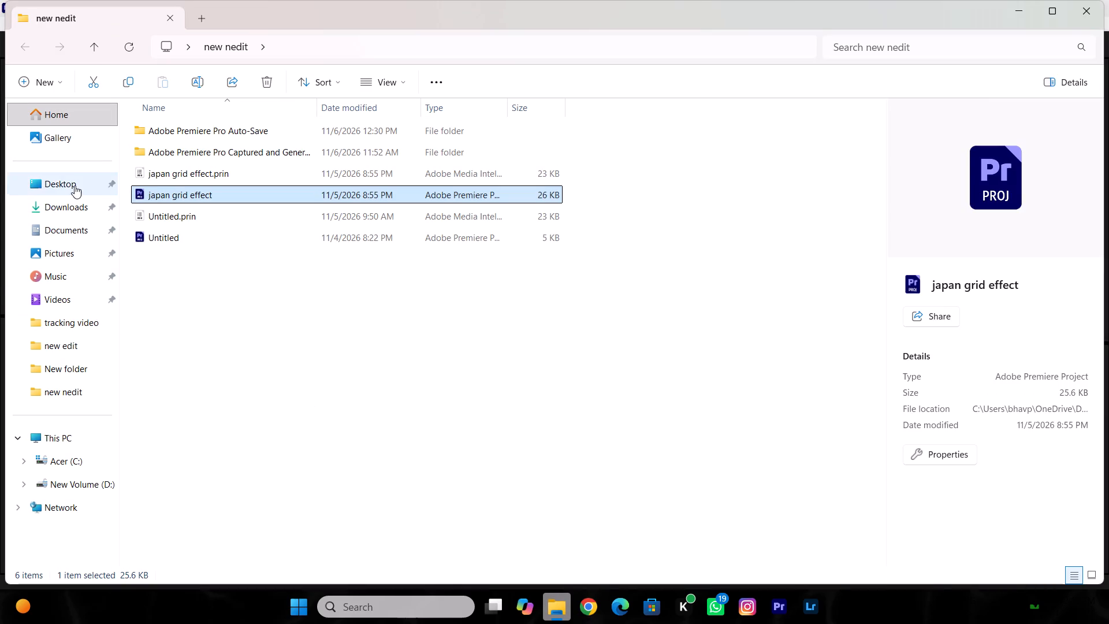
{"action": "left_click", "coordinate": [79, 199]}
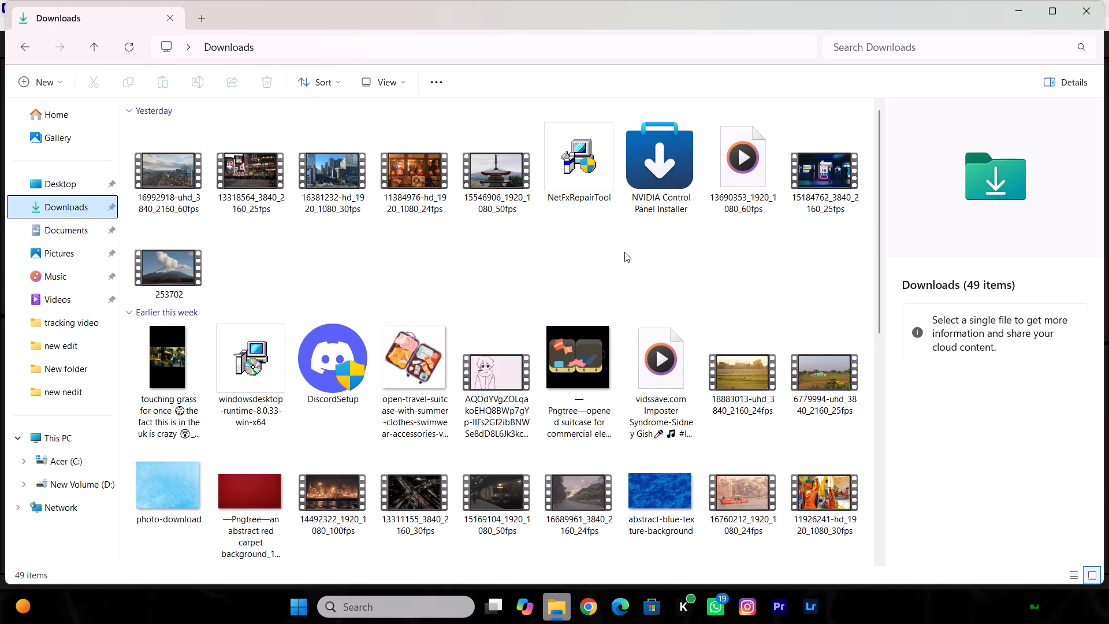
{"action": "left_click", "coordinate": [1099, 2]}
Save the project as "japan grid effect" in the new nedit folder, replacing the existing project file.
{"action": "left_click", "coordinate": [8, 23]}
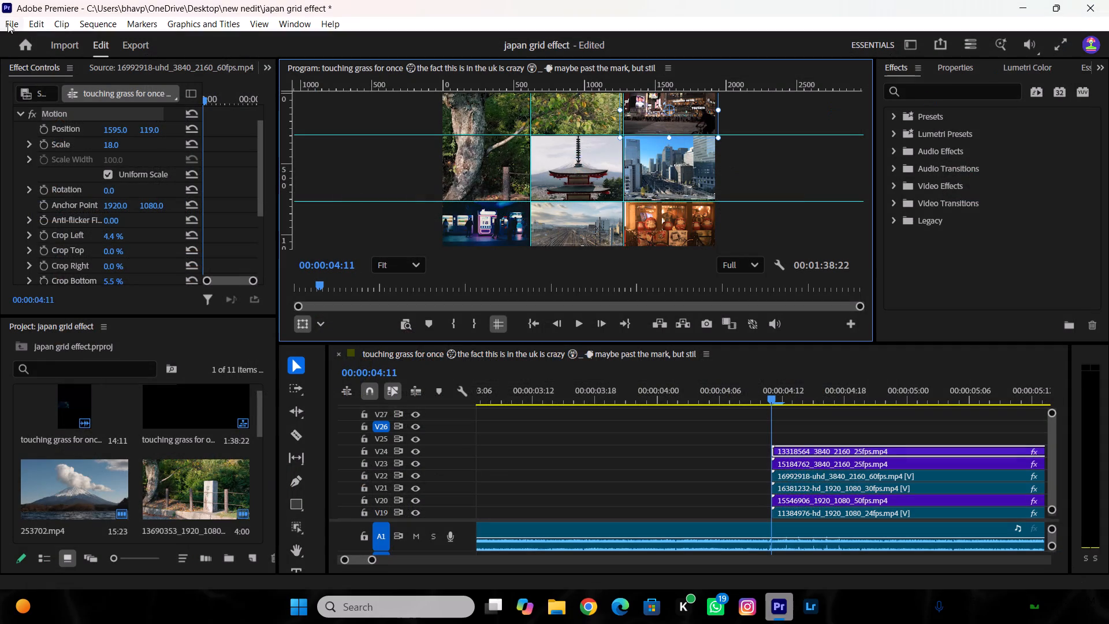
{"action": "left_click", "coordinate": [62, 225]}
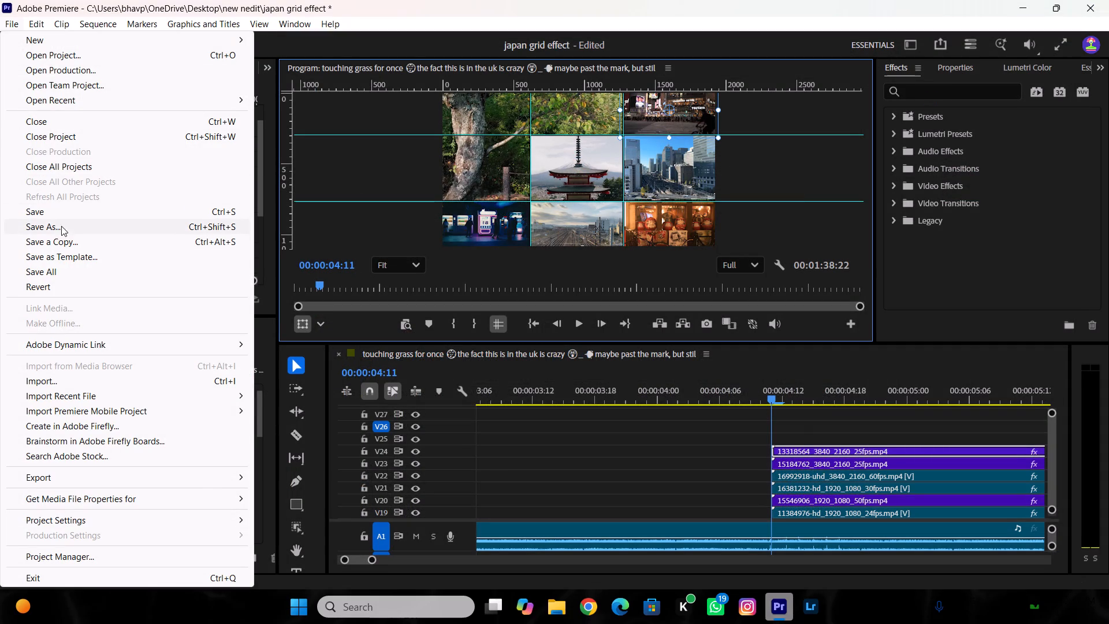
{"action": "left_click", "coordinate": [425, 352]}
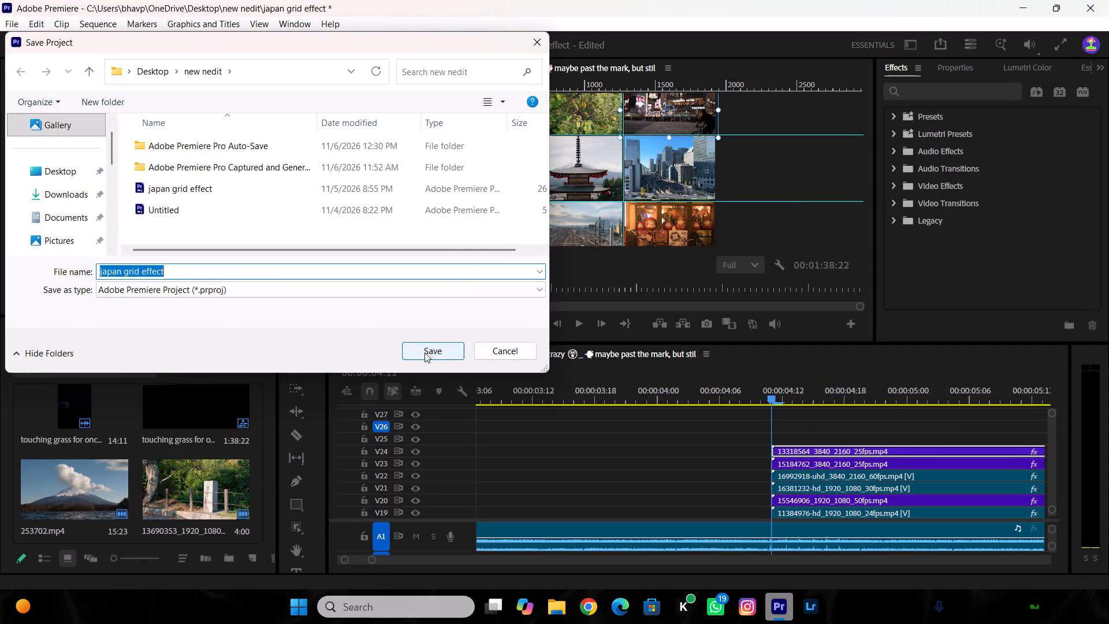
{"action": "left_click", "coordinate": [356, 261]}
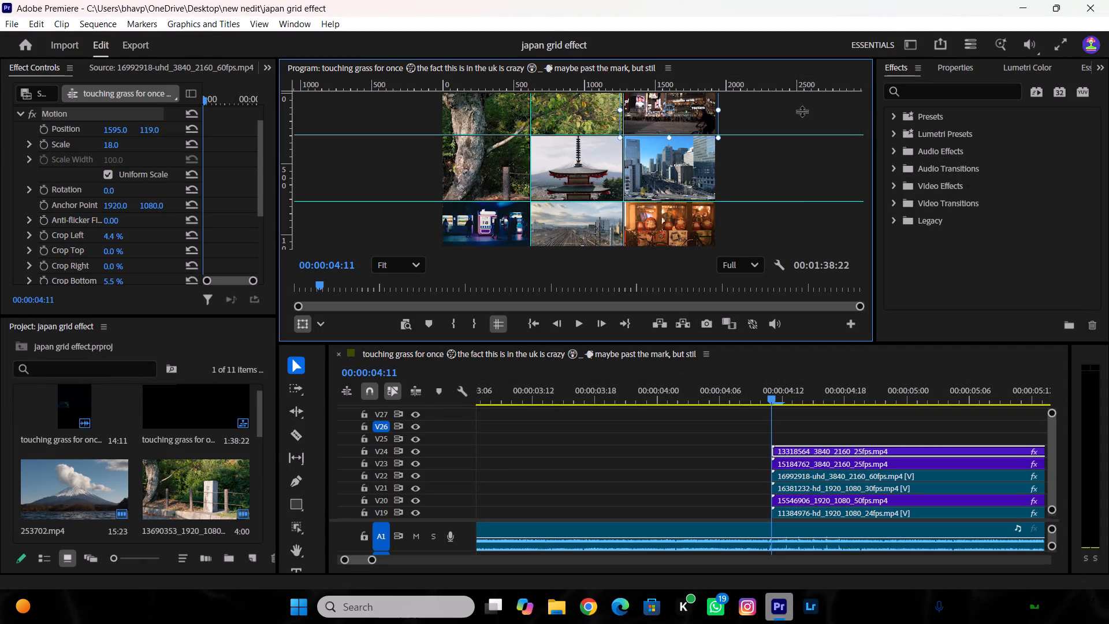
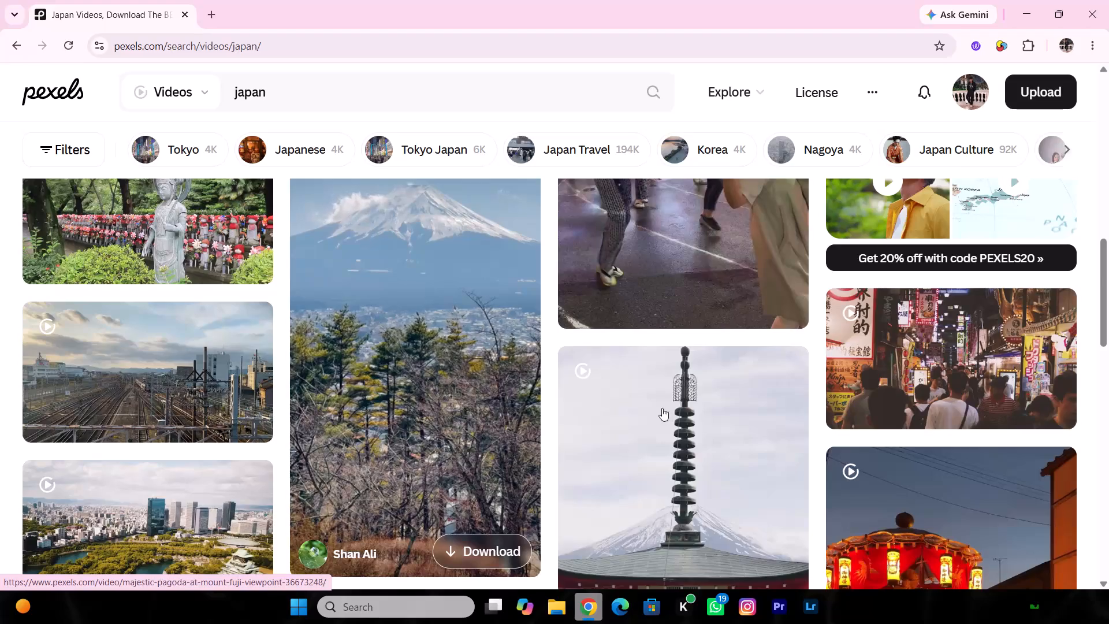
Find and download the video of a city street with snow-capped Mount Fuji behind it from the Pexels "japan" results.
{"action": "scroll", "coordinate": [481, 423], "scroll_direction": "down", "scroll_amount": 4}
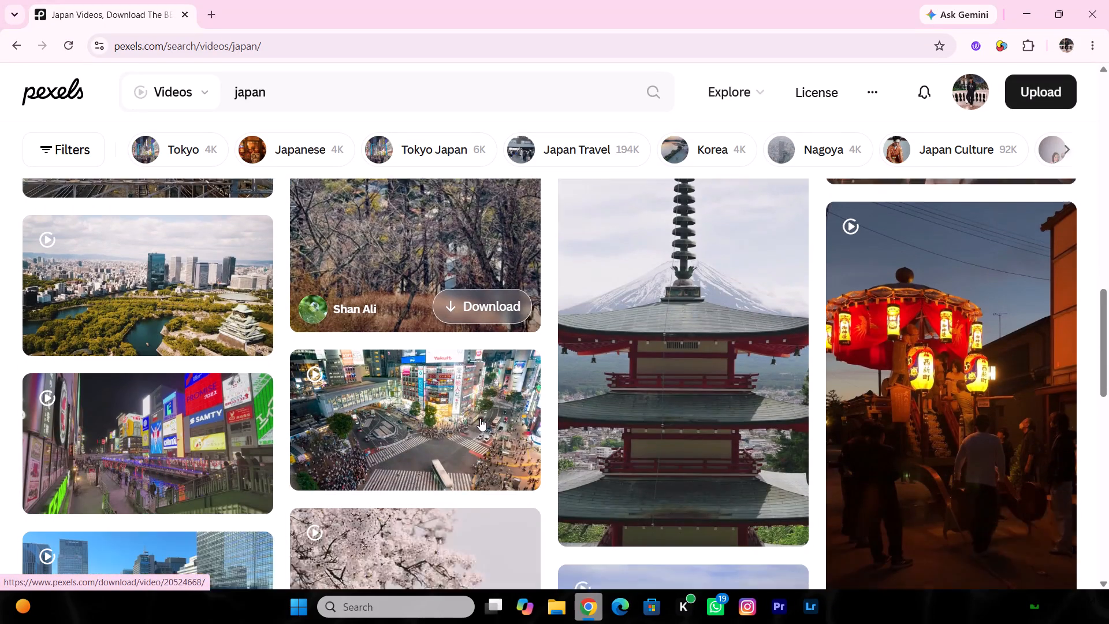
{"action": "scroll", "coordinate": [423, 380], "scroll_direction": "down", "scroll_amount": 3}
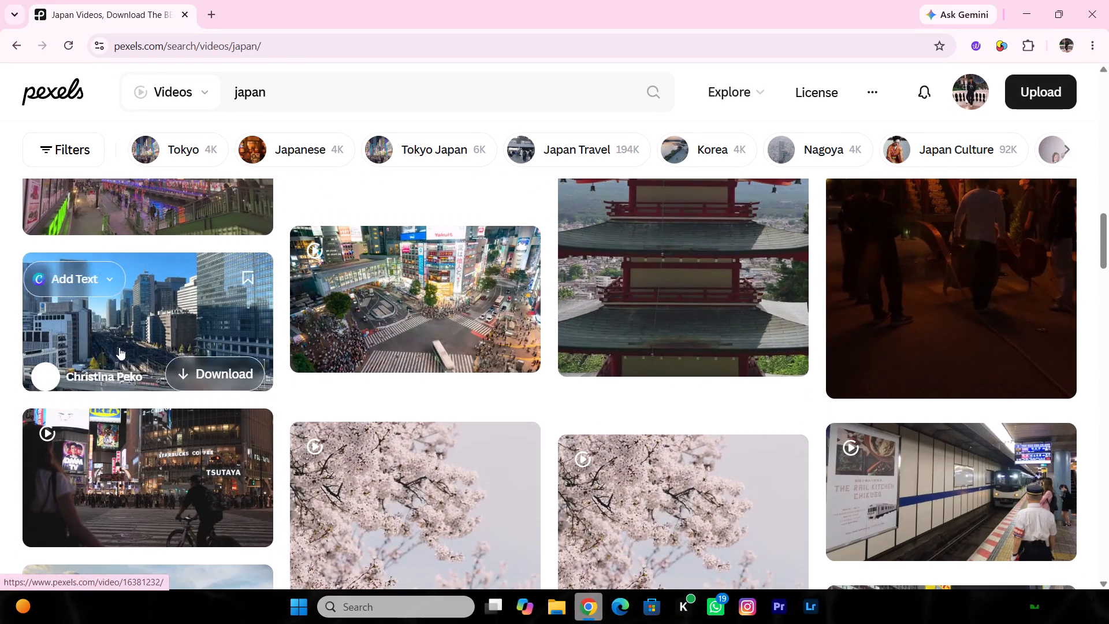
{"action": "scroll", "coordinate": [392, 379], "scroll_direction": "down", "scroll_amount": 3}
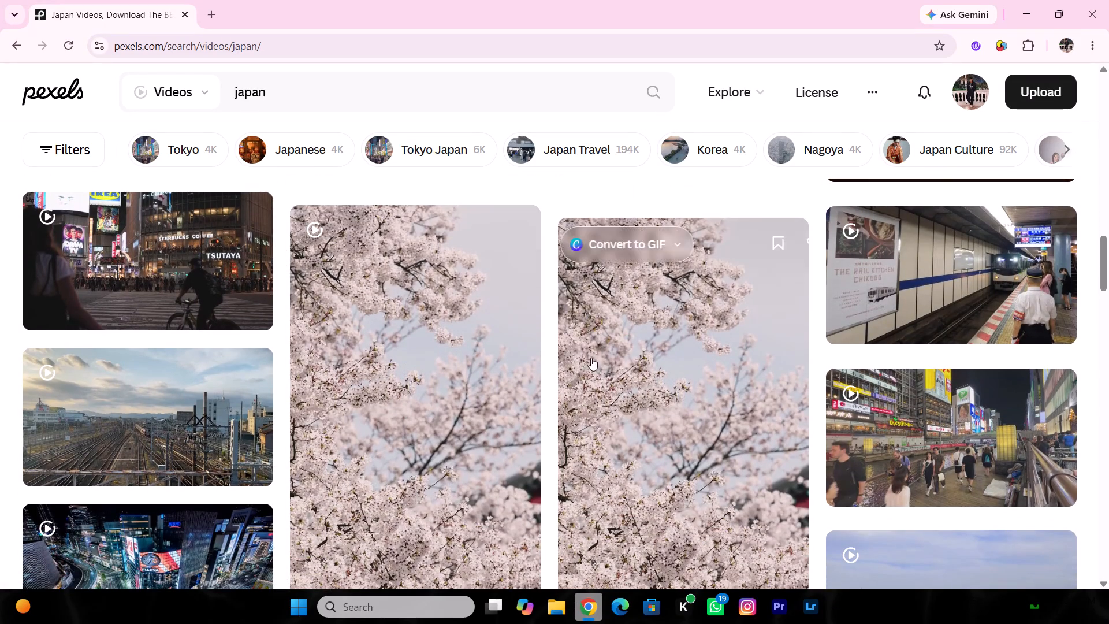
{"action": "scroll", "coordinate": [403, 414], "scroll_direction": "down", "scroll_amount": 6}
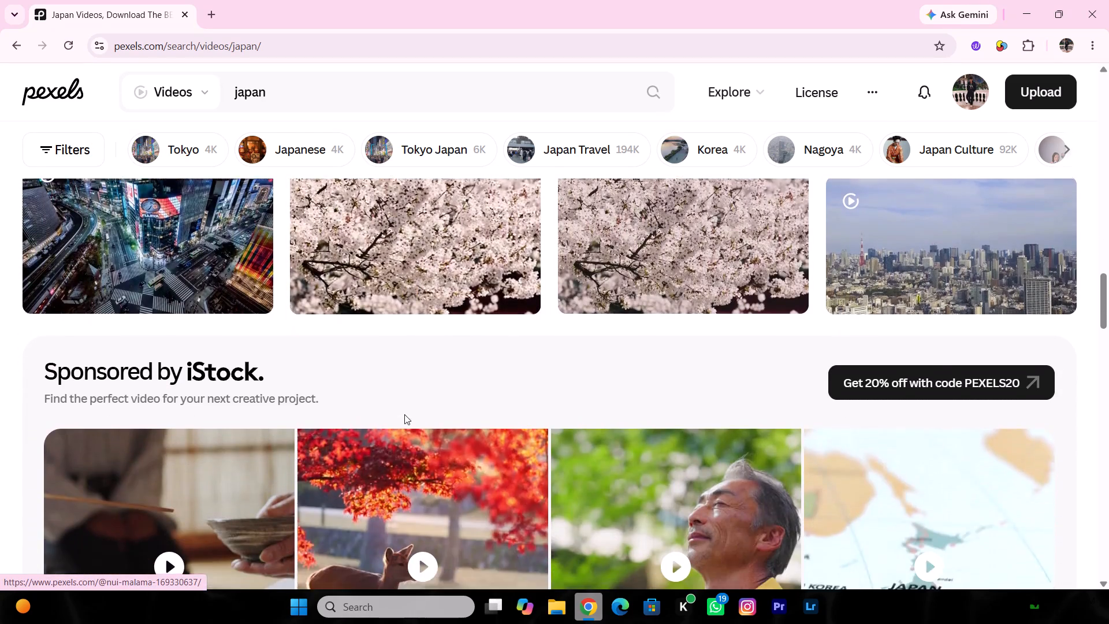
{"action": "scroll", "coordinate": [404, 414], "scroll_direction": "down", "scroll_amount": 5}
{"action": "scroll", "coordinate": [495, 459], "scroll_direction": "down", "scroll_amount": 3}
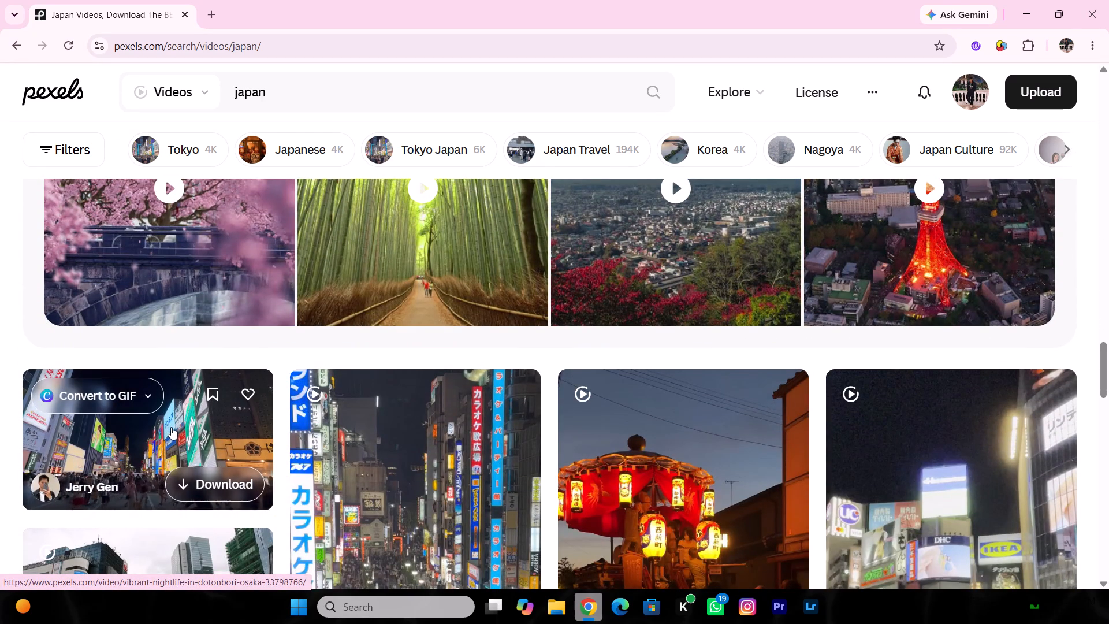
{"action": "scroll", "coordinate": [172, 380], "scroll_direction": "down", "scroll_amount": 2}
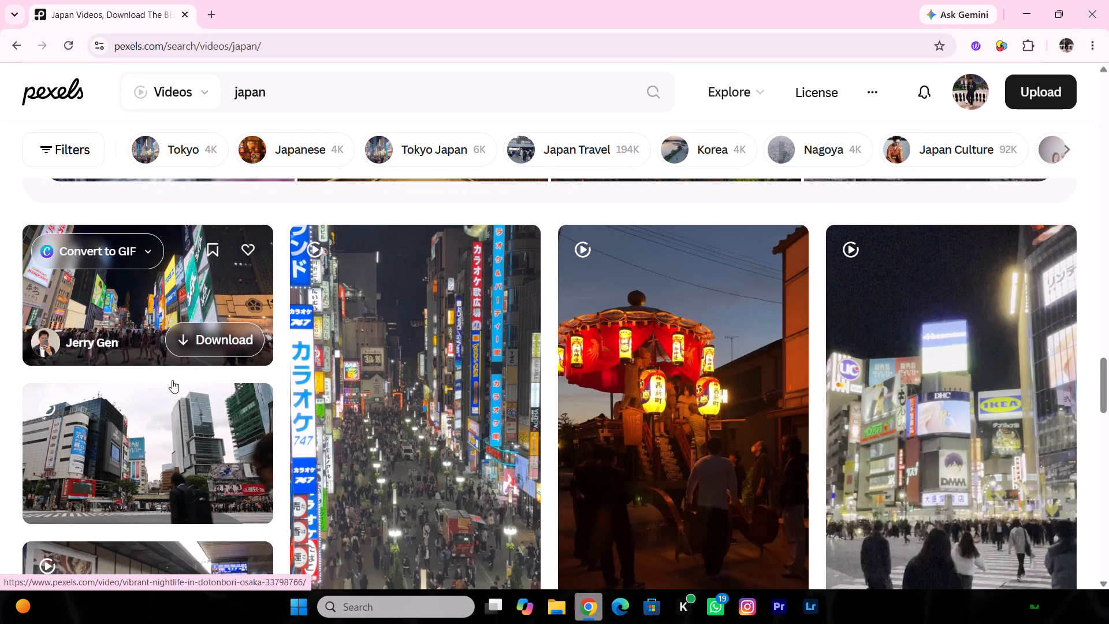
{"action": "scroll", "coordinate": [148, 383], "scroll_direction": "down", "scroll_amount": 2}
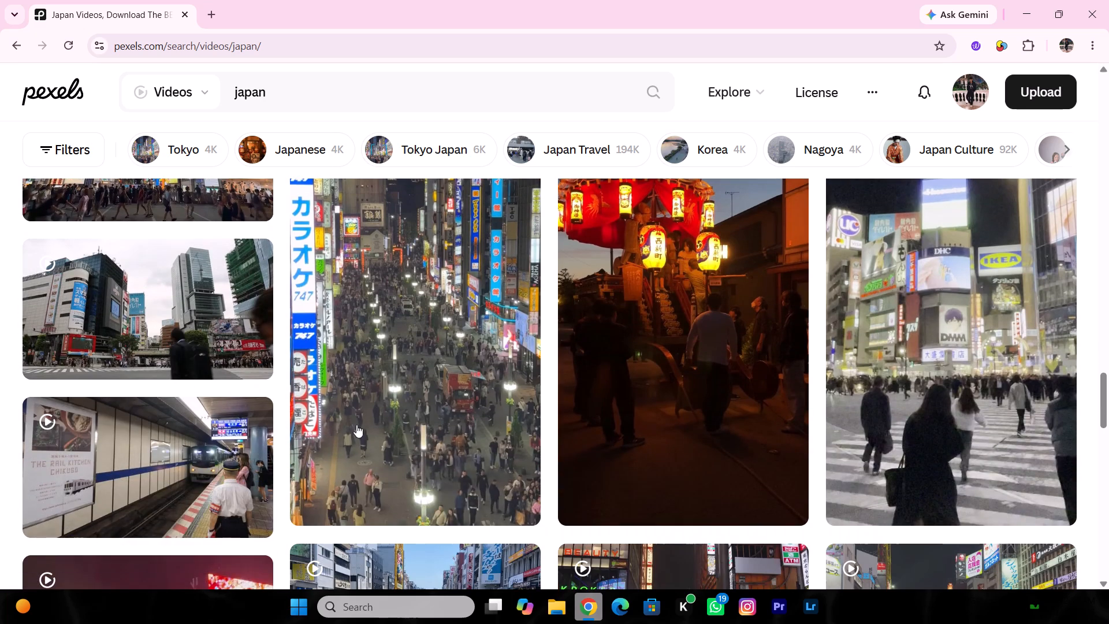
{"action": "scroll", "coordinate": [622, 363], "scroll_direction": "down", "scroll_amount": 4}
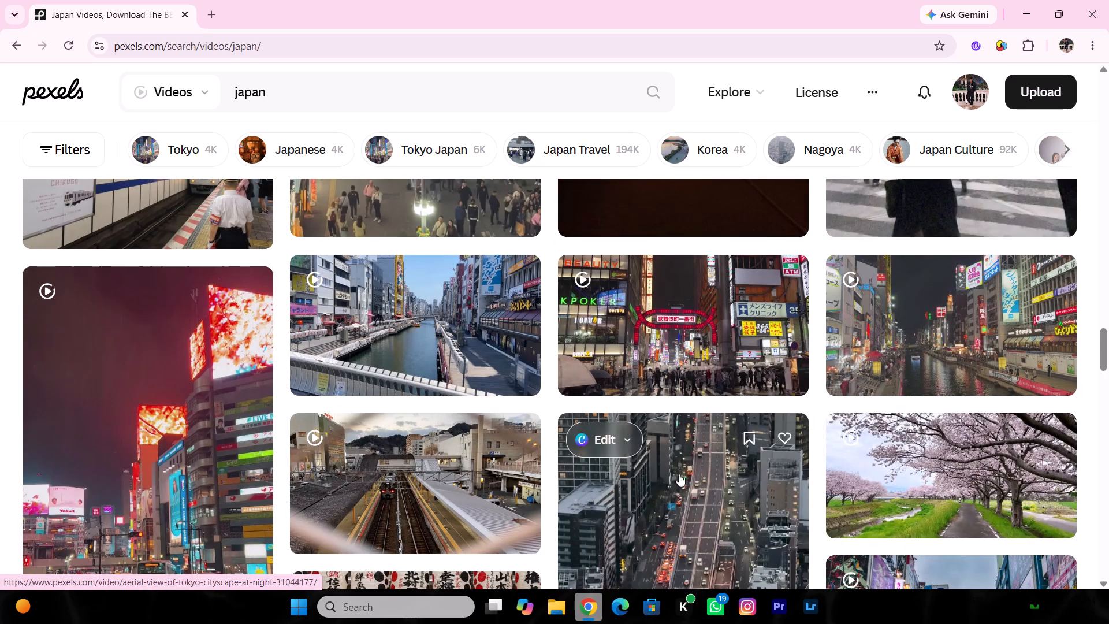
{"action": "scroll", "coordinate": [659, 476], "scroll_direction": "down", "scroll_amount": 3}
{"action": "scroll", "coordinate": [895, 394], "scroll_direction": "down", "scroll_amount": 2}
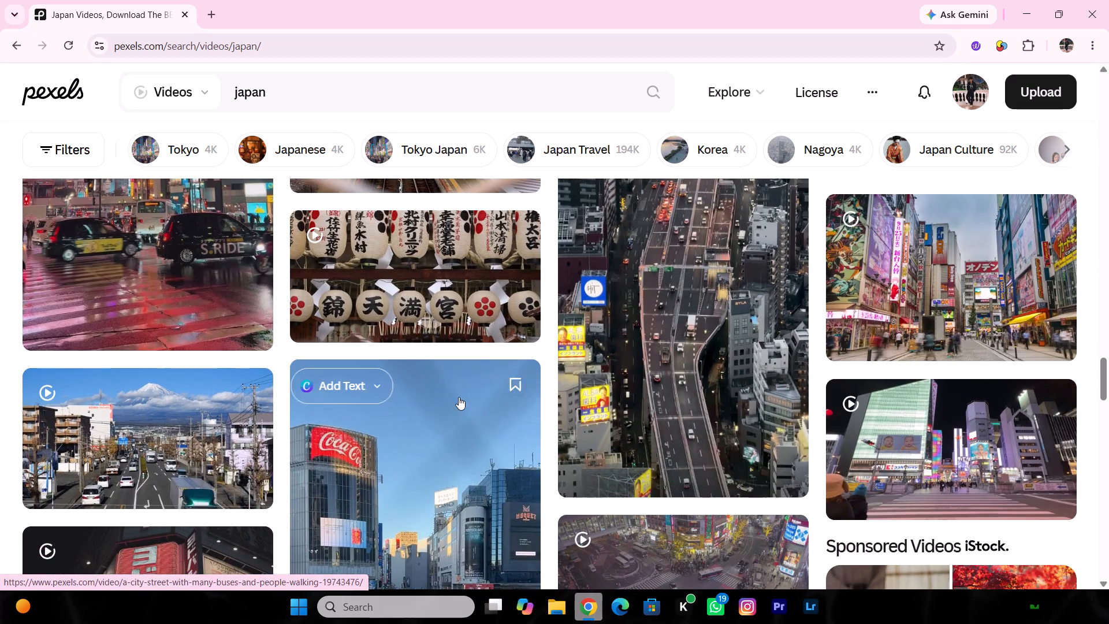
{"action": "scroll", "coordinate": [460, 407], "scroll_direction": "down", "scroll_amount": 4}
{"action": "scroll", "coordinate": [182, 362], "scroll_direction": "up", "scroll_amount": 2}
{"action": "left_click", "coordinate": [204, 333]}
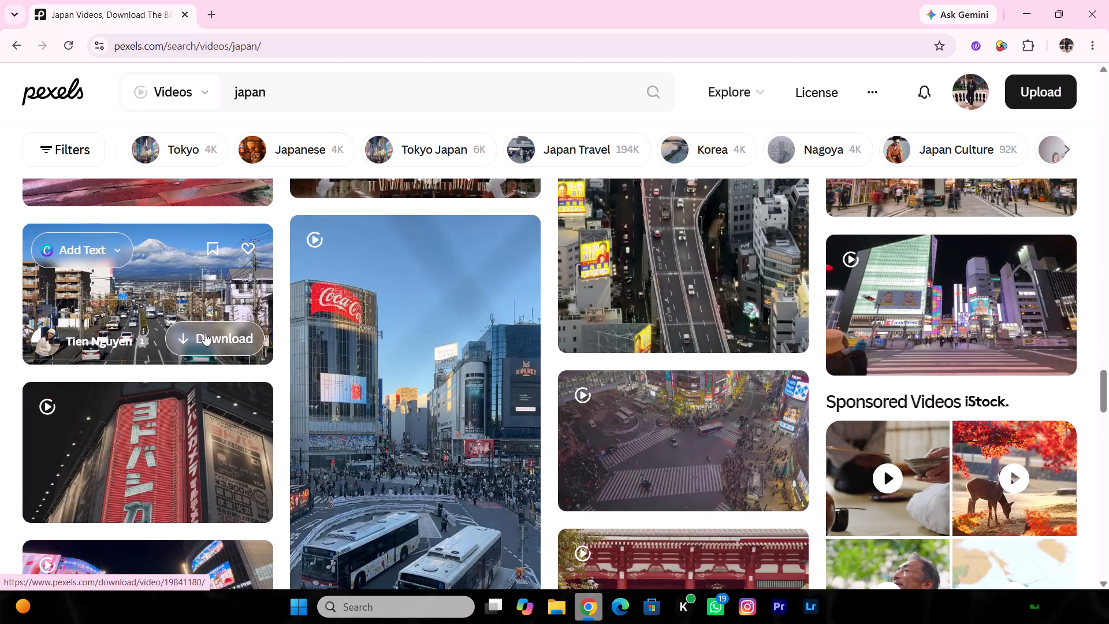
{"action": "left_click", "coordinate": [101, 326]}
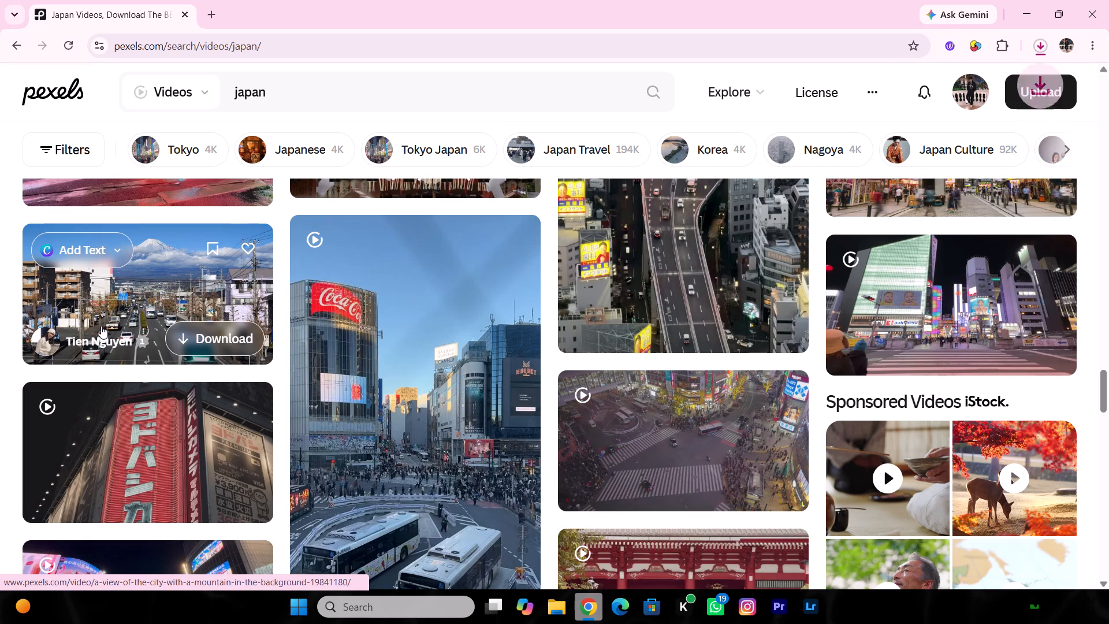
Browse further through the "japan" video results for more street, temple and city footage suitable for the grid.
{"action": "scroll", "coordinate": [324, 319], "scroll_direction": "down", "scroll_amount": 1}
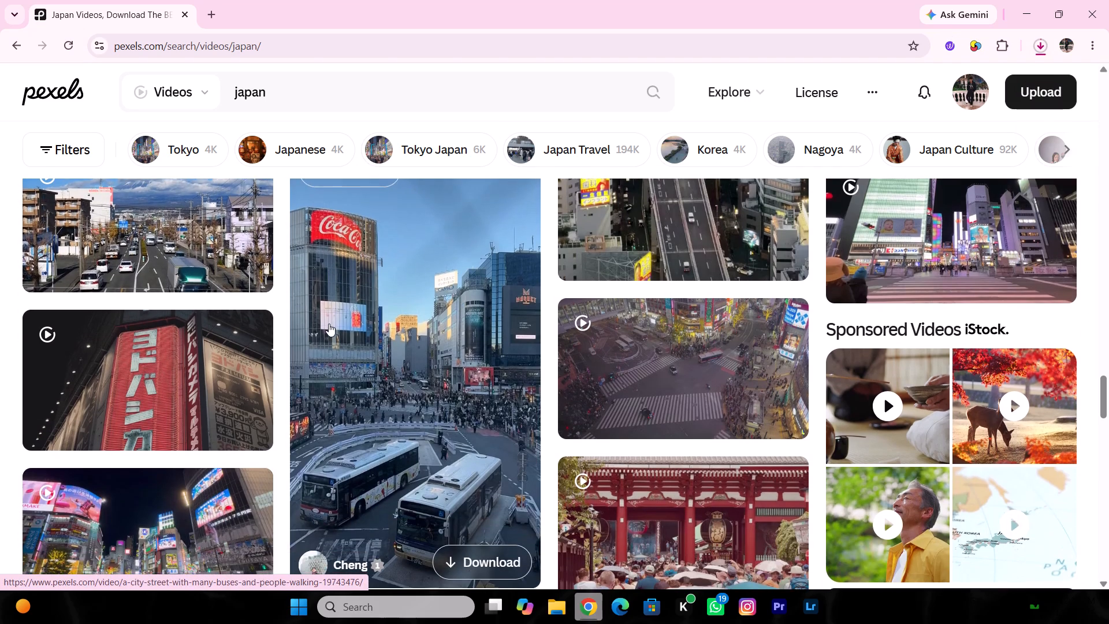
{"action": "scroll", "coordinate": [329, 324], "scroll_direction": "down", "scroll_amount": 2}
{"action": "scroll", "coordinate": [523, 335], "scroll_direction": "down", "scroll_amount": 1}
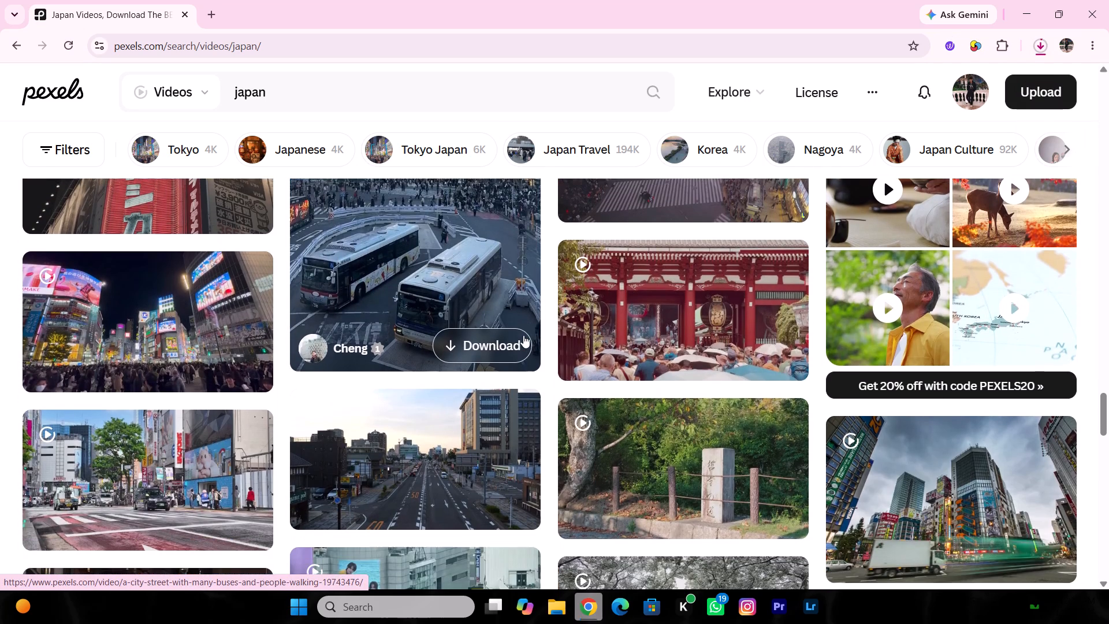
{"action": "scroll", "coordinate": [710, 386], "scroll_direction": "down", "scroll_amount": 2}
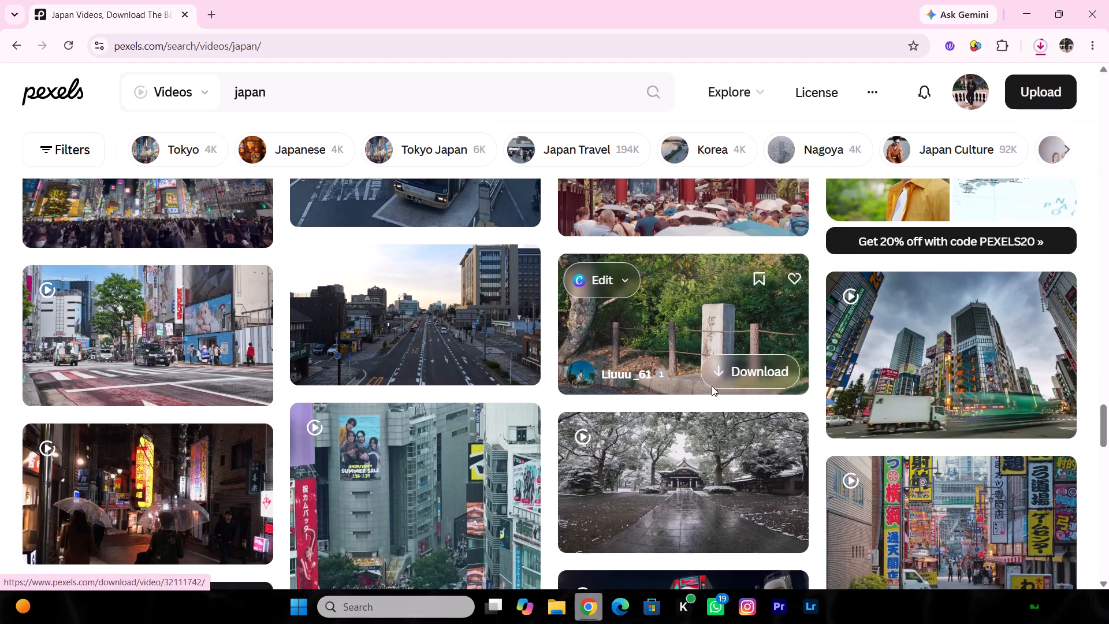
{"action": "scroll", "coordinate": [369, 440], "scroll_direction": "down", "scroll_amount": 2}
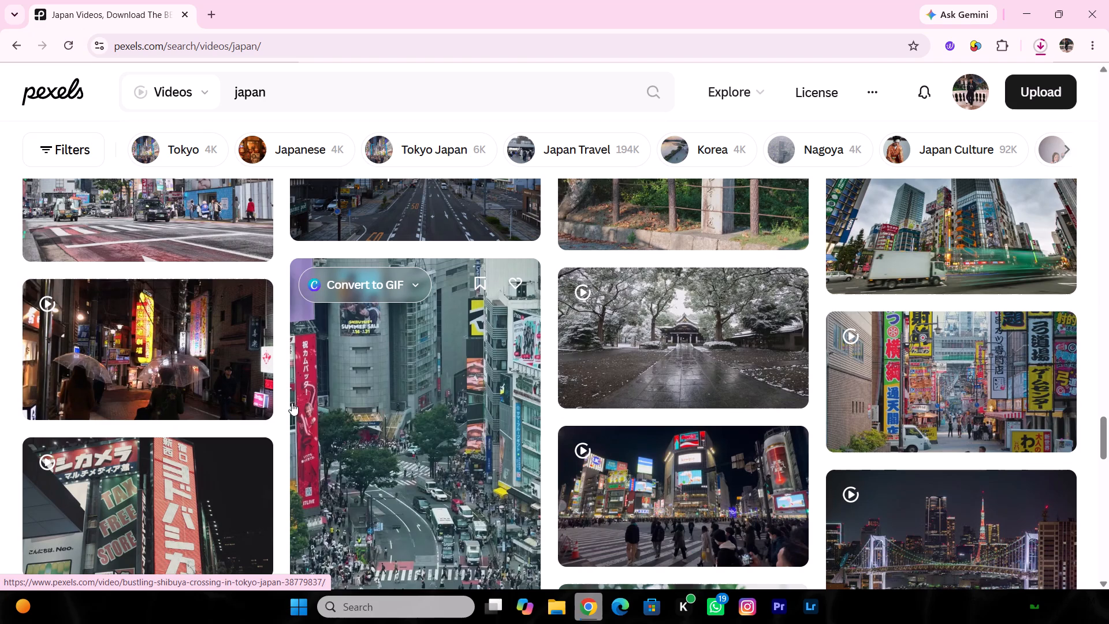
{"action": "scroll", "coordinate": [492, 362], "scroll_direction": "down", "scroll_amount": 1}
{"action": "scroll", "coordinate": [705, 436], "scroll_direction": "down", "scroll_amount": 1}
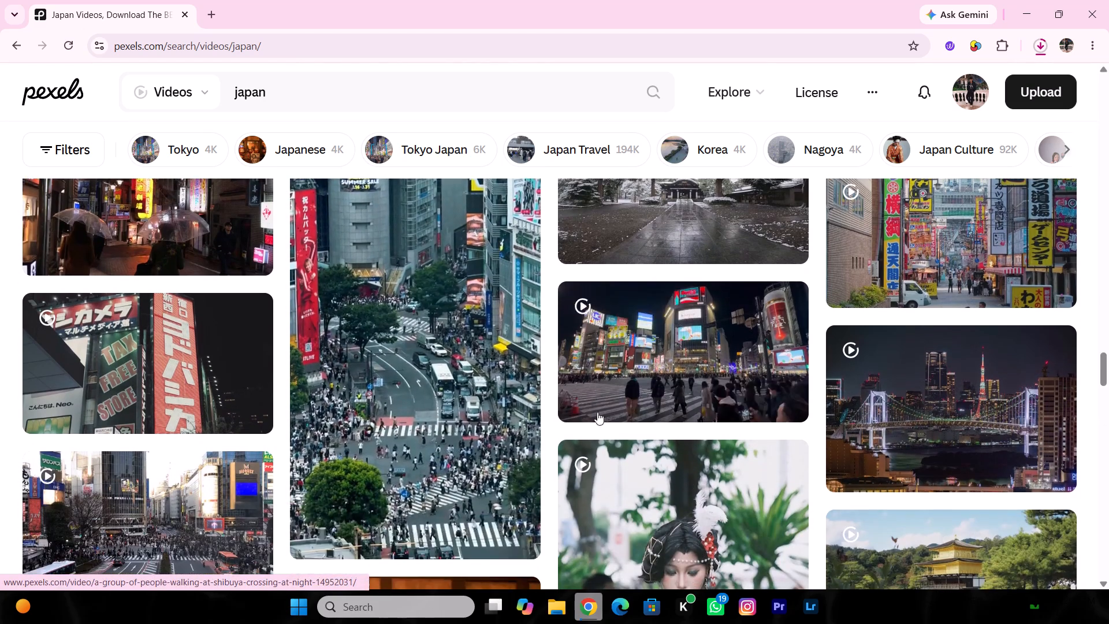
{"action": "scroll", "coordinate": [397, 393], "scroll_direction": "down", "scroll_amount": 2}
{"action": "scroll", "coordinate": [390, 341], "scroll_direction": "down", "scroll_amount": 3}
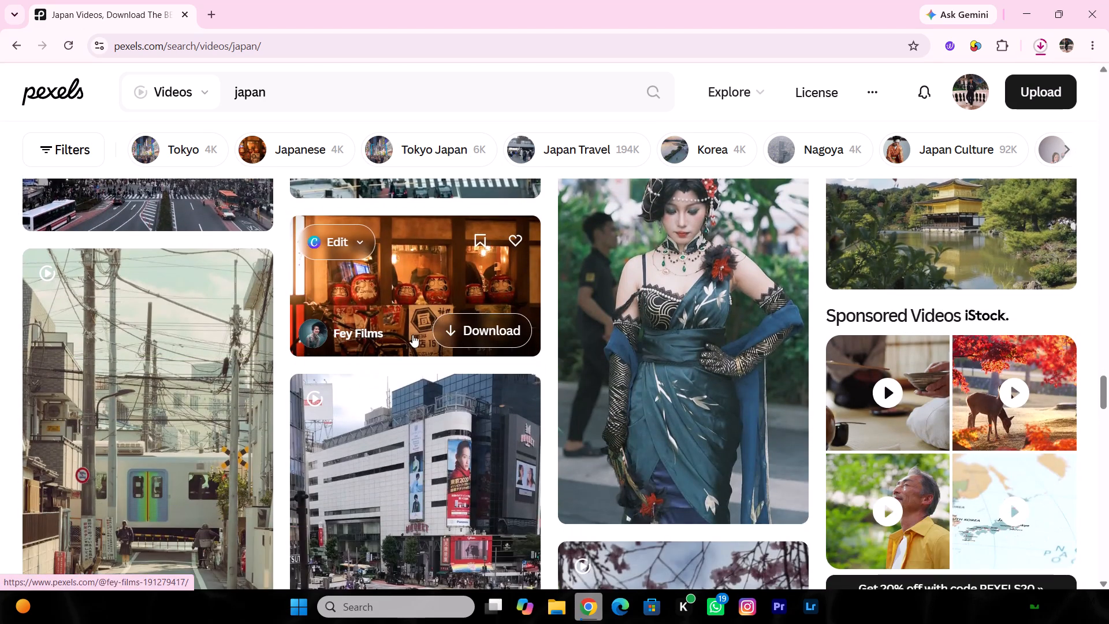
{"action": "scroll", "coordinate": [453, 317], "scroll_direction": "down", "scroll_amount": 2}
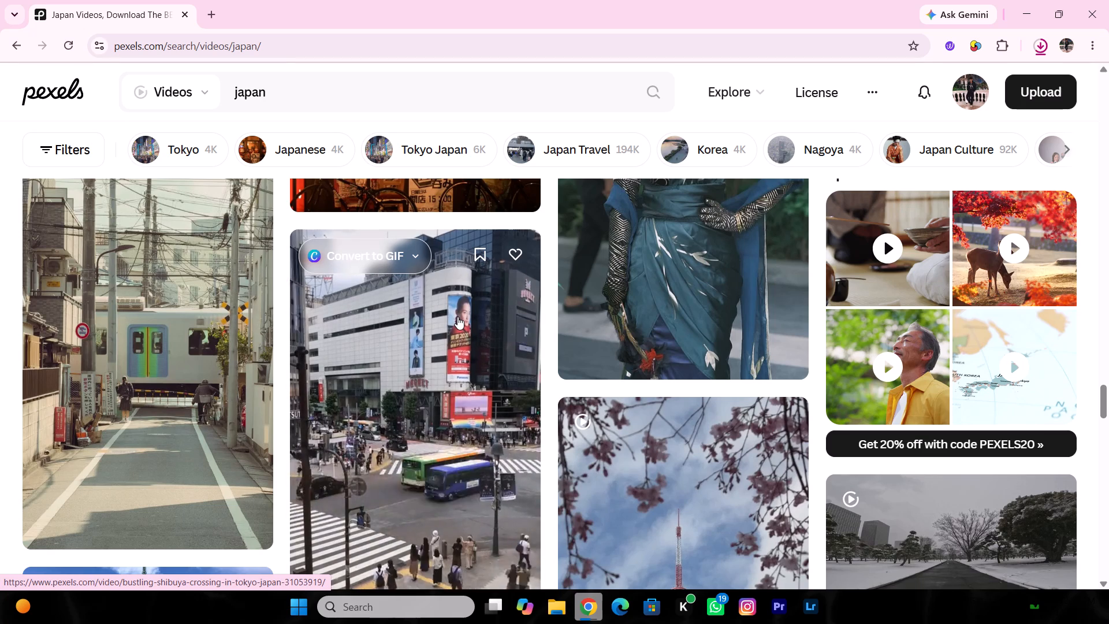
{"action": "right_click", "coordinate": [457, 317]}
{"action": "left_click", "coordinate": [0, 358]}
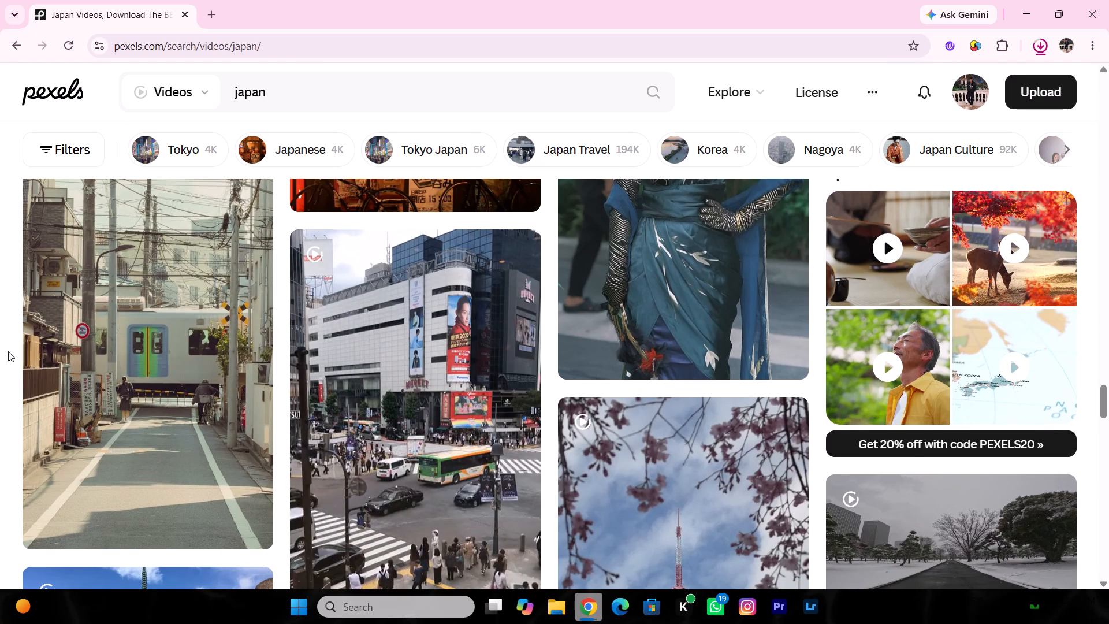
{"action": "scroll", "coordinate": [87, 307], "scroll_direction": "down", "scroll_amount": 5}
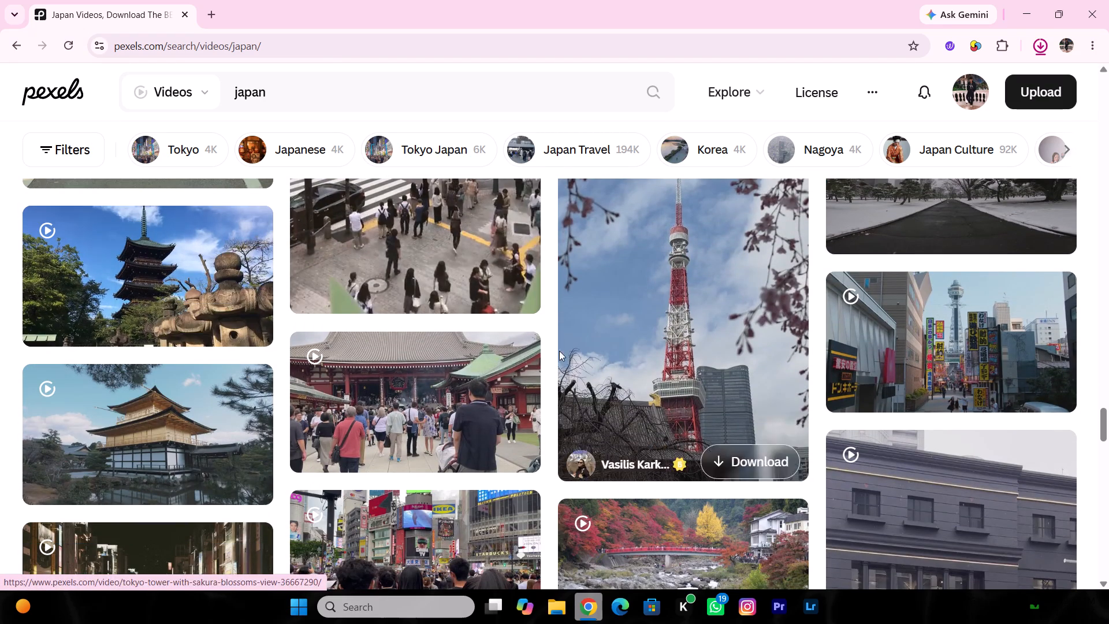
{"action": "scroll", "coordinate": [227, 356], "scroll_direction": "down", "scroll_amount": 3}
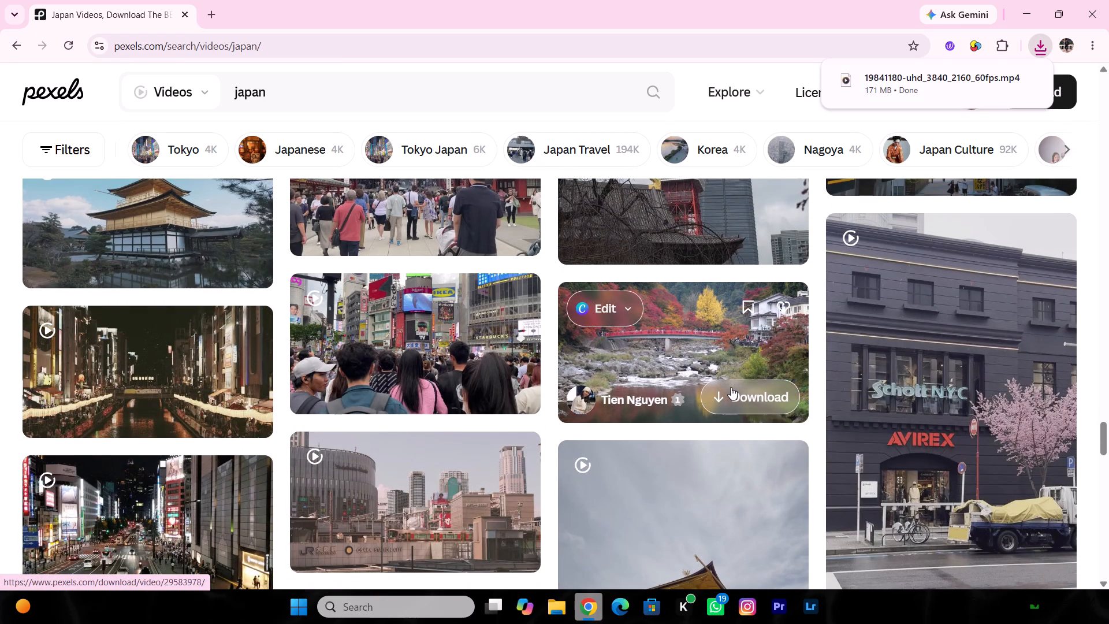
{"action": "scroll", "coordinate": [451, 339], "scroll_direction": "down", "scroll_amount": 4}
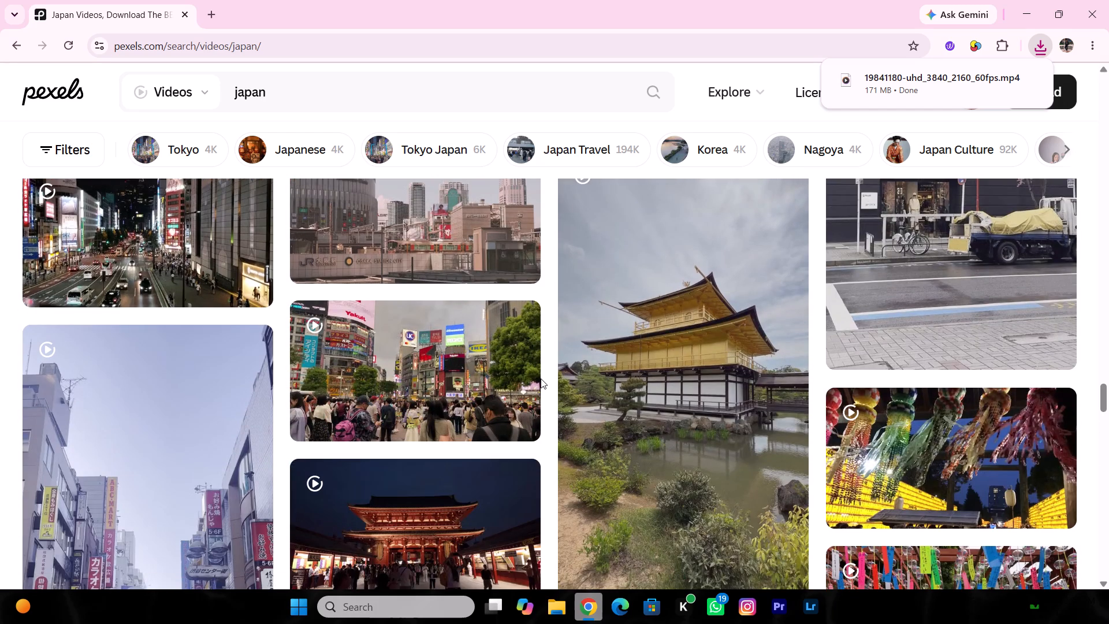
{"action": "scroll", "coordinate": [330, 437], "scroll_direction": "down", "scroll_amount": 2}
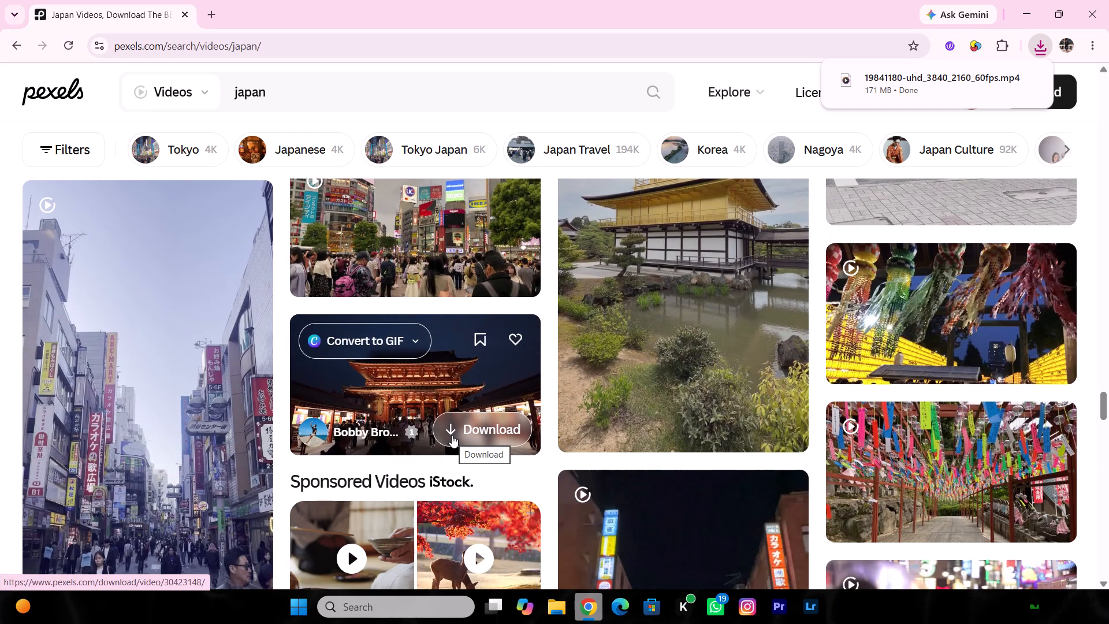
{"action": "scroll", "coordinate": [452, 435], "scroll_direction": "down", "scroll_amount": 7}
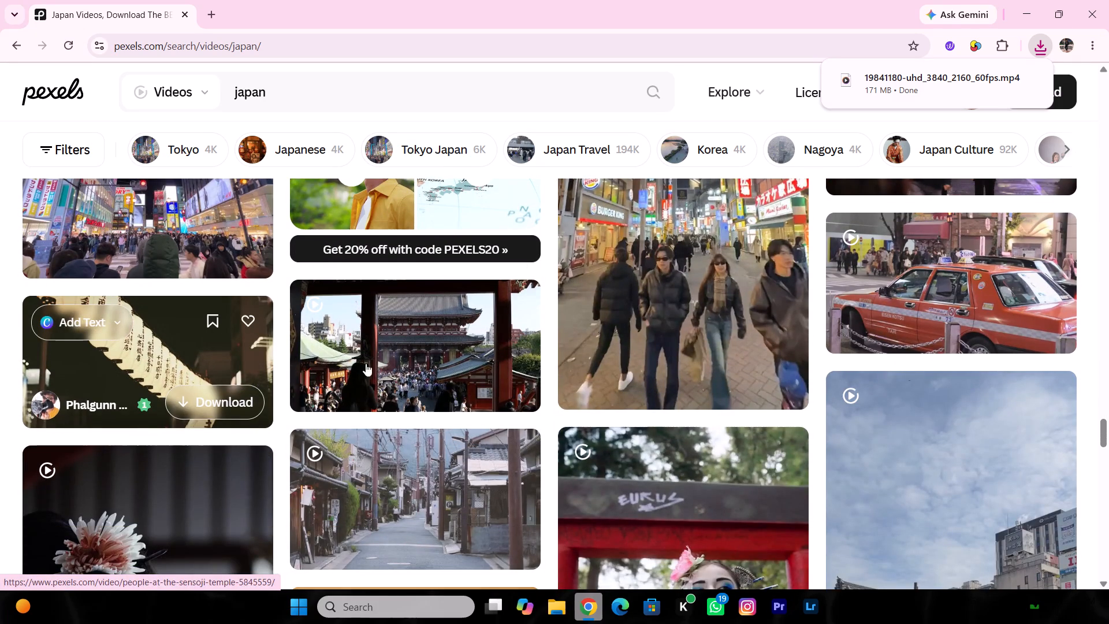
{"action": "scroll", "coordinate": [514, 379], "scroll_direction": "down", "scroll_amount": 4}
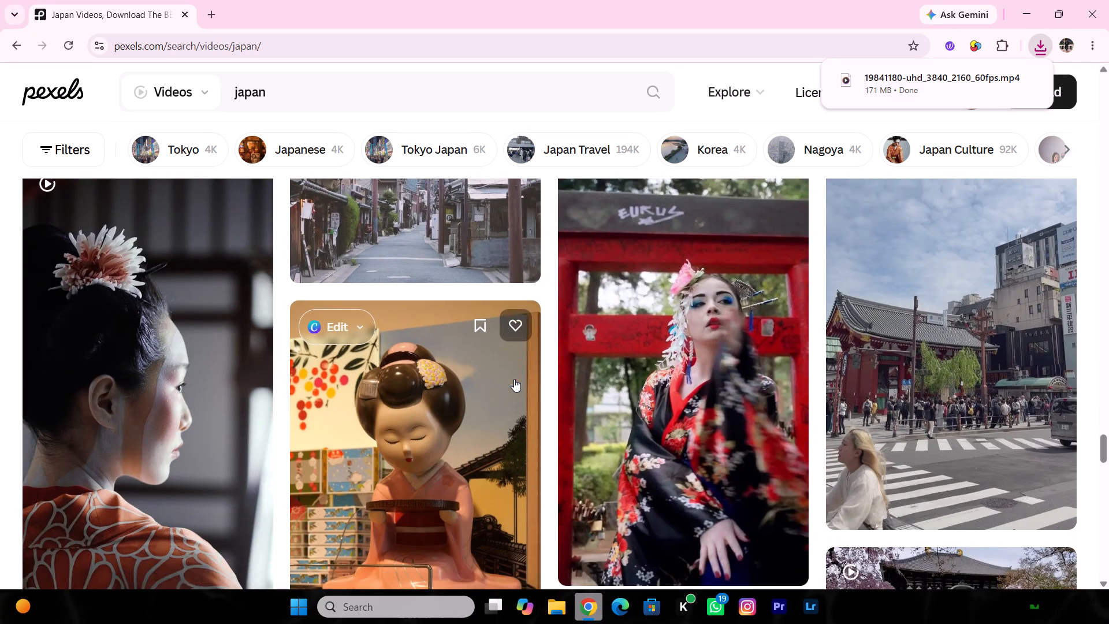
{"action": "scroll", "coordinate": [549, 375], "scroll_direction": "down", "scroll_amount": 4}
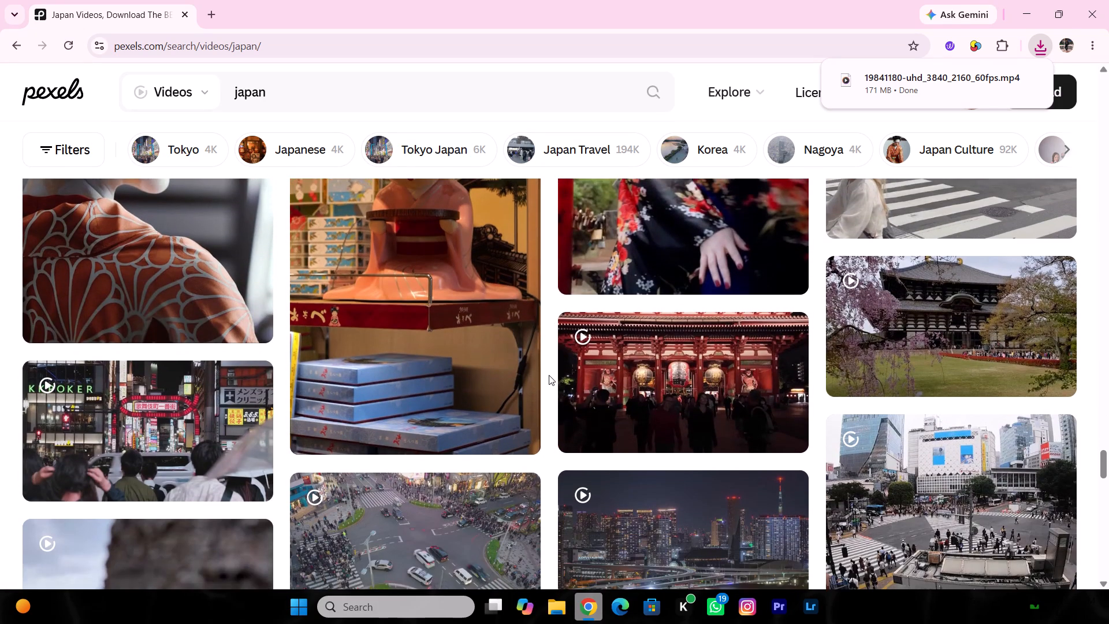
{"action": "scroll", "coordinate": [549, 375], "scroll_direction": "down", "scroll_amount": 1}
{"action": "scroll", "coordinate": [659, 374], "scroll_direction": "down", "scroll_amount": 3}
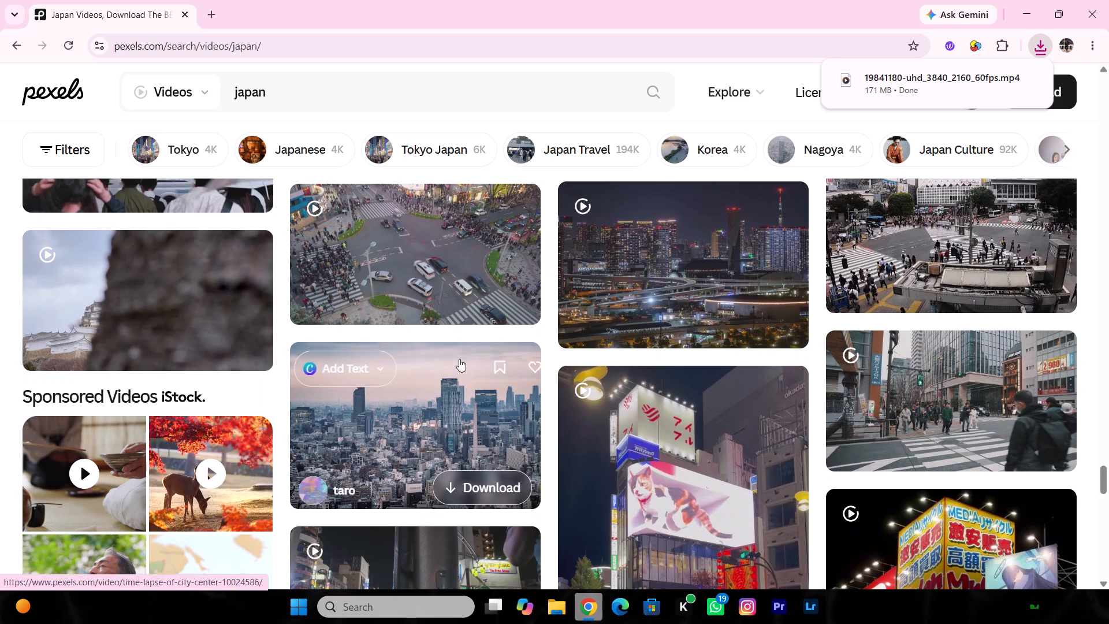
{"action": "scroll", "coordinate": [371, 410], "scroll_direction": "down", "scroll_amount": 2}
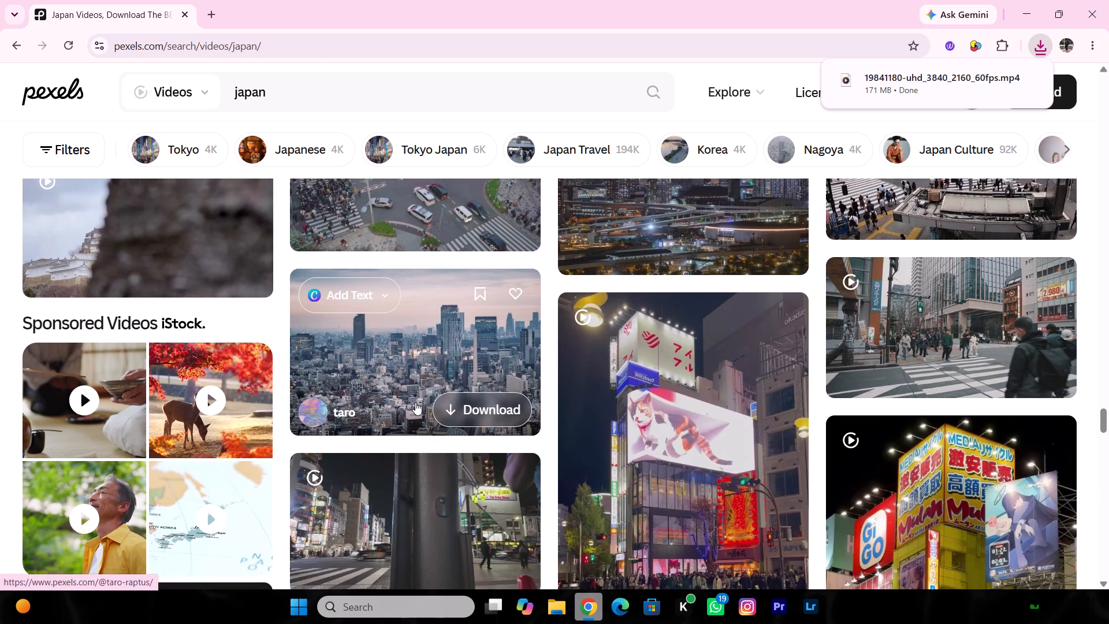
{"action": "scroll", "coordinate": [415, 402], "scroll_direction": "down", "scroll_amount": 3}
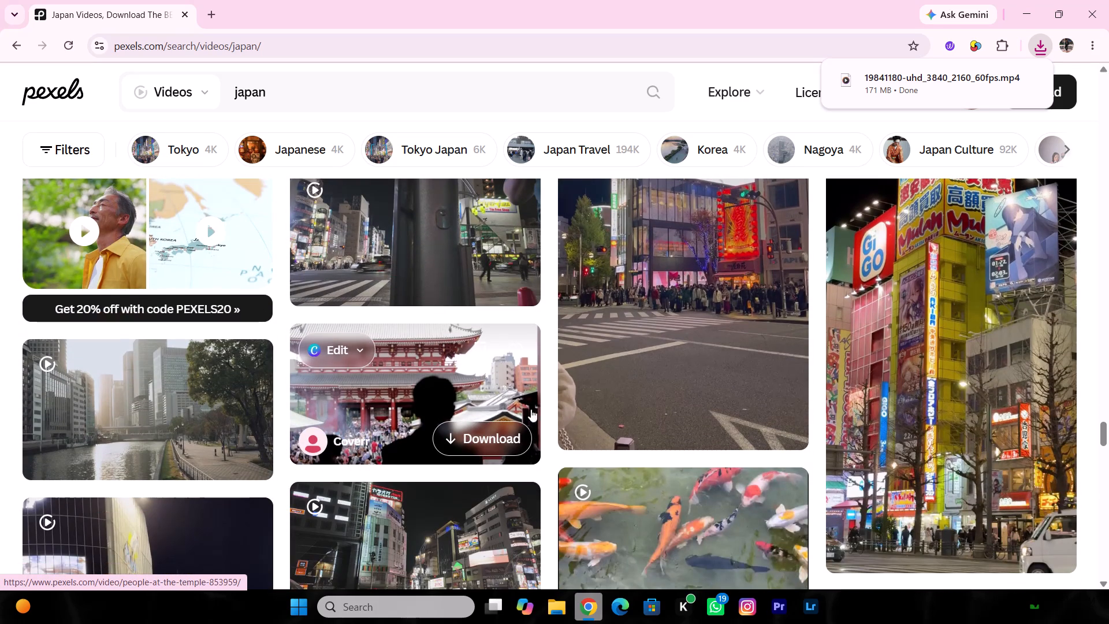
{"action": "scroll", "coordinate": [705, 417], "scroll_direction": "down", "scroll_amount": 4}
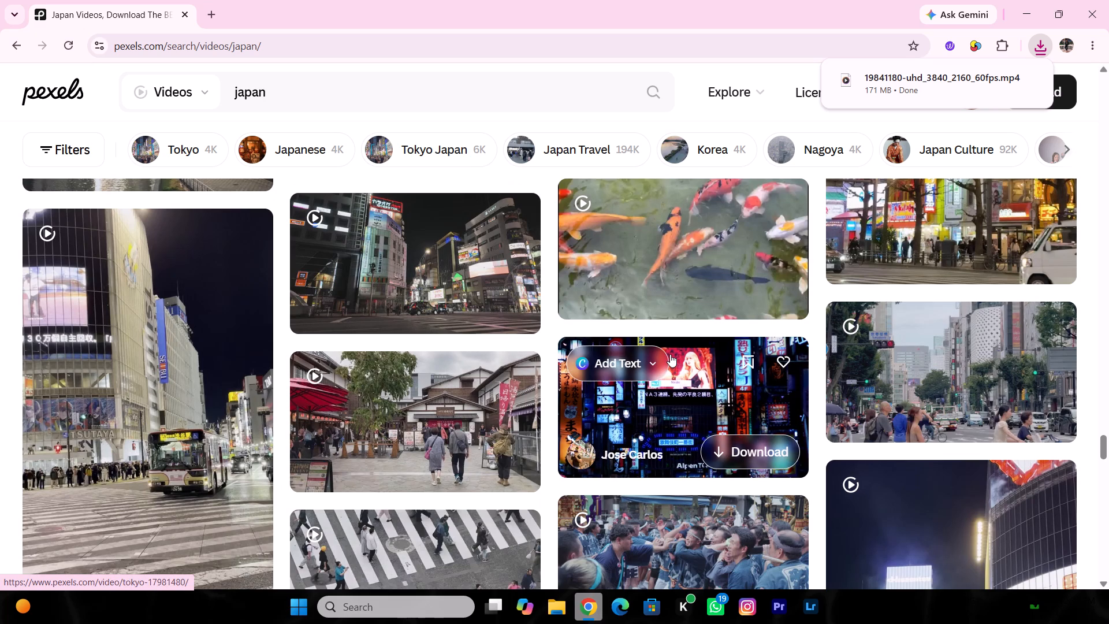
{"action": "scroll", "coordinate": [743, 352], "scroll_direction": "down", "scroll_amount": 2}
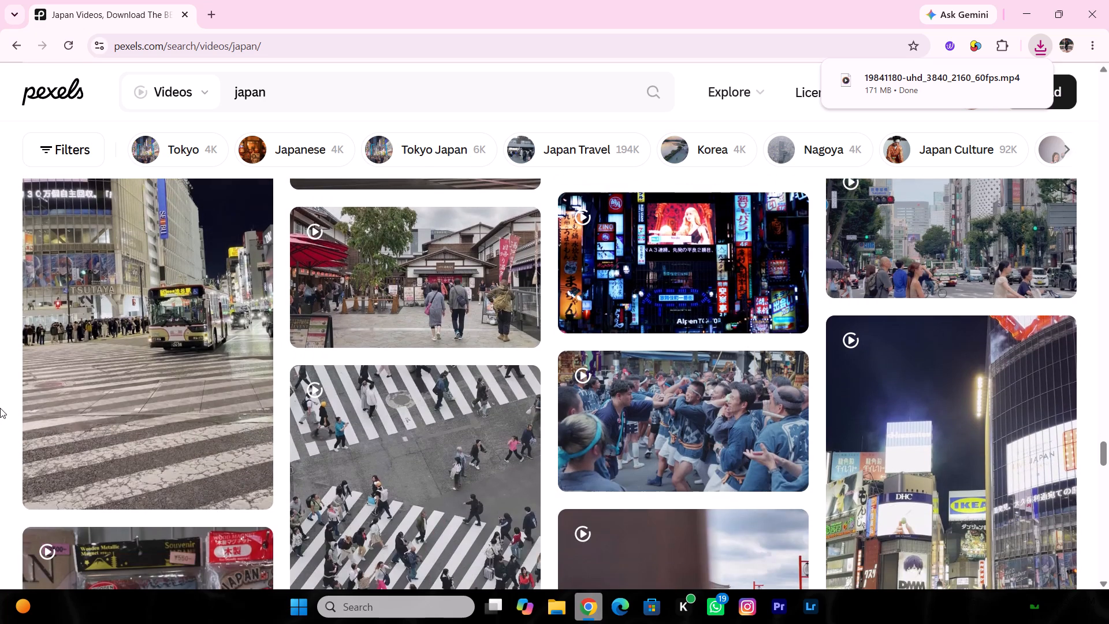
{"action": "double_click", "coordinate": [0, 407]}
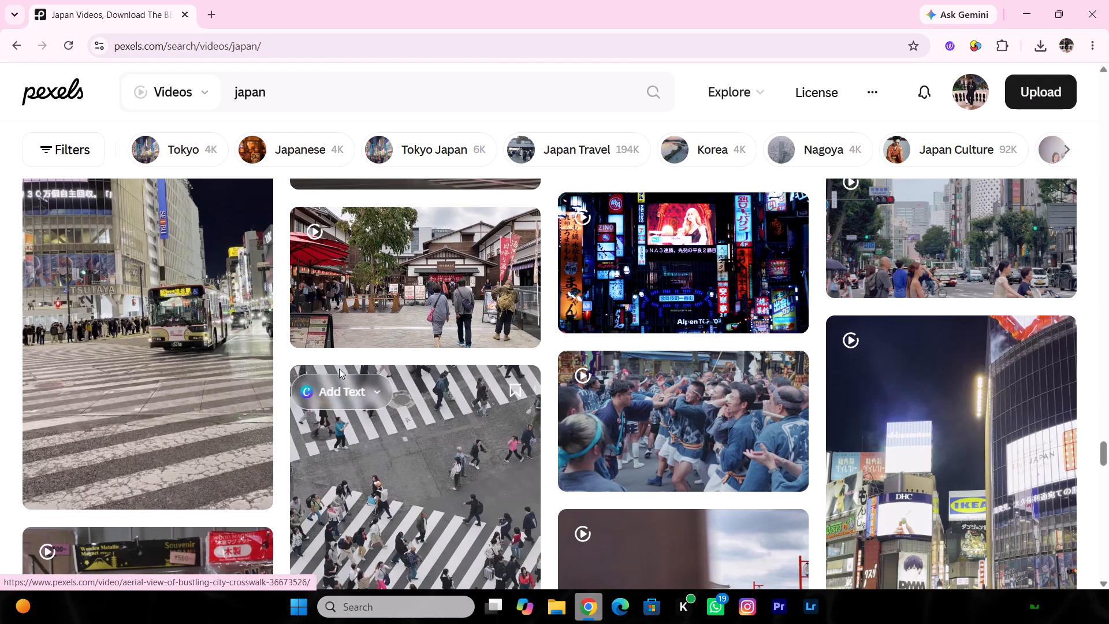
{"action": "scroll", "coordinate": [425, 418], "scroll_direction": "down", "scroll_amount": 3}
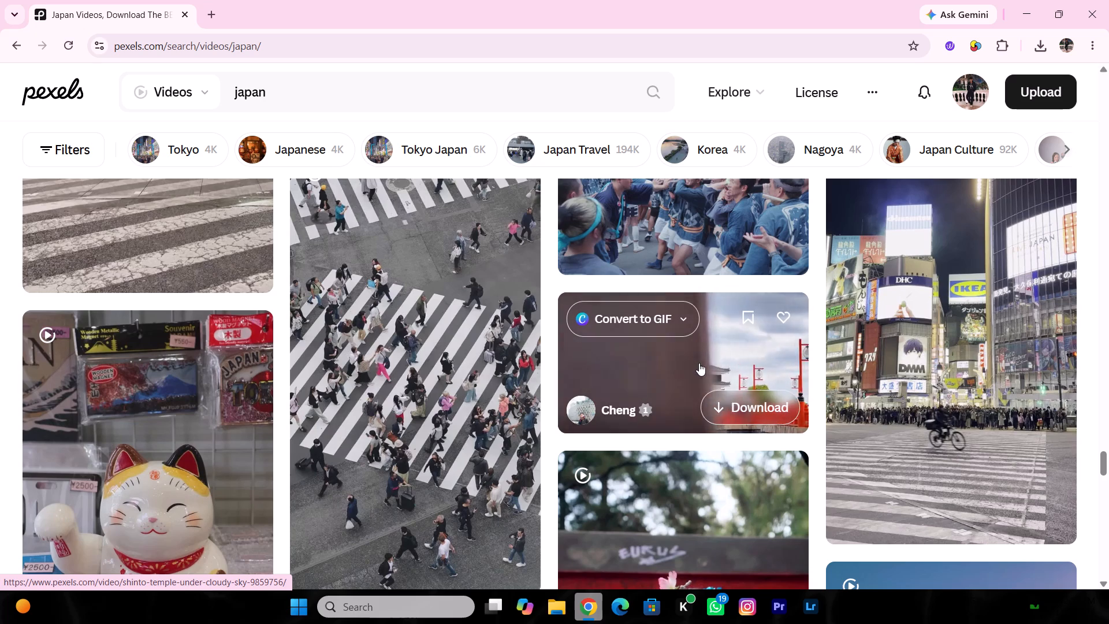
{"action": "scroll", "coordinate": [699, 363], "scroll_direction": "down", "scroll_amount": 4}
{"action": "scroll", "coordinate": [505, 388], "scroll_direction": "down", "scroll_amount": 2}
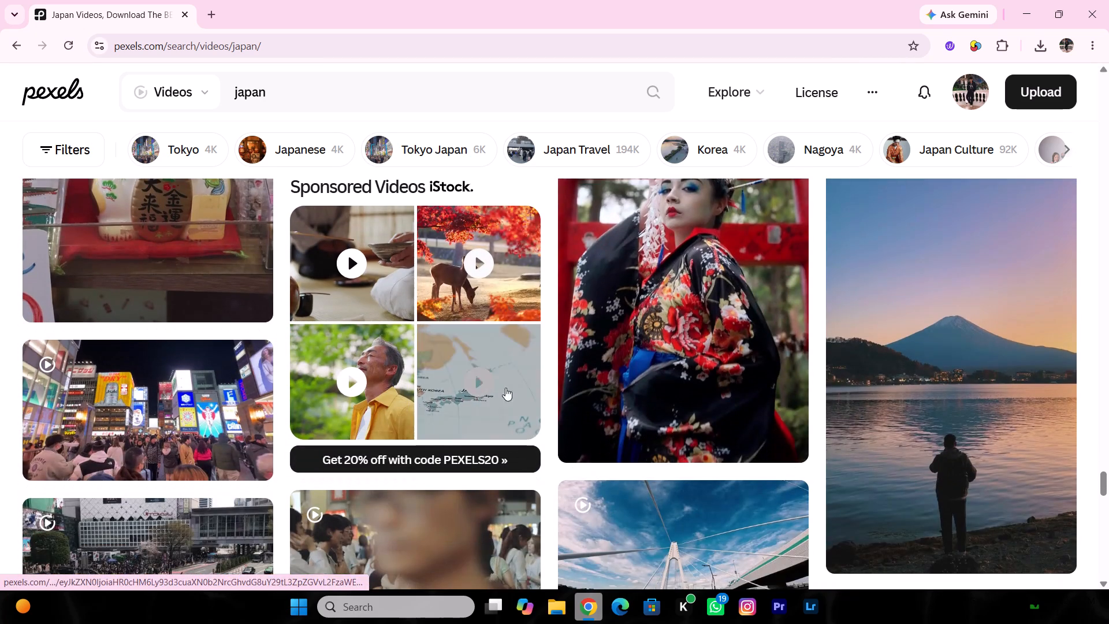
{"action": "scroll", "coordinate": [587, 382], "scroll_direction": "down", "scroll_amount": 2}
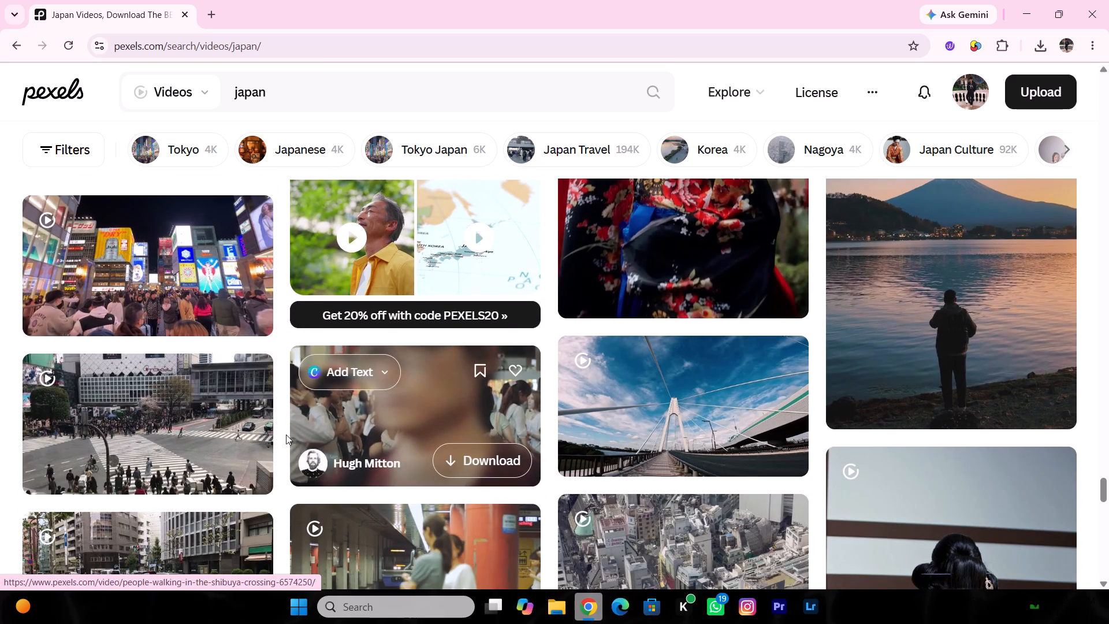
Look further down the "japan" video results for more crossing, temple, train and night-street footage to fill the grid.
{"action": "scroll", "coordinate": [147, 421], "scroll_direction": "down", "scroll_amount": 3}
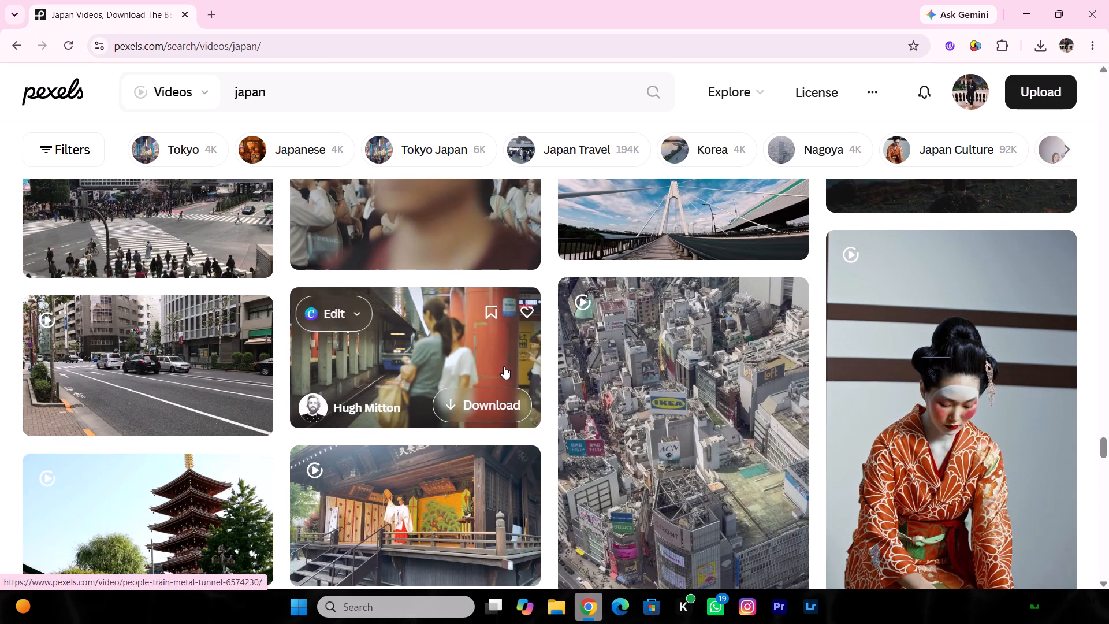
{"action": "scroll", "coordinate": [553, 361], "scroll_direction": "down", "scroll_amount": 3}
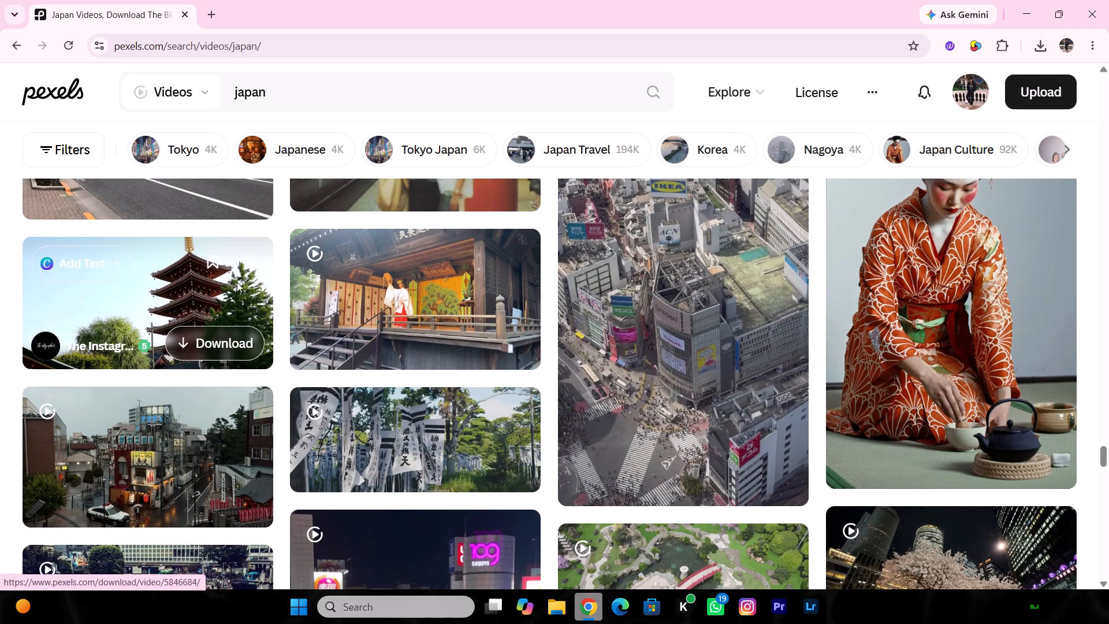
{"action": "scroll", "coordinate": [429, 291], "scroll_direction": "down", "scroll_amount": 2}
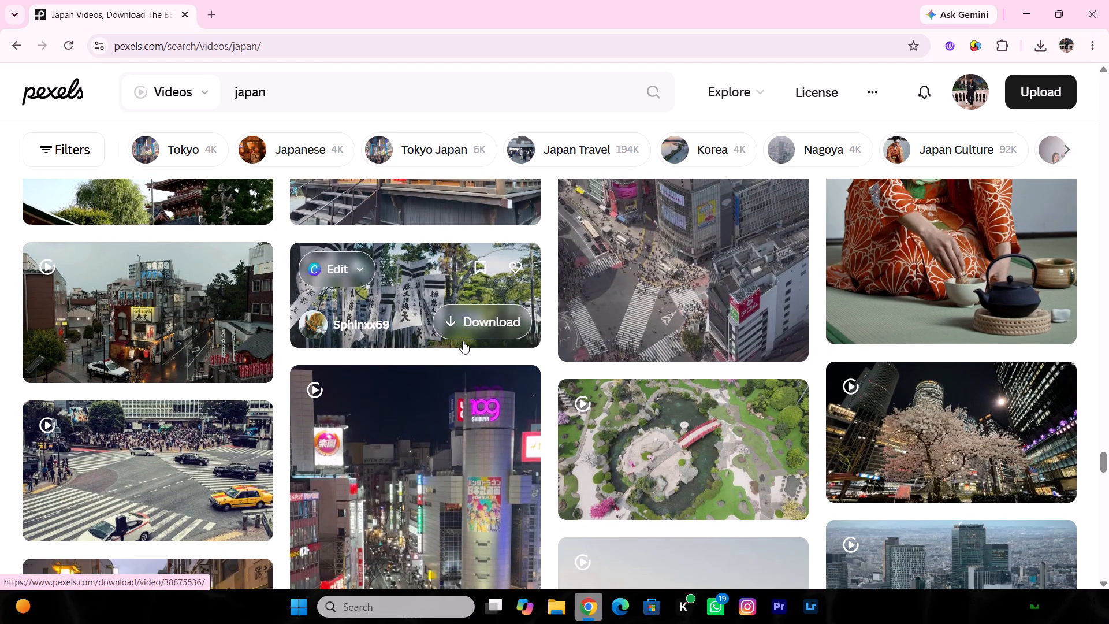
{"action": "scroll", "coordinate": [652, 412], "scroll_direction": "down", "scroll_amount": 1}
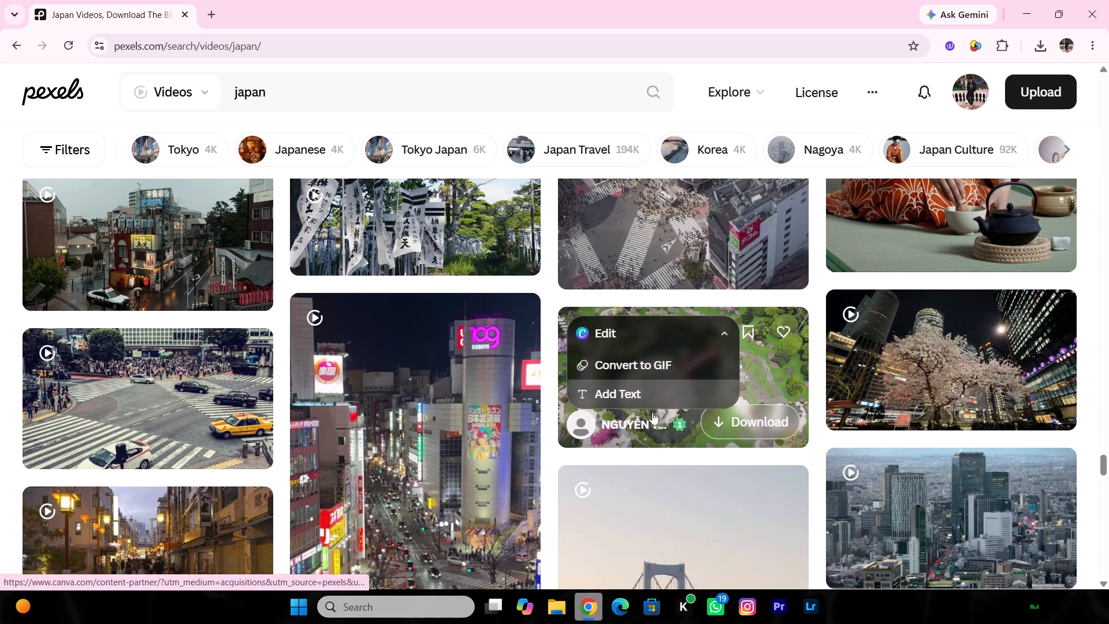
{"action": "scroll", "coordinate": [652, 412], "scroll_direction": "down", "scroll_amount": 2}
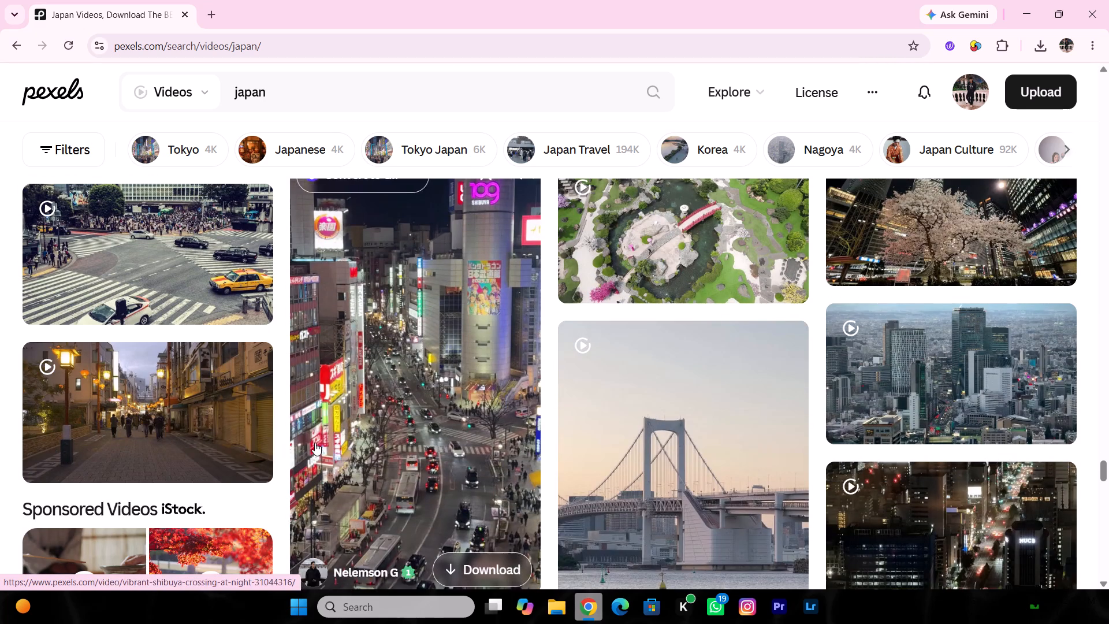
{"action": "scroll", "coordinate": [315, 443], "scroll_direction": "down", "scroll_amount": 3}
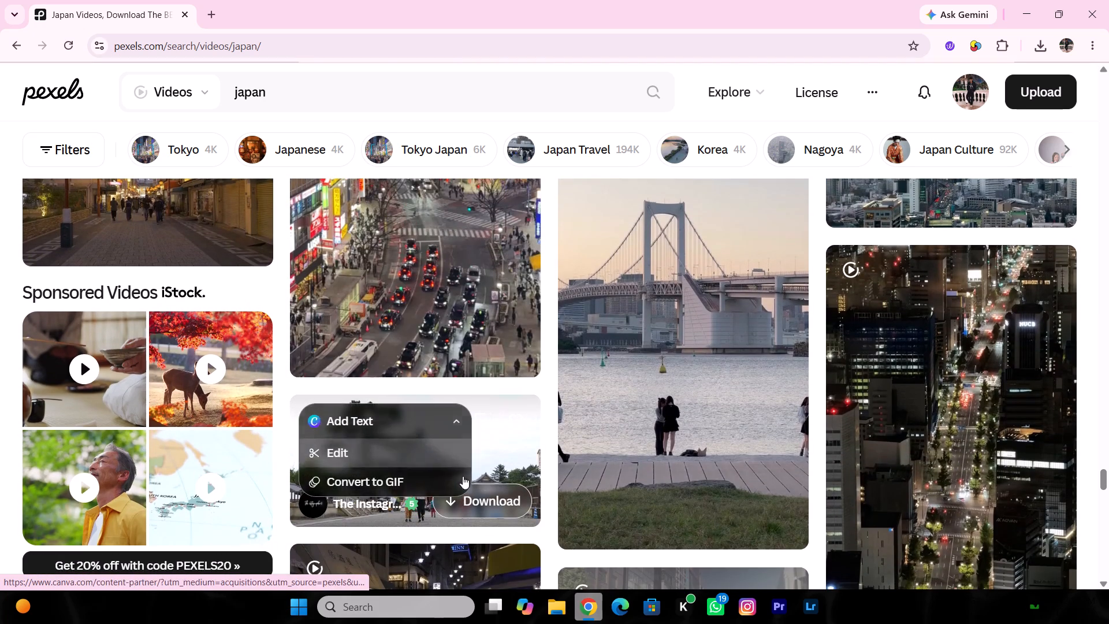
{"action": "scroll", "coordinate": [481, 464], "scroll_direction": "down", "scroll_amount": 3}
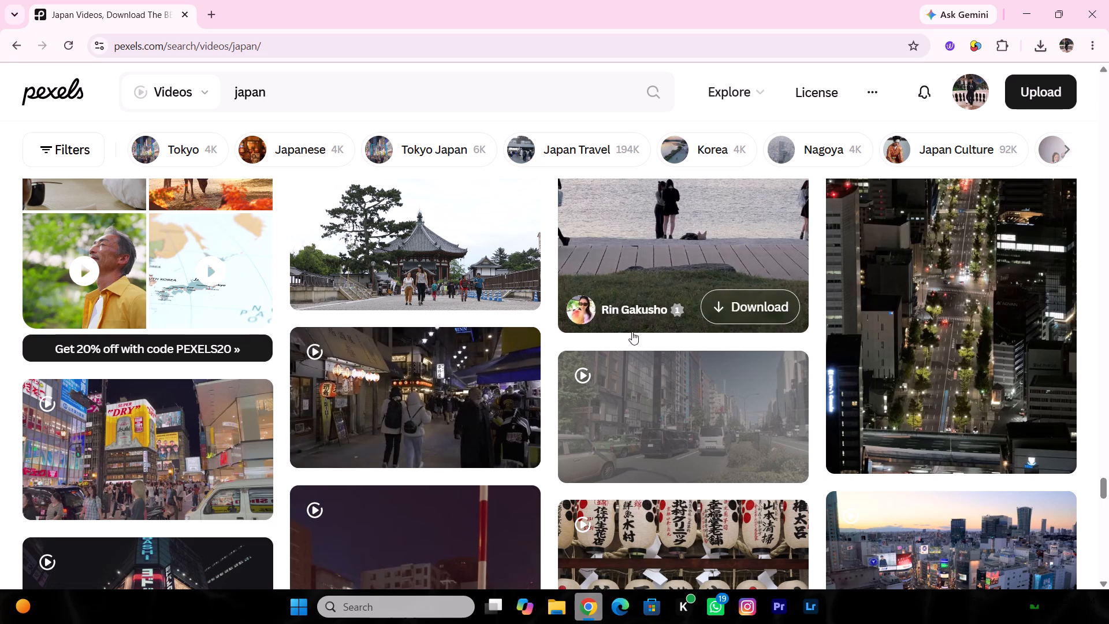
{"action": "scroll", "coordinate": [627, 333], "scroll_direction": "down", "scroll_amount": 4}
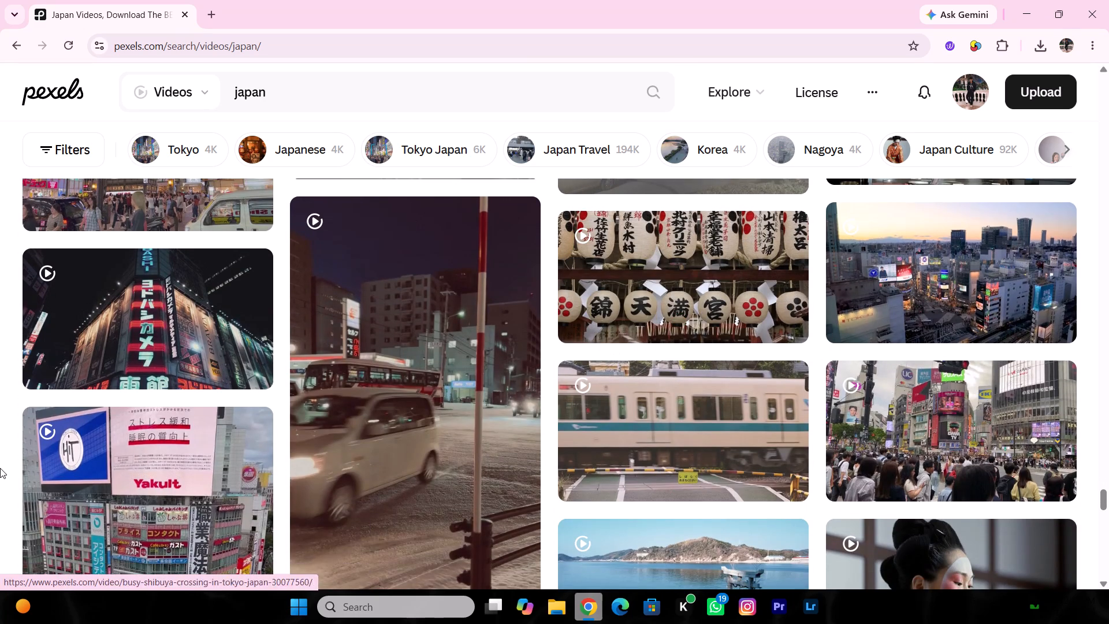
{"action": "scroll", "coordinate": [0, 468], "scroll_direction": "down", "scroll_amount": 3}
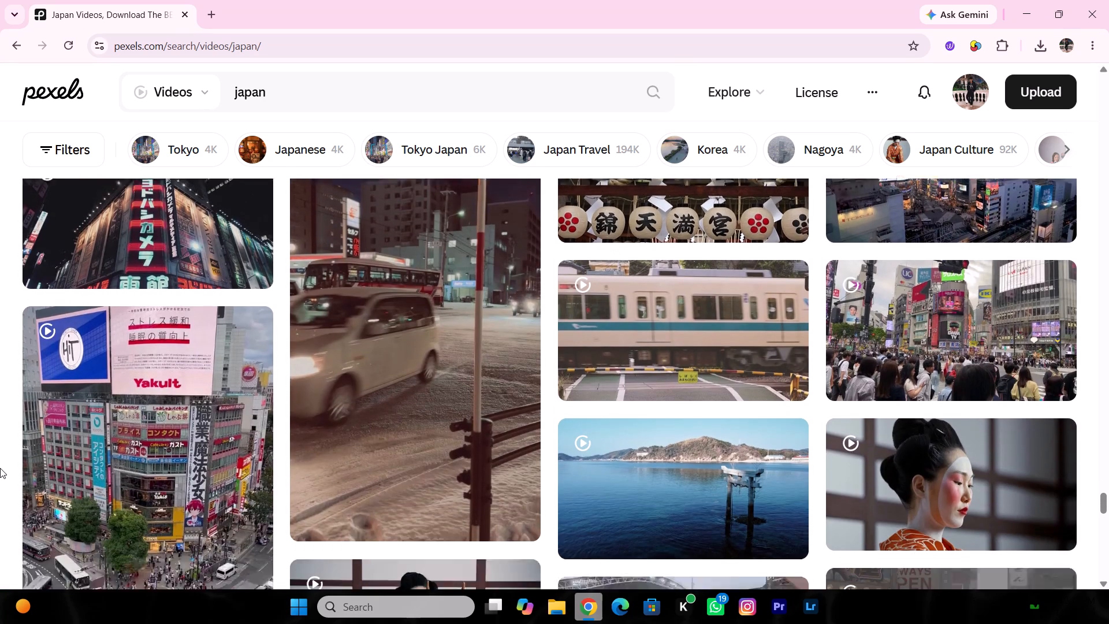
Download the video of the torii gate standing in blue water before a hilly shore and dismiss the donation prompt.
{"action": "left_click", "coordinate": [727, 408]}
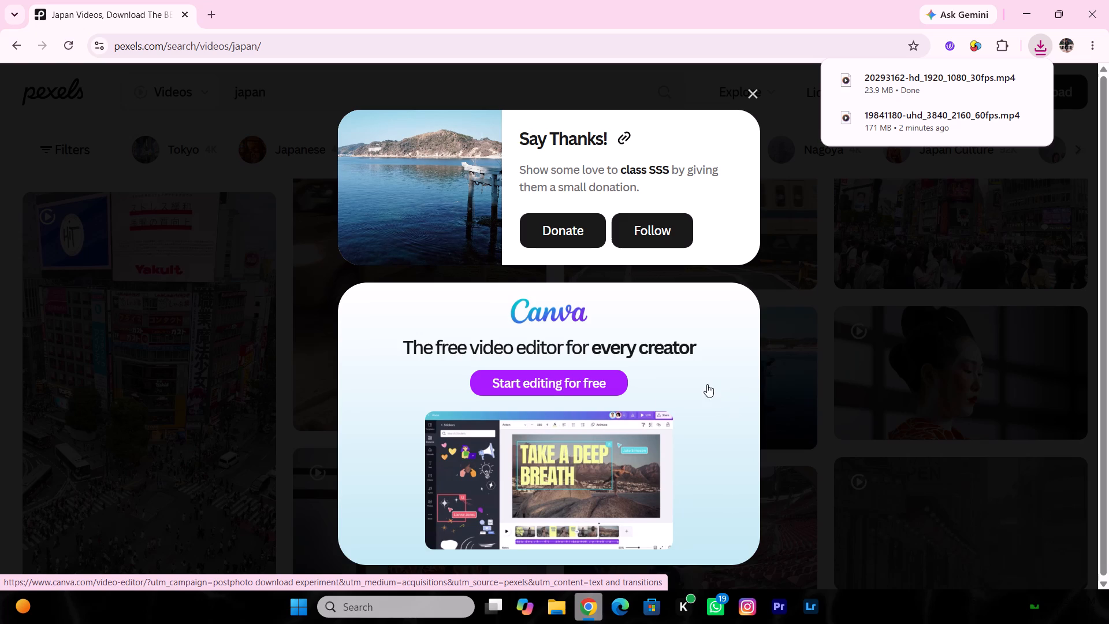
{"action": "left_click", "coordinate": [116, 421]}
Look further down the "japan" video results for more street, shrine, train and night-city footage for the grid.
{"action": "scroll", "coordinate": [117, 421], "scroll_direction": "down", "scroll_amount": 4}
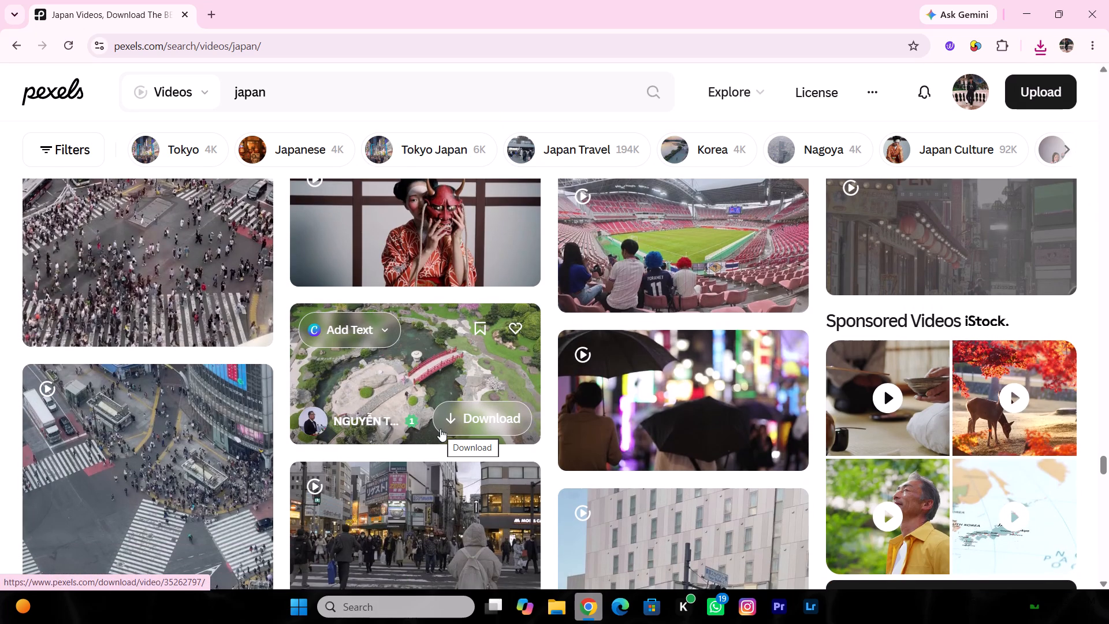
{"action": "scroll", "coordinate": [513, 408], "scroll_direction": "down", "scroll_amount": 5}
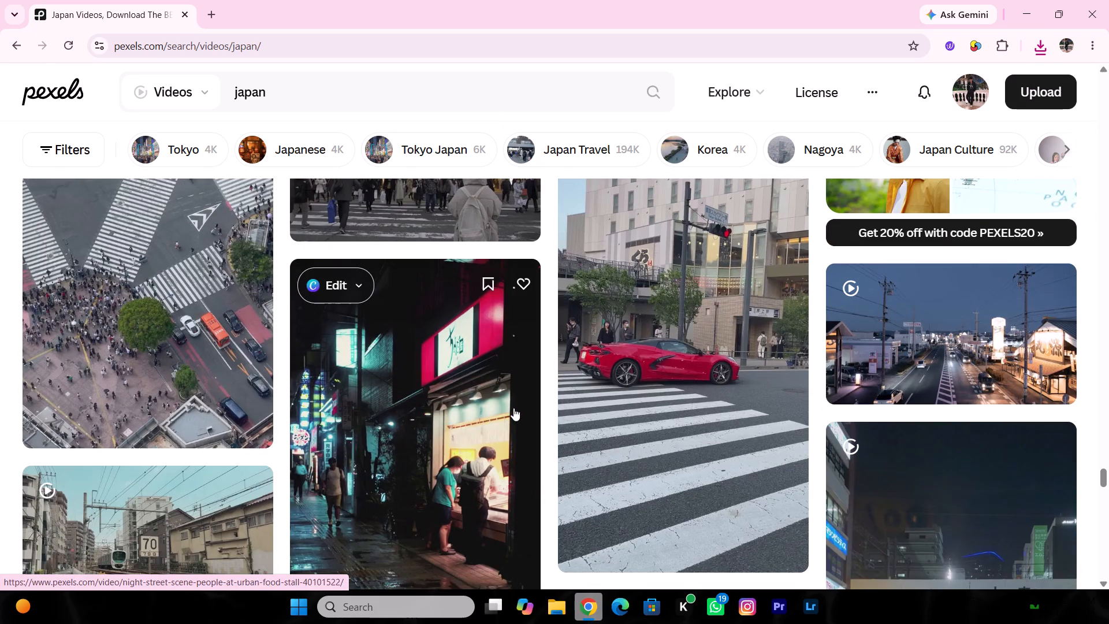
{"action": "scroll", "coordinate": [512, 411], "scroll_direction": "down", "scroll_amount": 2}
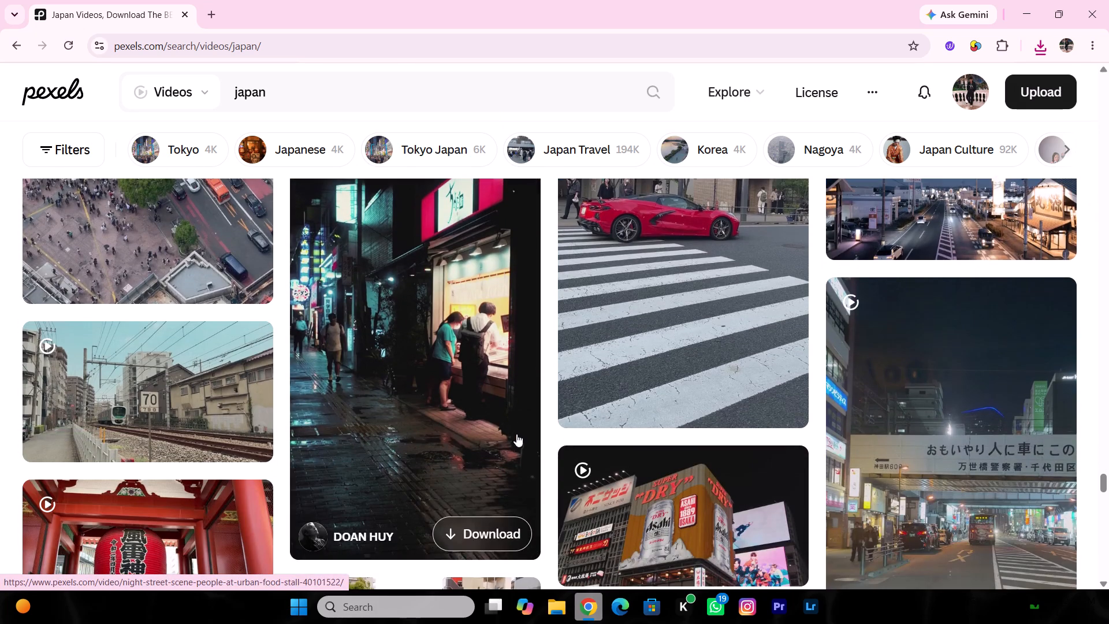
{"action": "scroll", "coordinate": [550, 410], "scroll_direction": "up", "scroll_amount": 1}
{"action": "scroll", "coordinate": [550, 411], "scroll_direction": "down", "scroll_amount": 6}
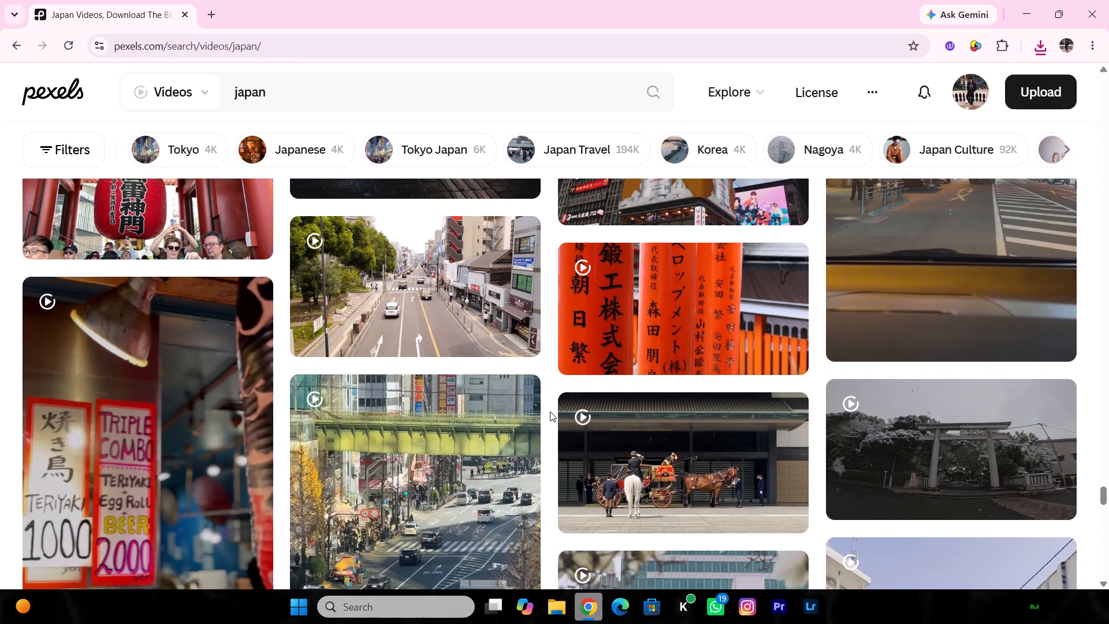
{"action": "scroll", "coordinate": [388, 455], "scroll_direction": "down", "scroll_amount": 3}
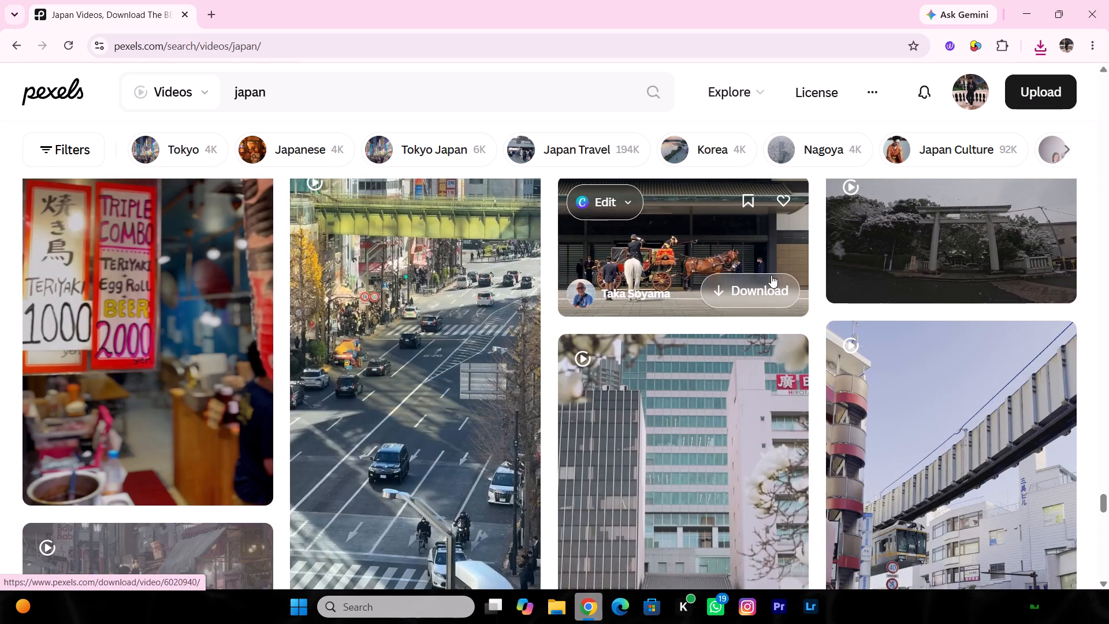
{"action": "scroll", "coordinate": [725, 360], "scroll_direction": "down", "scroll_amount": 5}
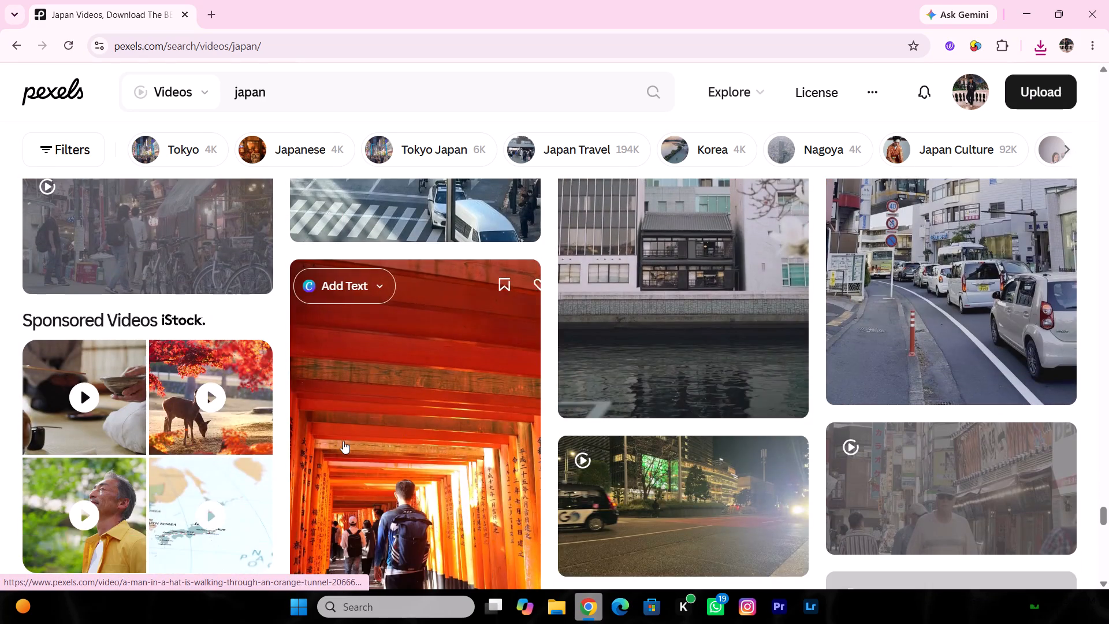
{"action": "scroll", "coordinate": [351, 441], "scroll_direction": "down", "scroll_amount": 3}
{"action": "scroll", "coordinate": [206, 474], "scroll_direction": "down", "scroll_amount": 3}
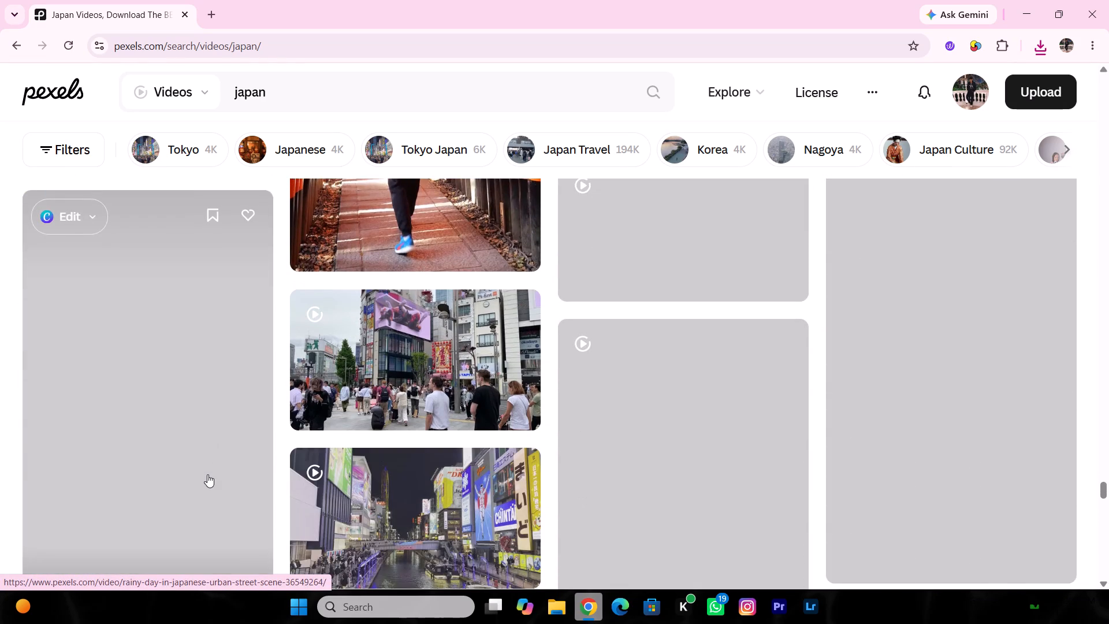
{"action": "scroll", "coordinate": [209, 474], "scroll_direction": "down", "scroll_amount": 2}
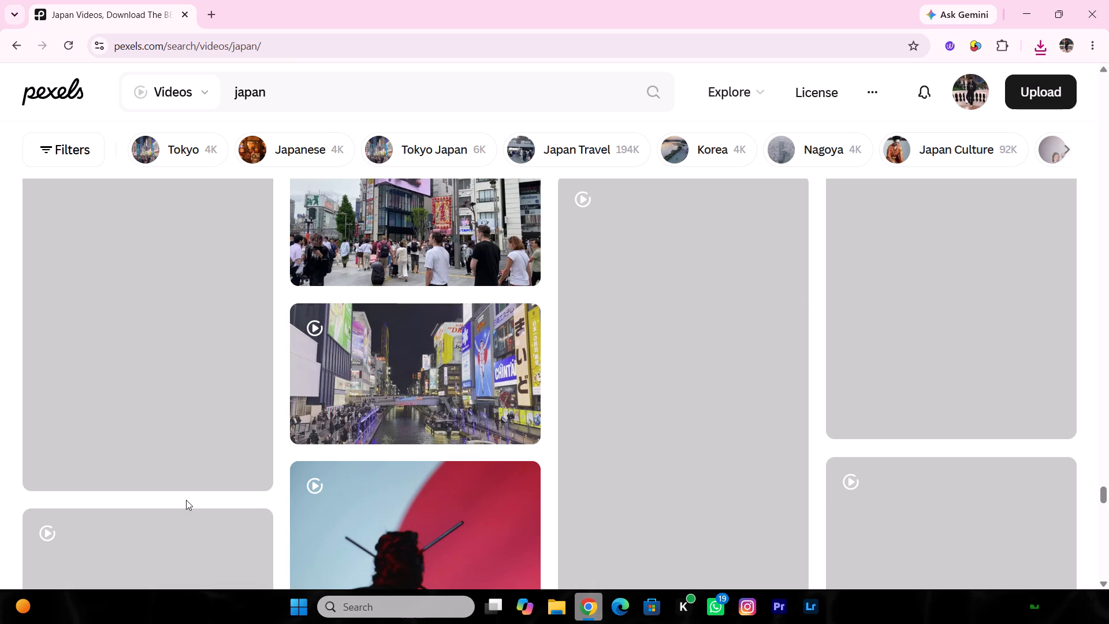
{"action": "scroll", "coordinate": [191, 497], "scroll_direction": "down", "scroll_amount": 1}
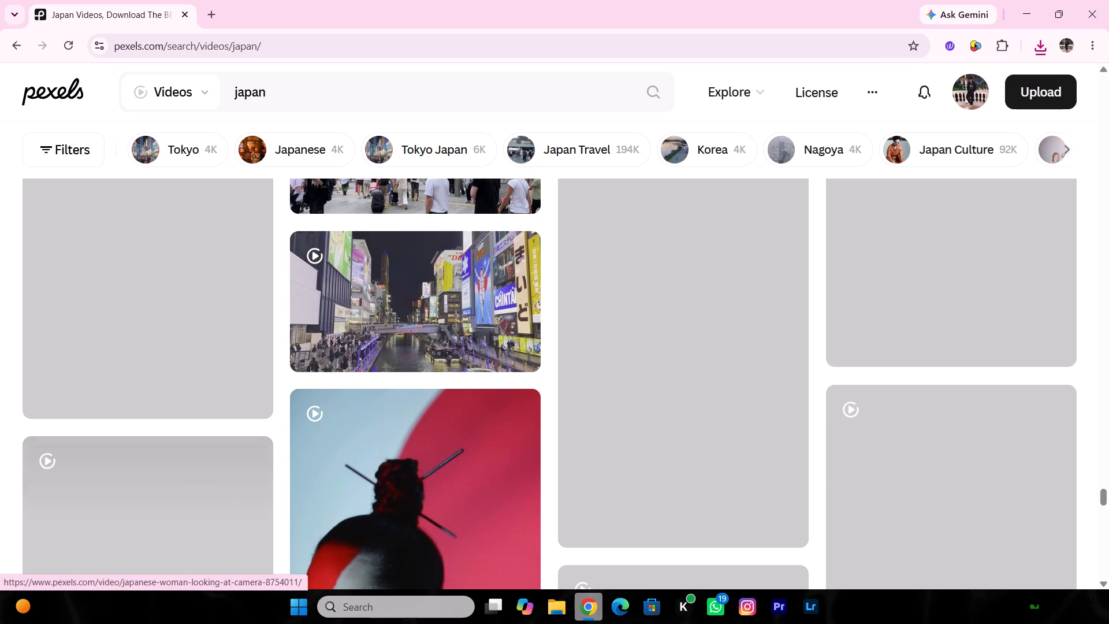
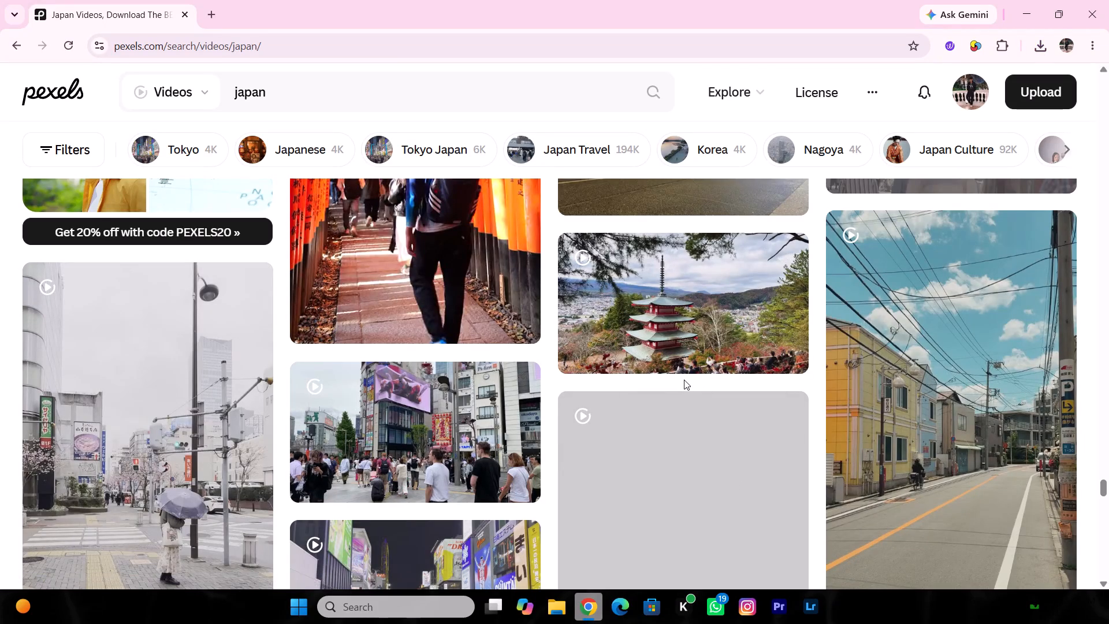
Continue through the "japan" video results, examining further street, landmark and landscape clips for use in the grid.
{"action": "scroll", "coordinate": [684, 380], "scroll_direction": "down", "scroll_amount": 5}
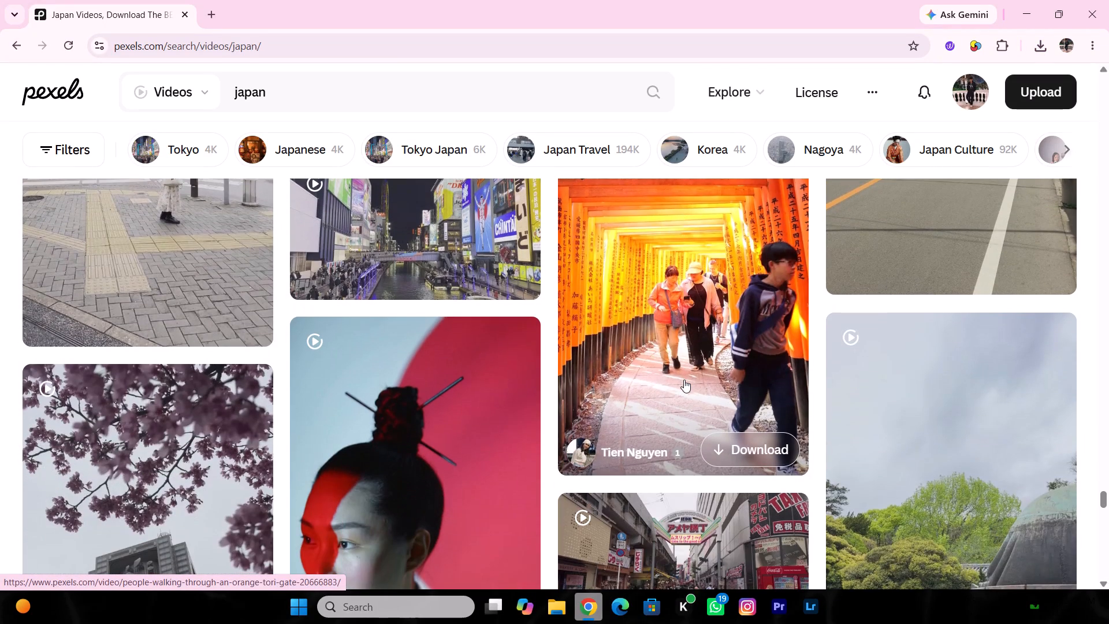
{"action": "scroll", "coordinate": [684, 380], "scroll_direction": "down", "scroll_amount": 5}
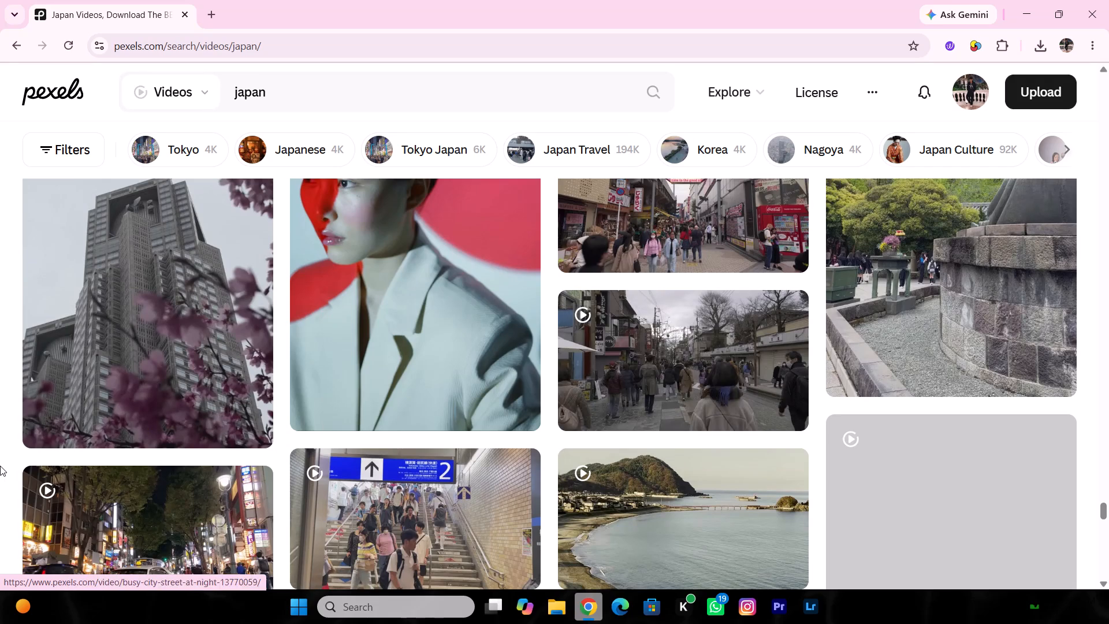
{"action": "scroll", "coordinate": [0, 466], "scroll_direction": "down", "scroll_amount": 5}
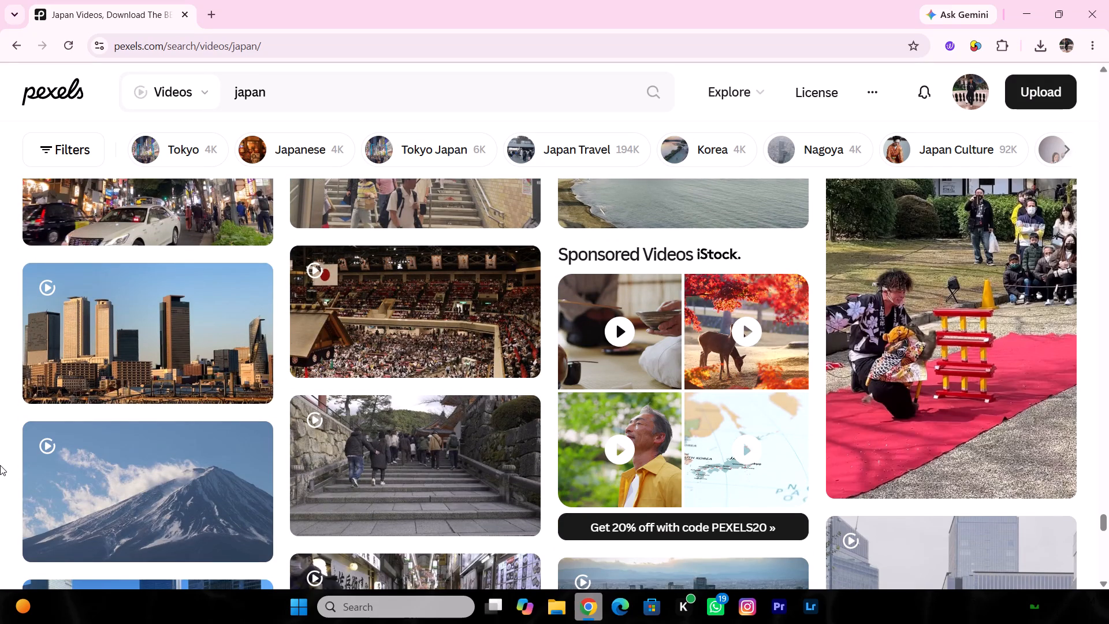
Look further down the "japan" video results for more city, temple and street footage for the grid.
{"action": "scroll", "coordinate": [0, 465], "scroll_direction": "down", "scroll_amount": 5}
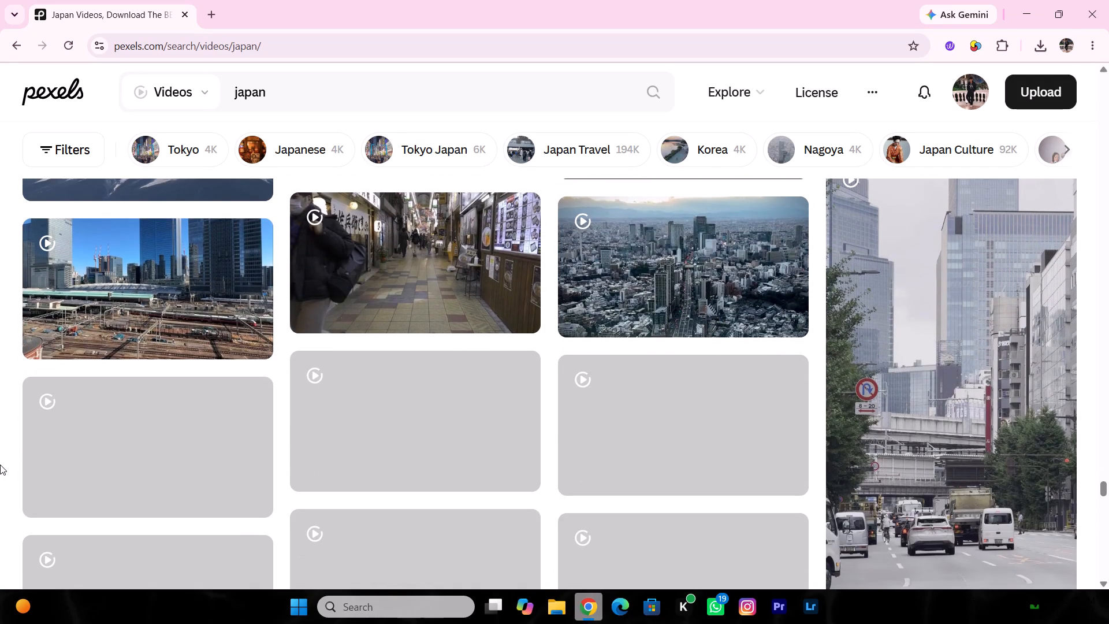
{"action": "scroll", "coordinate": [0, 465], "scroll_direction": "down", "scroll_amount": 2}
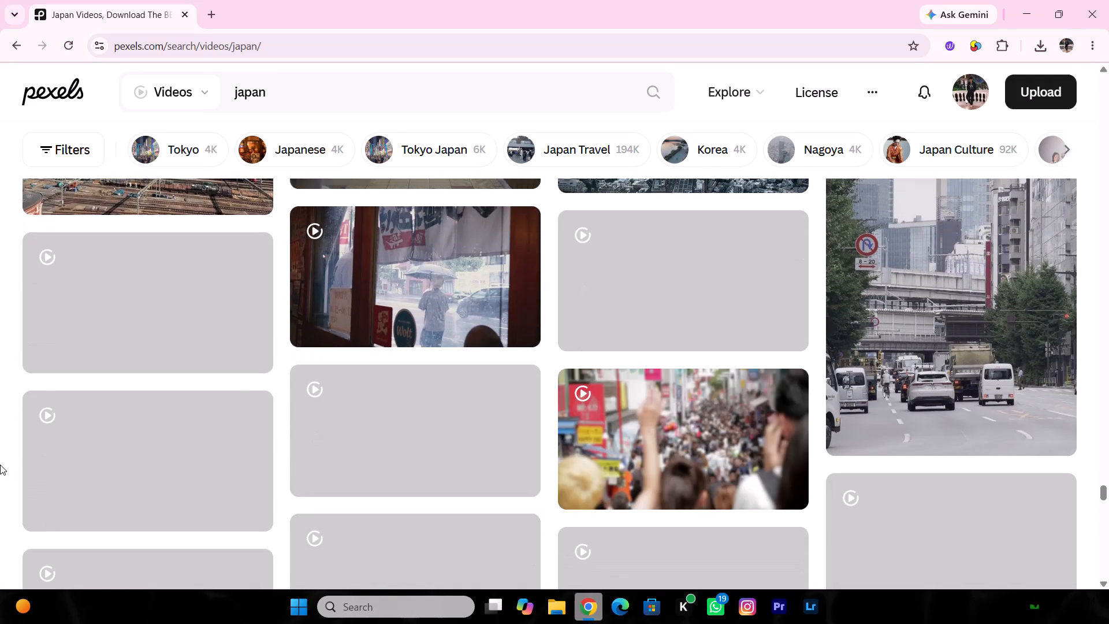
{"action": "scroll", "coordinate": [0, 465], "scroll_direction": "down", "scroll_amount": 3}
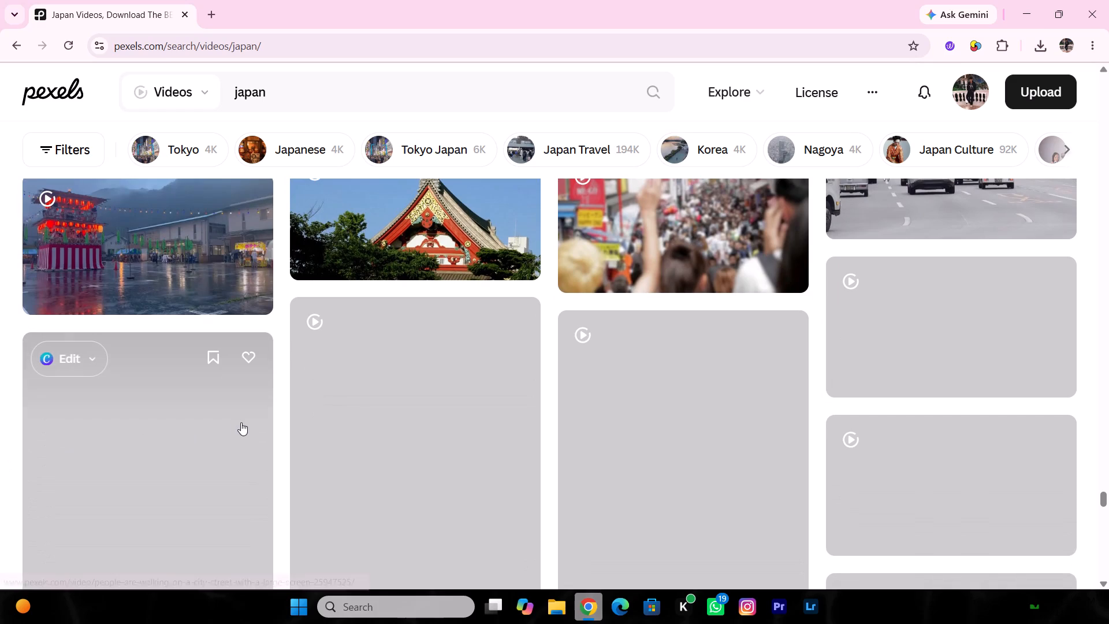
{"action": "scroll", "coordinate": [288, 425], "scroll_direction": "down", "scroll_amount": 2}
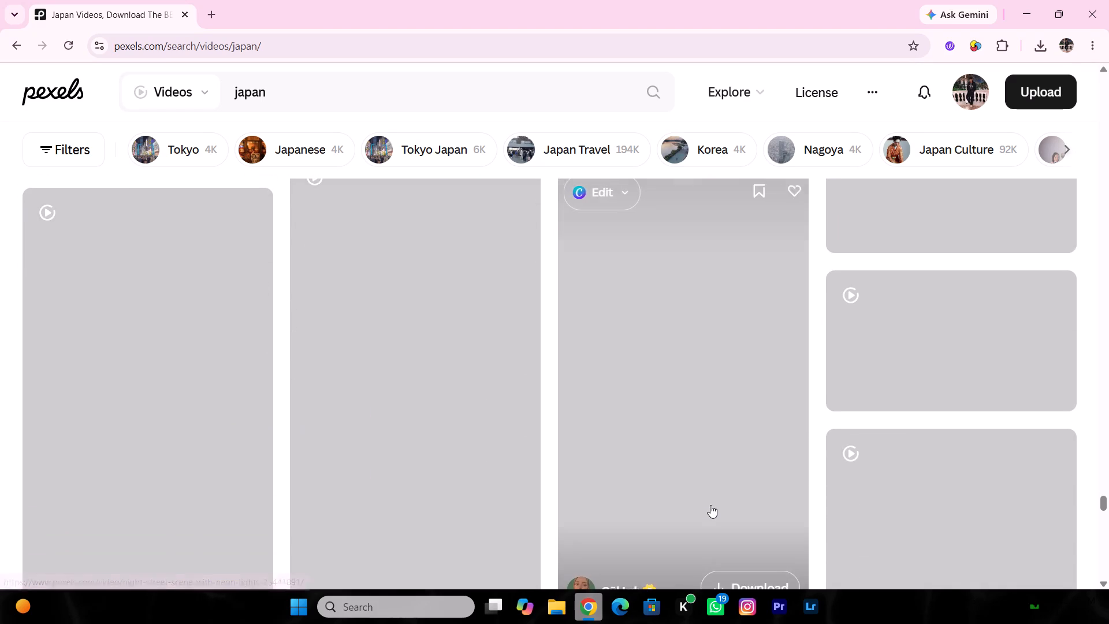
{"action": "scroll", "coordinate": [661, 506], "scroll_direction": "down", "scroll_amount": 3}
Go back up through the "japan" video results, re-examining the torii gate, pagoda, street and crossing clips.
{"action": "scroll", "coordinate": [197, 463], "scroll_direction": "up", "scroll_amount": 4}
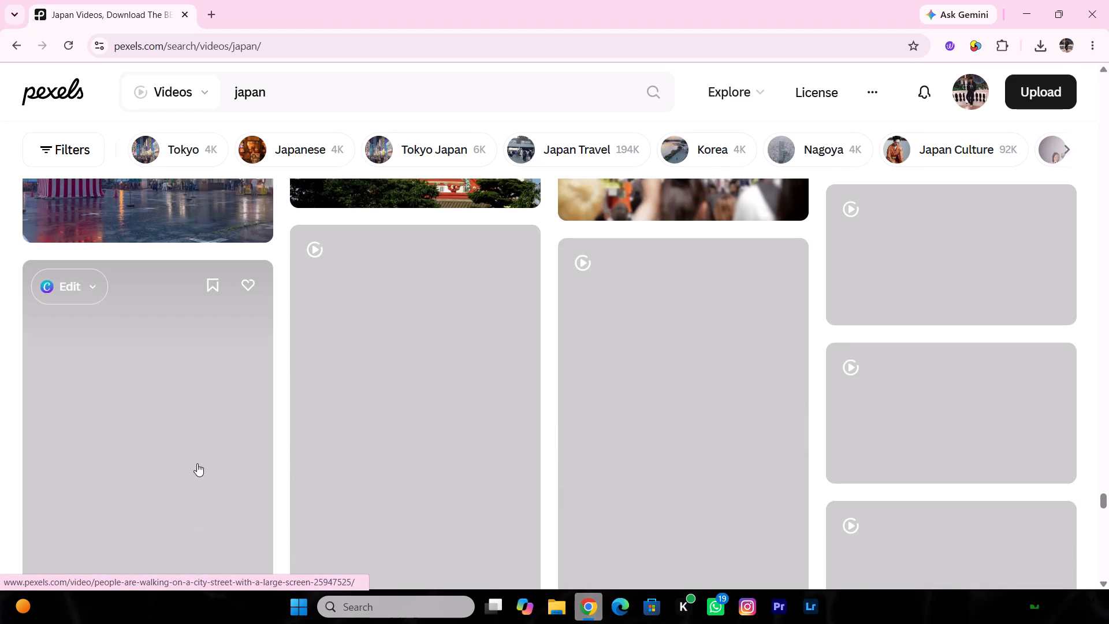
{"action": "scroll", "coordinate": [197, 463], "scroll_direction": "up", "scroll_amount": 4}
{"action": "scroll", "coordinate": [438, 441], "scroll_direction": "up", "scroll_amount": 3}
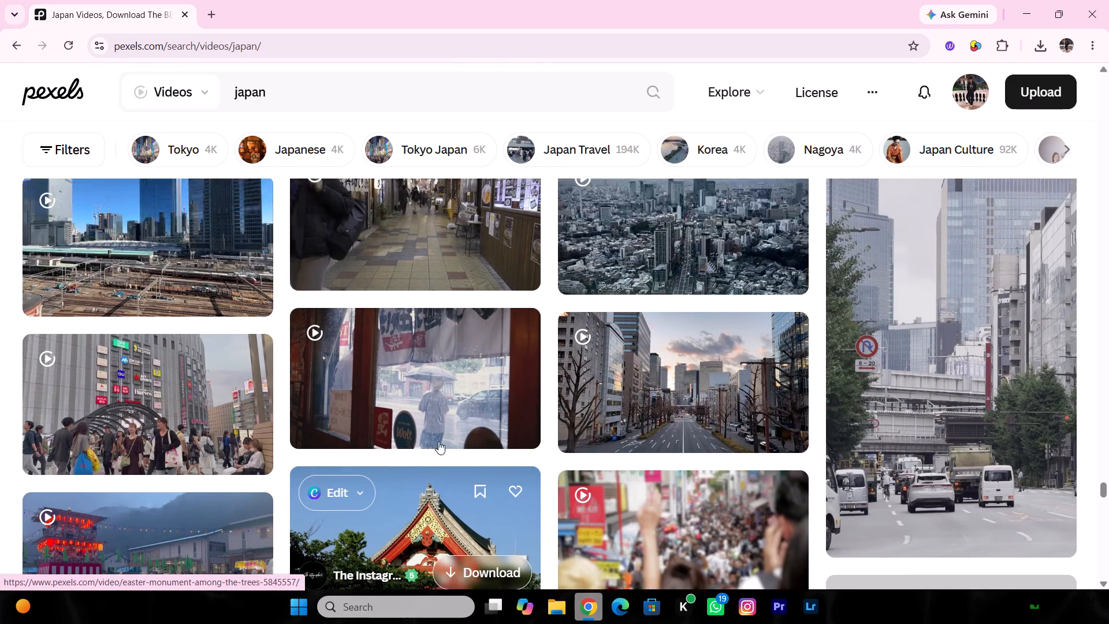
{"action": "scroll", "coordinate": [438, 441], "scroll_direction": "up", "scroll_amount": 2}
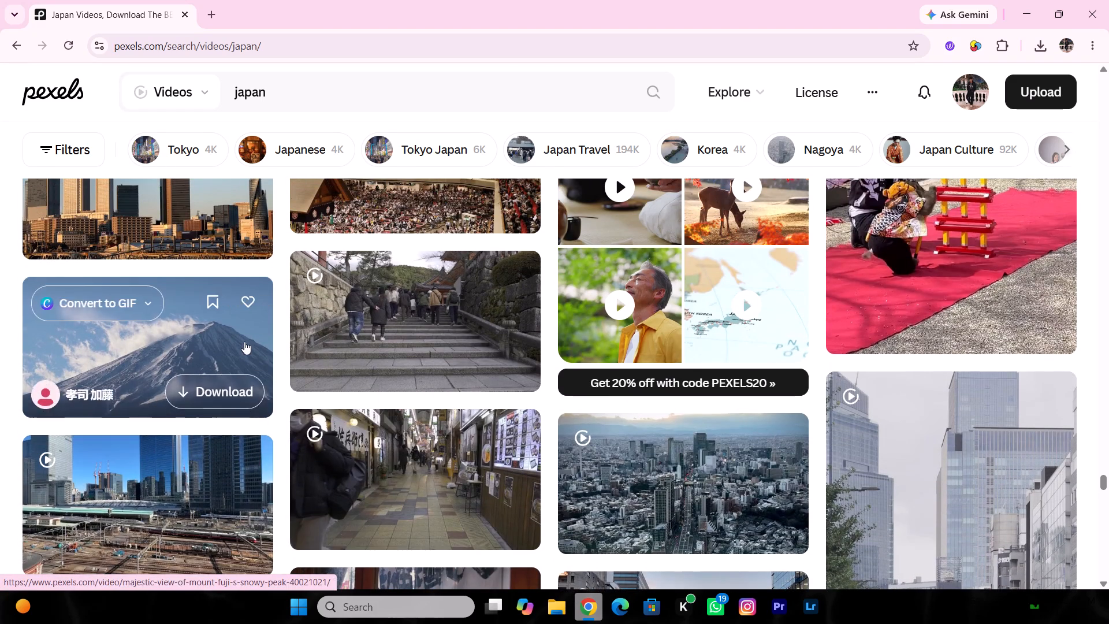
{"action": "scroll", "coordinate": [454, 293], "scroll_direction": "up", "scroll_amount": 4}
{"action": "scroll", "coordinate": [209, 442], "scroll_direction": "up", "scroll_amount": 3}
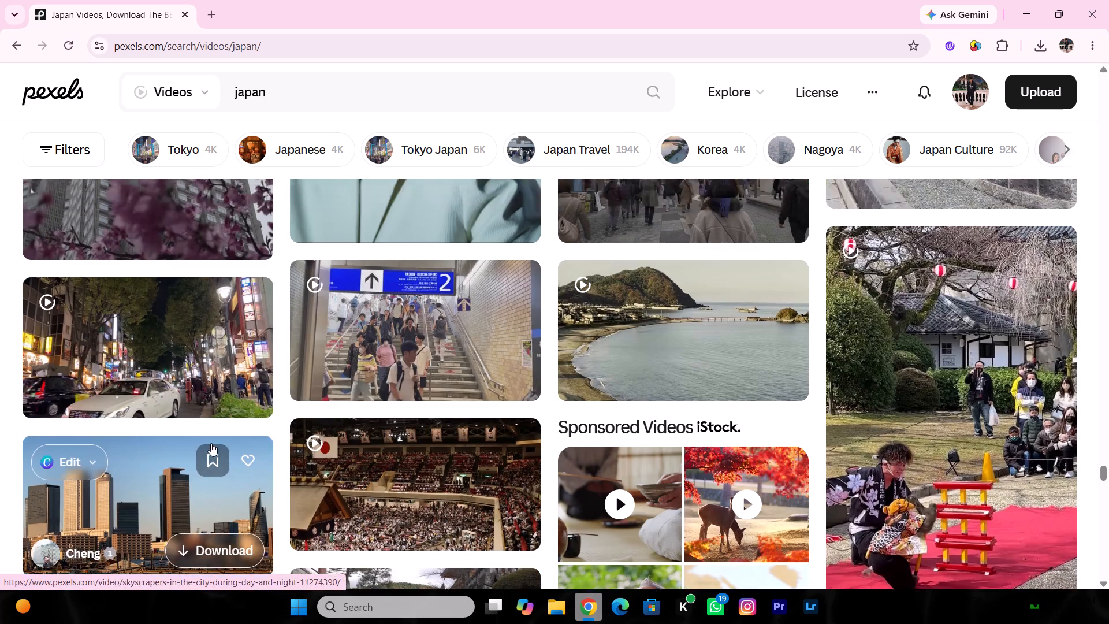
{"action": "scroll", "coordinate": [750, 384], "scroll_direction": "up", "scroll_amount": 6}
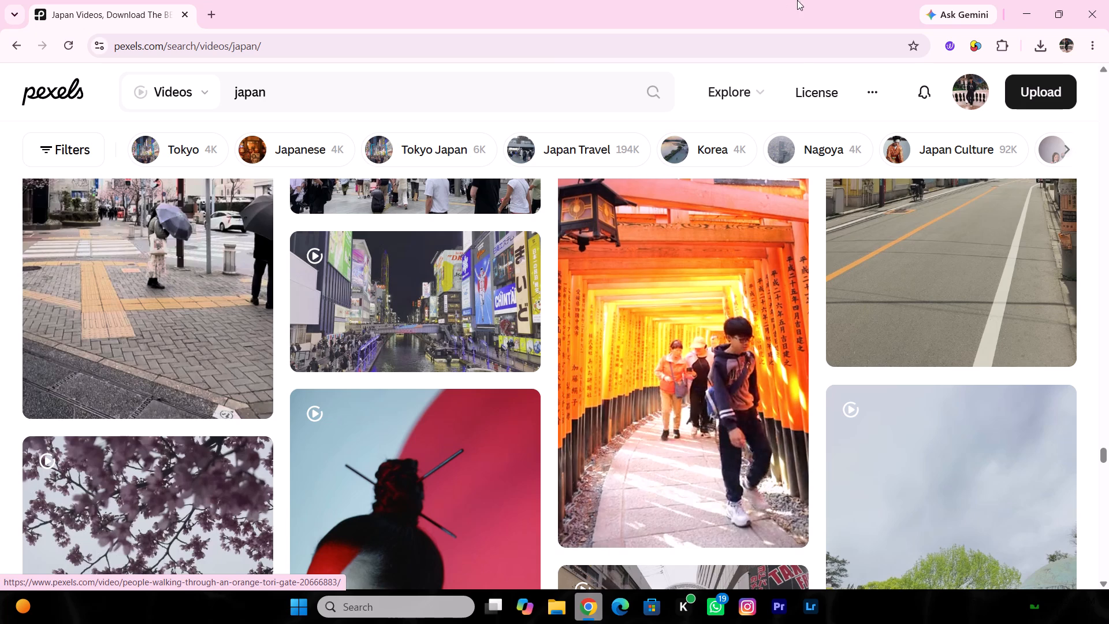
{"action": "scroll", "coordinate": [489, 376], "scroll_direction": "up", "scroll_amount": 5}
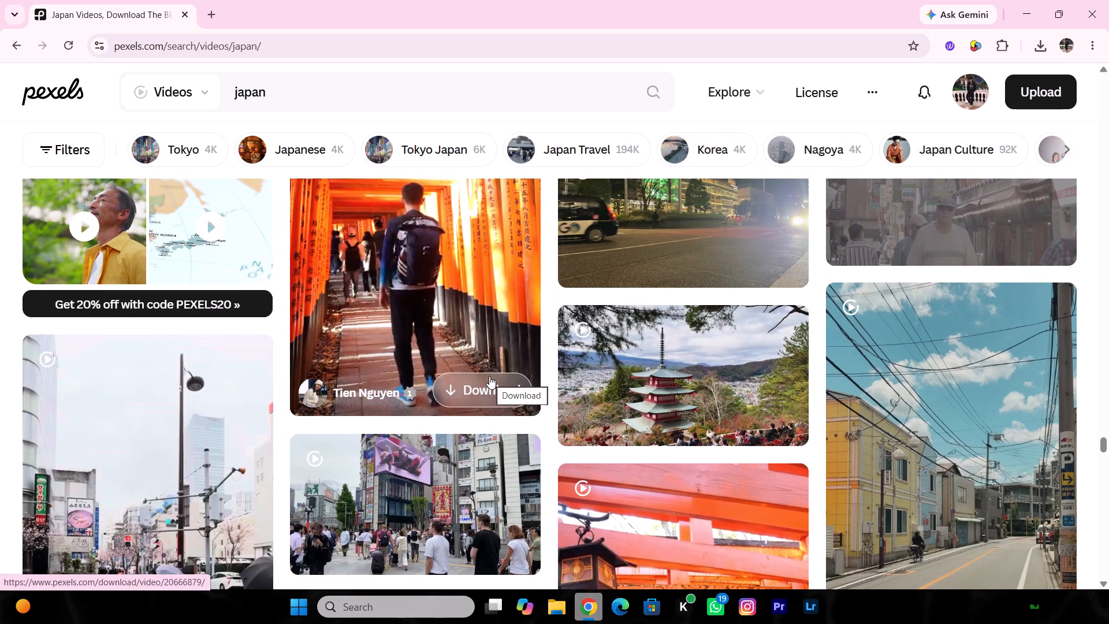
{"action": "scroll", "coordinate": [761, 387], "scroll_direction": "up", "scroll_amount": 4}
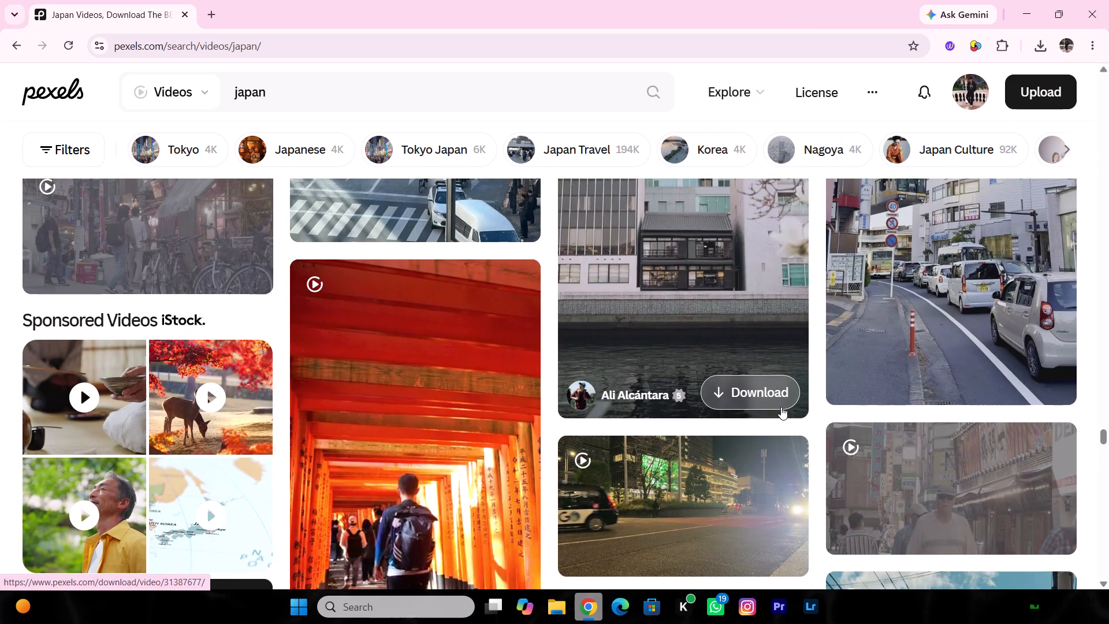
{"action": "scroll", "coordinate": [781, 407], "scroll_direction": "up", "scroll_amount": 7}
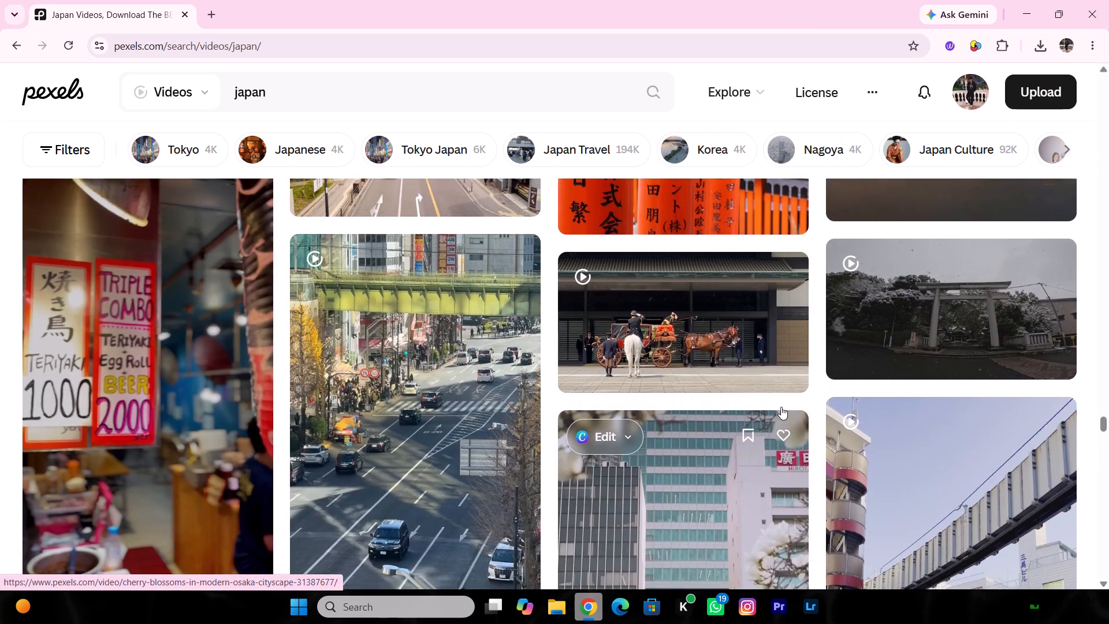
{"action": "scroll", "coordinate": [597, 301], "scroll_direction": "up", "scroll_amount": 3}
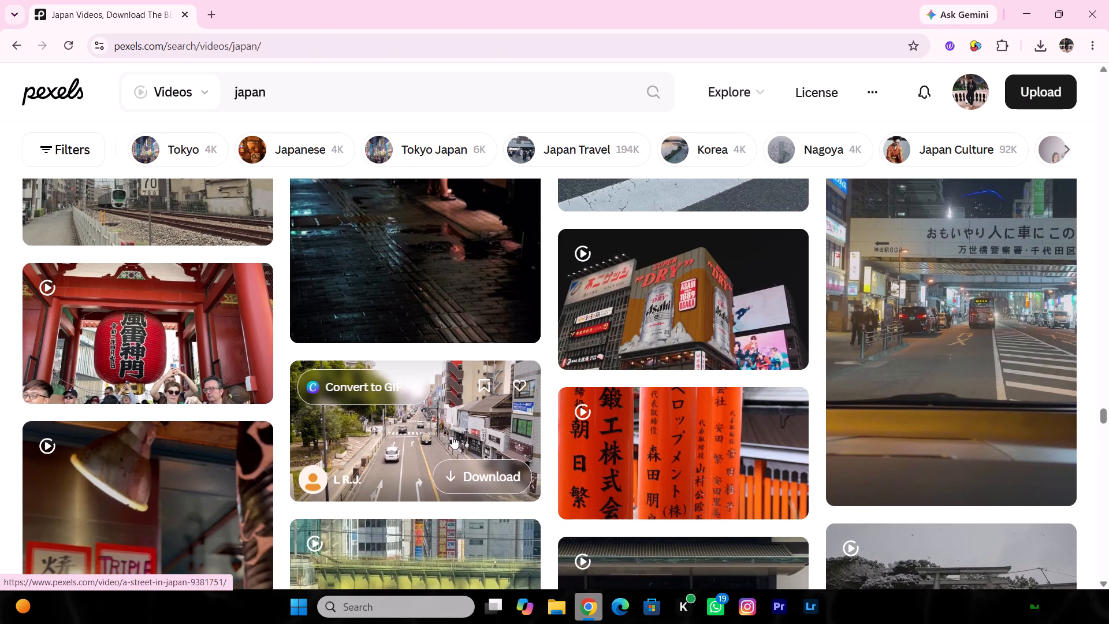
{"action": "scroll", "coordinate": [395, 407], "scroll_direction": "up", "scroll_amount": 3}
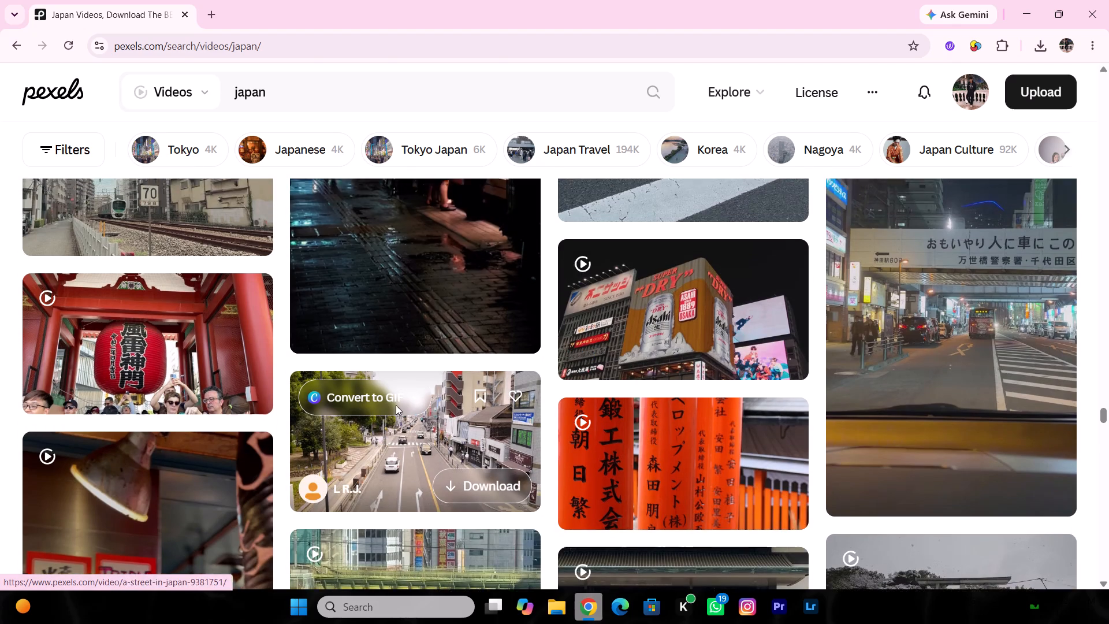
{"action": "scroll", "coordinate": [458, 389], "scroll_direction": "up", "scroll_amount": 5}
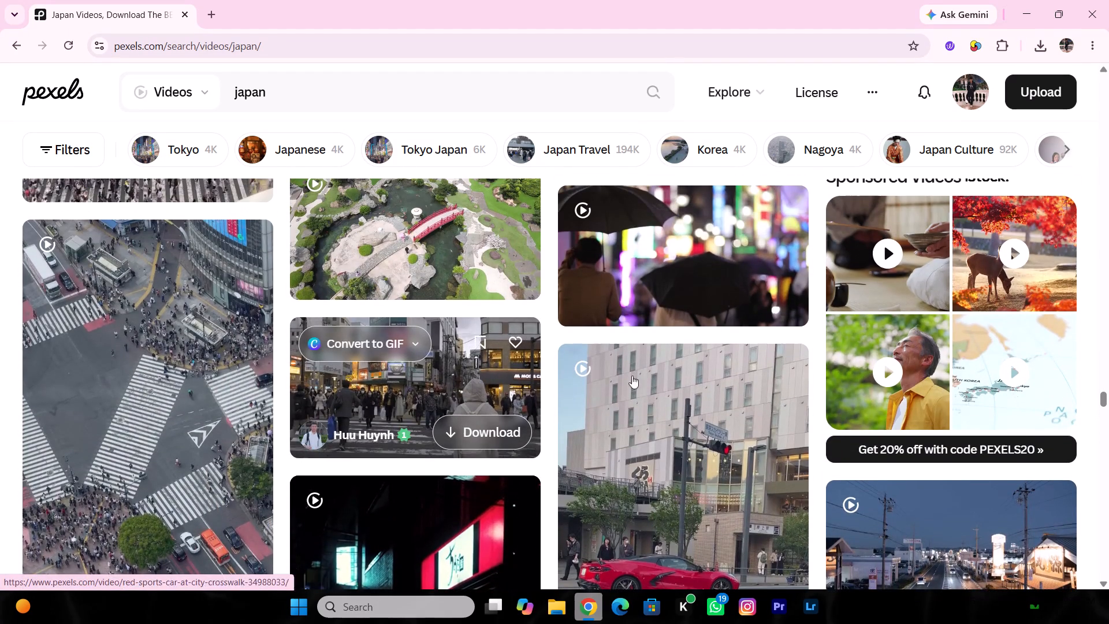
{"action": "scroll", "coordinate": [665, 390], "scroll_direction": "up", "scroll_amount": 7}
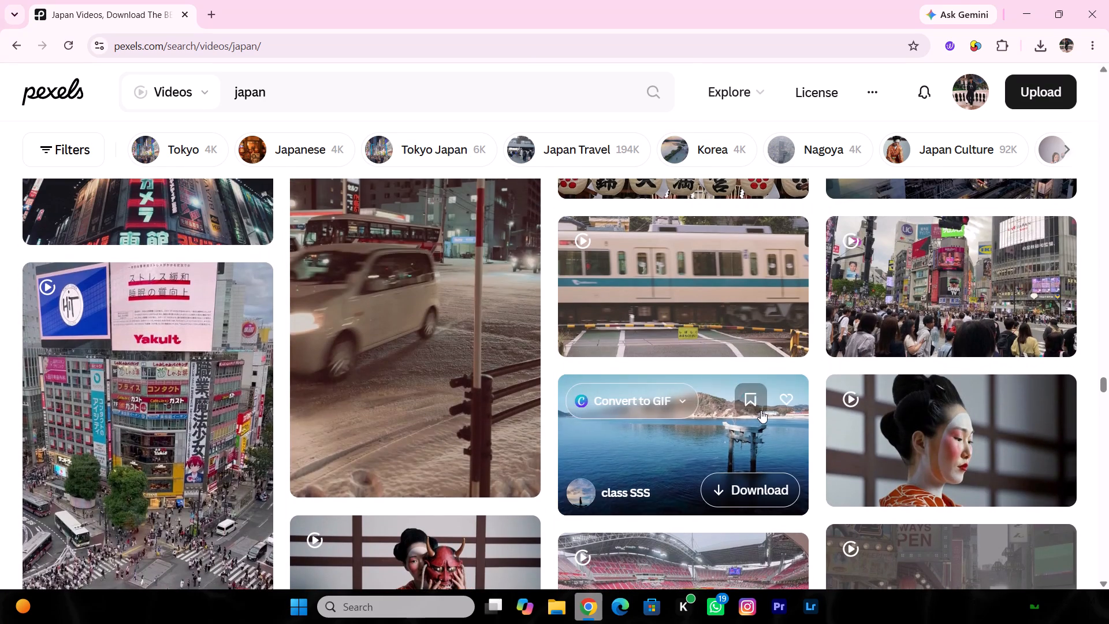
Continue back up the "japan" video results, reviewing the night-street, temple, geisha and Shibuya crossing clips.
{"action": "scroll", "coordinate": [778, 413], "scroll_direction": "up", "scroll_amount": 3}
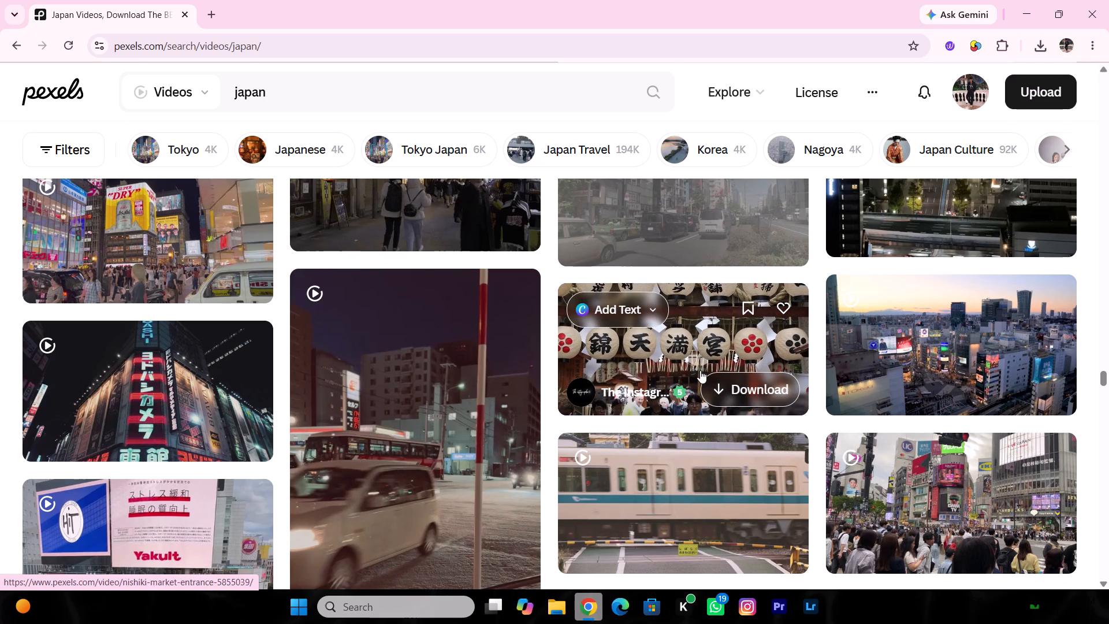
{"action": "scroll", "coordinate": [709, 369], "scroll_direction": "up", "scroll_amount": 5}
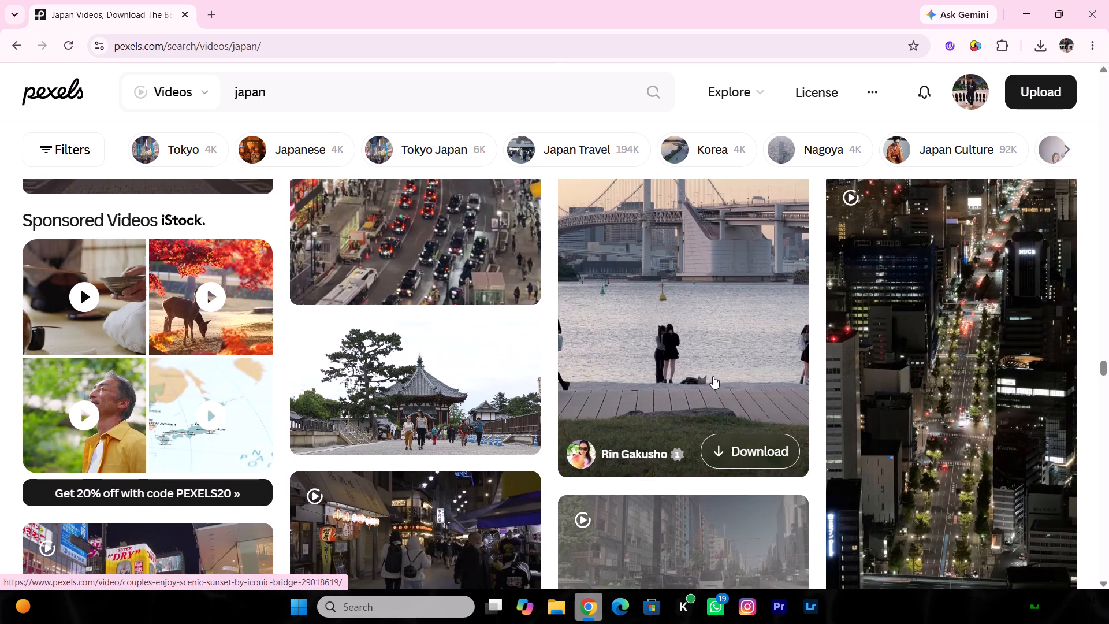
{"action": "scroll", "coordinate": [713, 376], "scroll_direction": "up", "scroll_amount": 2}
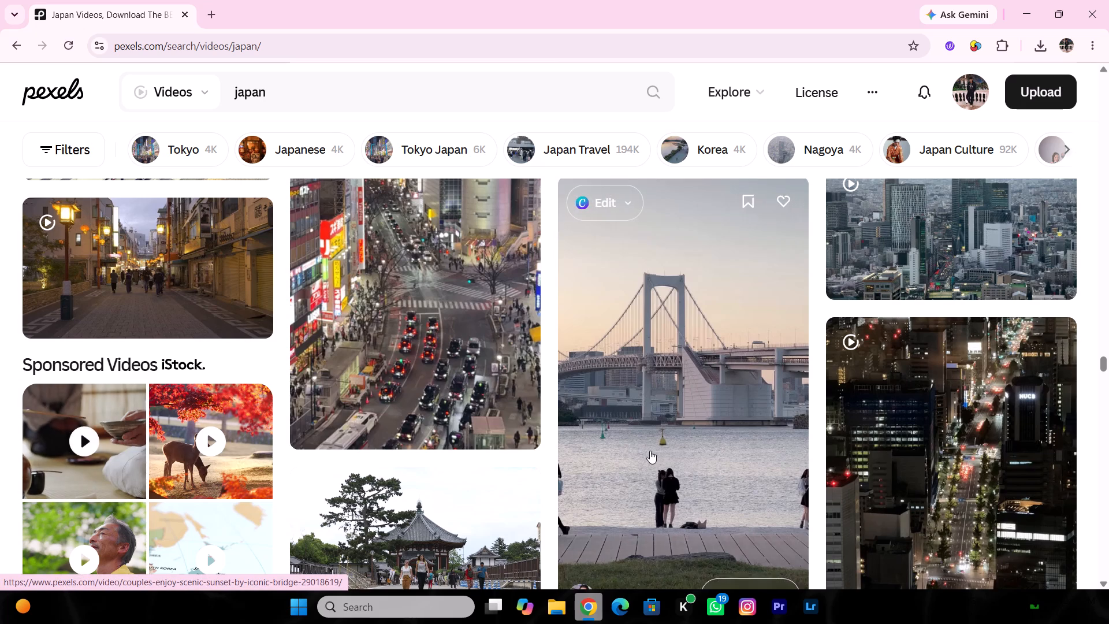
{"action": "scroll", "coordinate": [650, 451], "scroll_direction": "up", "scroll_amount": 4}
{"action": "scroll", "coordinate": [743, 347], "scroll_direction": "up", "scroll_amount": 2}
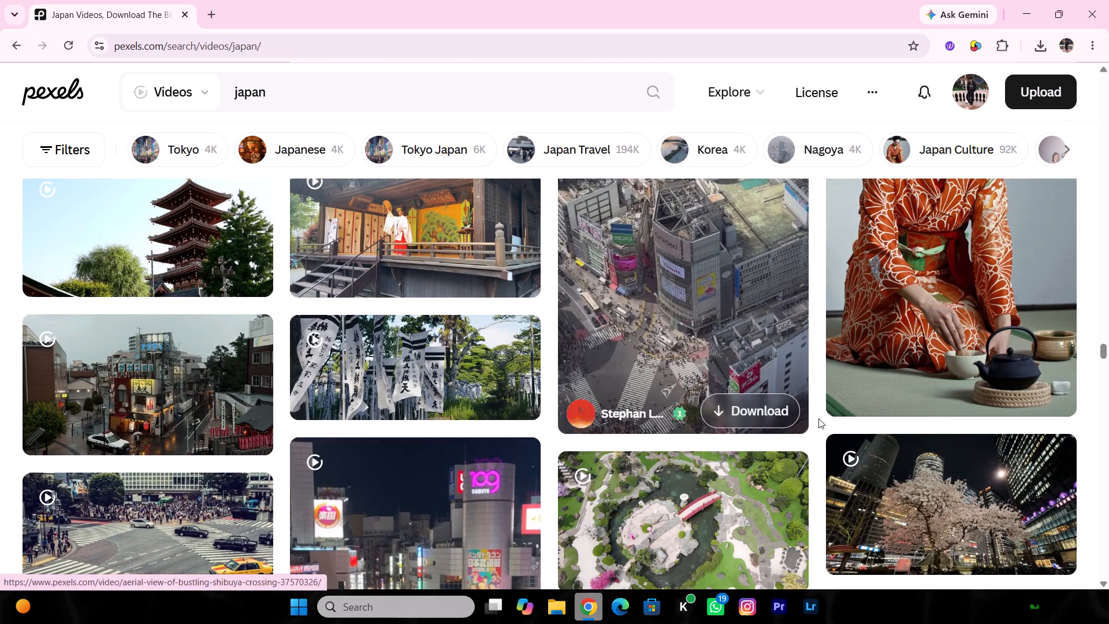
{"action": "scroll", "coordinate": [440, 356], "scroll_direction": "up", "scroll_amount": 2}
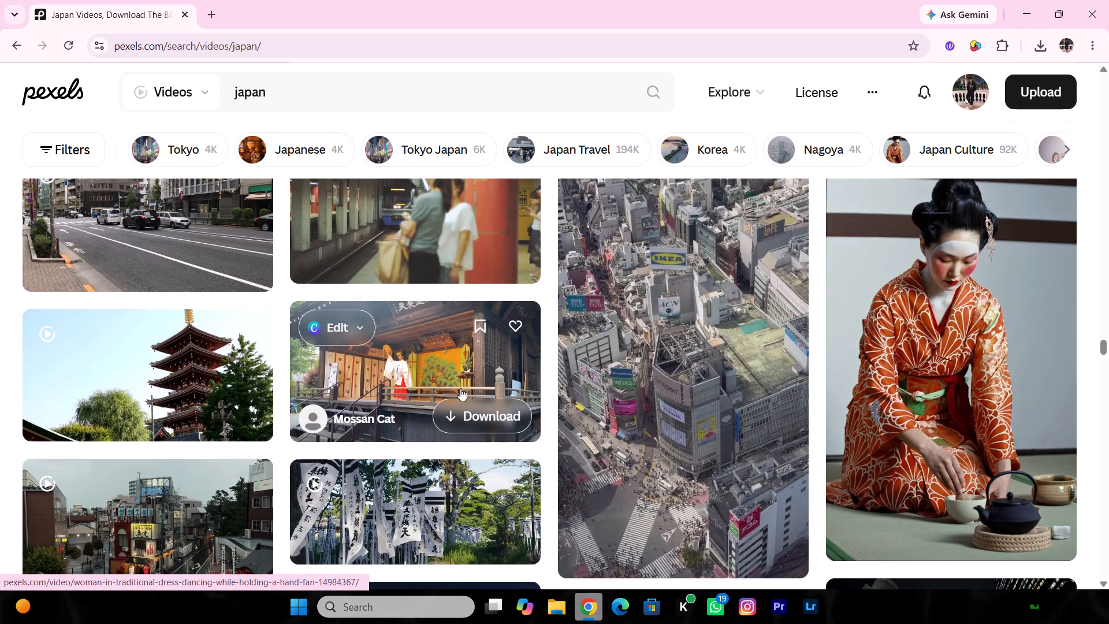
{"action": "scroll", "coordinate": [507, 343], "scroll_direction": "up", "scroll_amount": 3}
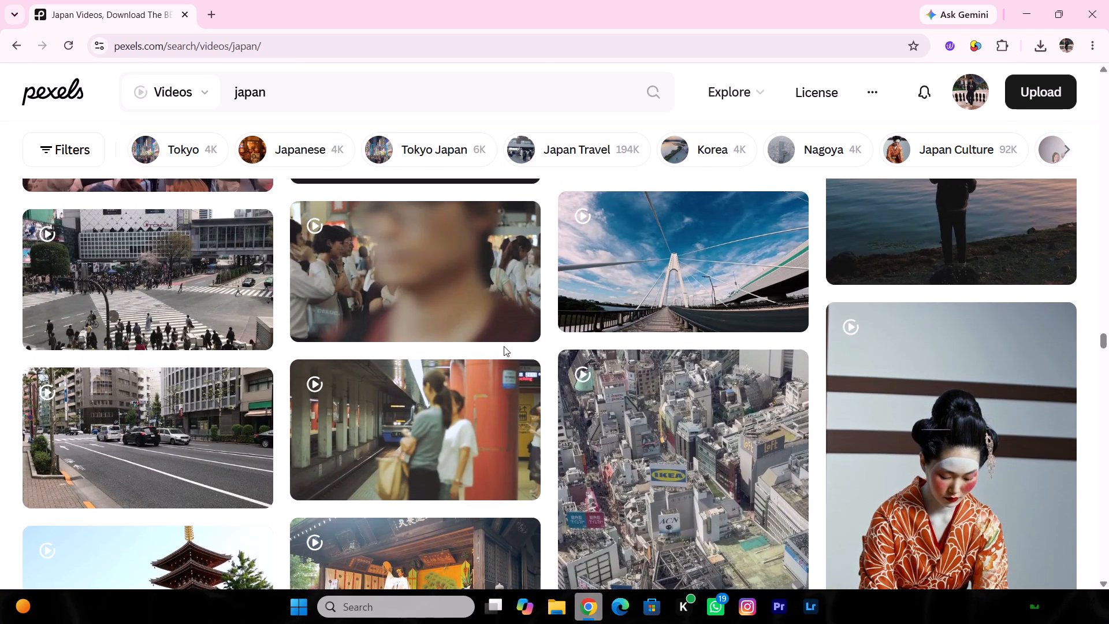
{"action": "scroll", "coordinate": [568, 334], "scroll_direction": "up", "scroll_amount": 2}
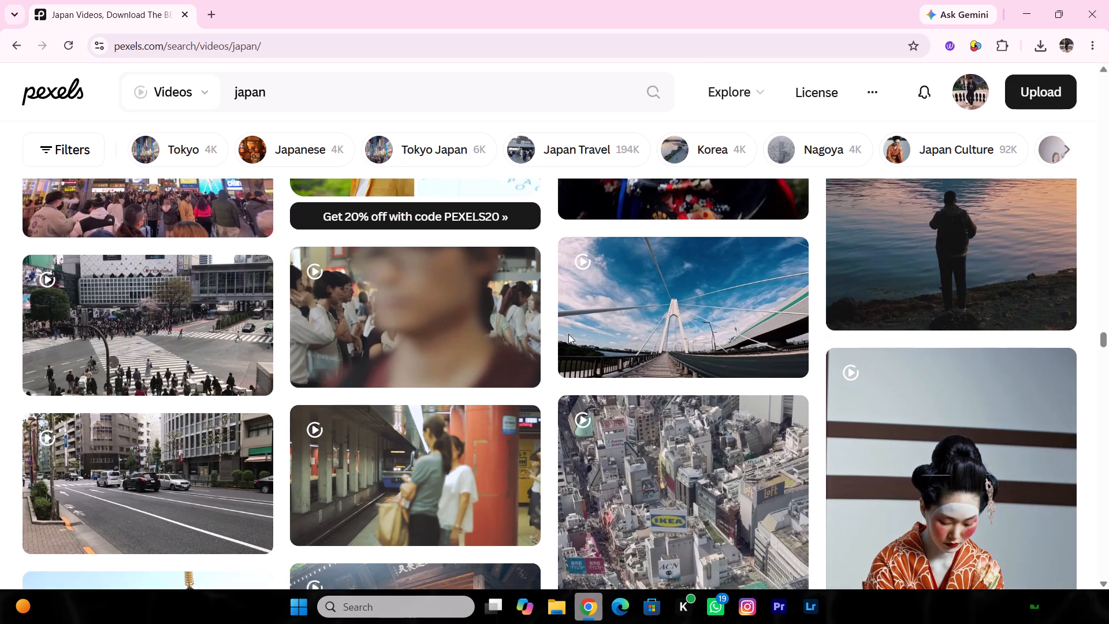
{"action": "scroll", "coordinate": [569, 334], "scroll_direction": "up", "scroll_amount": 6}
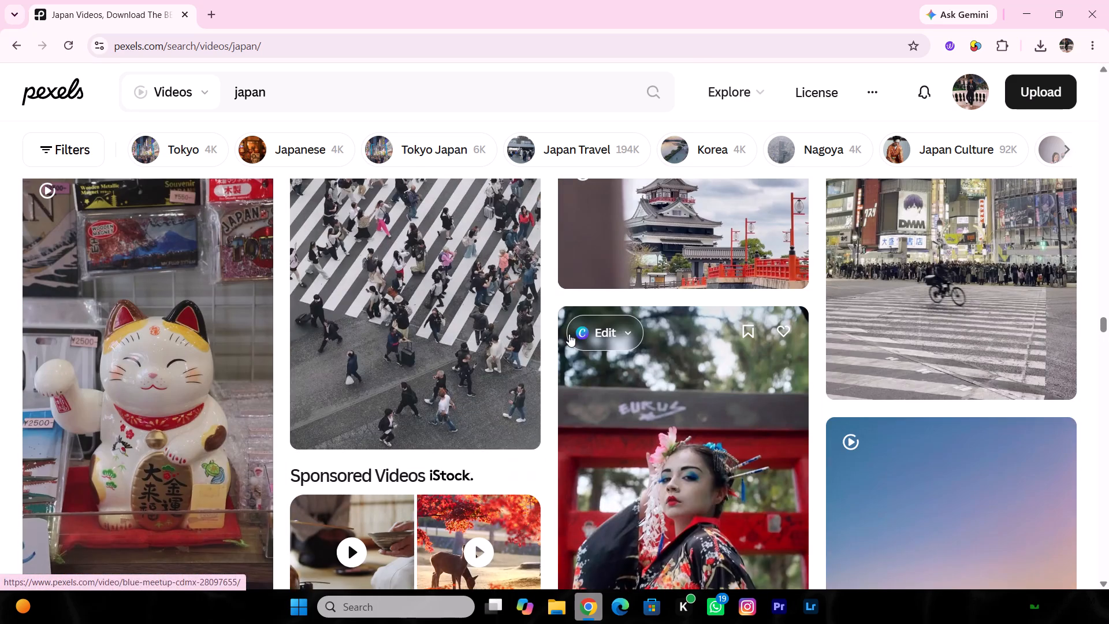
{"action": "scroll", "coordinate": [571, 335], "scroll_direction": "up", "scroll_amount": 3}
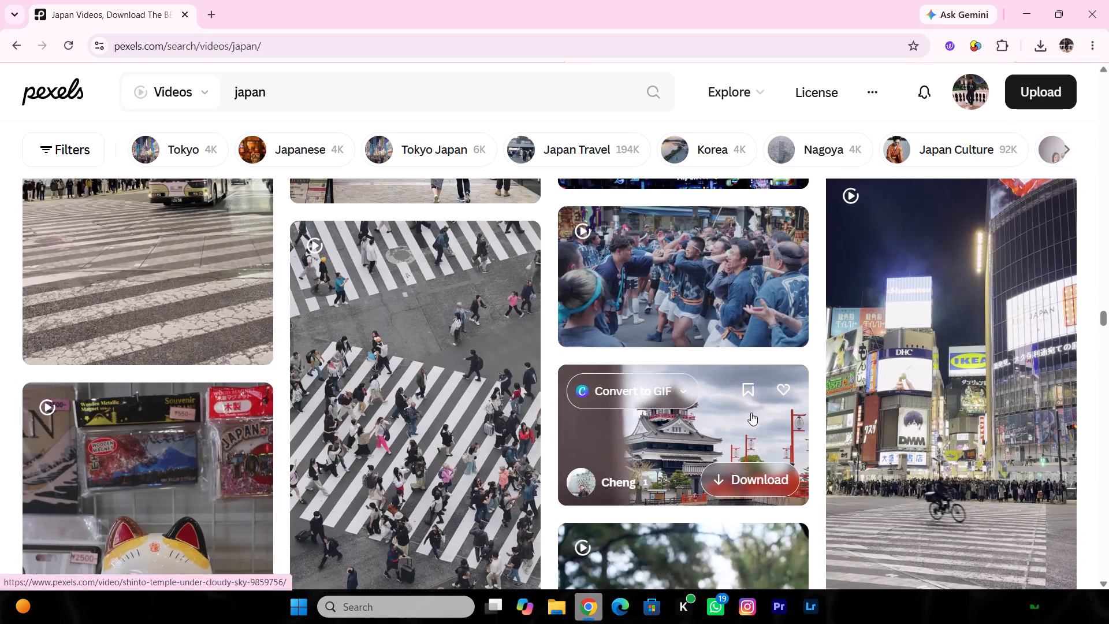
{"action": "scroll", "coordinate": [750, 414], "scroll_direction": "up", "scroll_amount": 4}
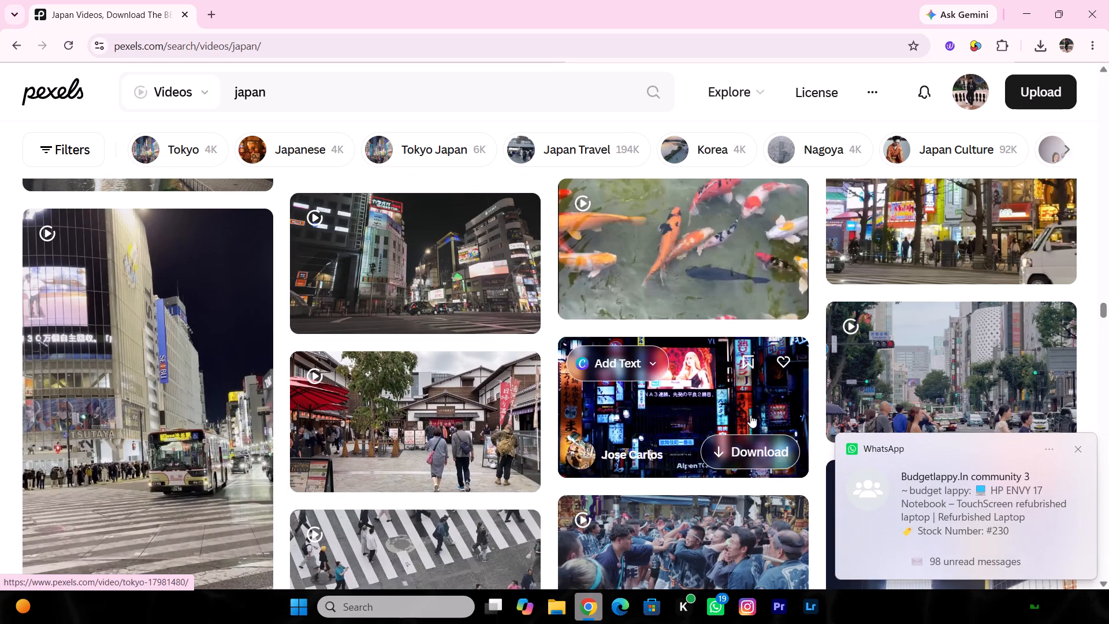
Check the browser's recent download history for the downloaded Japan clips.
{"action": "triple_click", "coordinate": [1045, 54]}
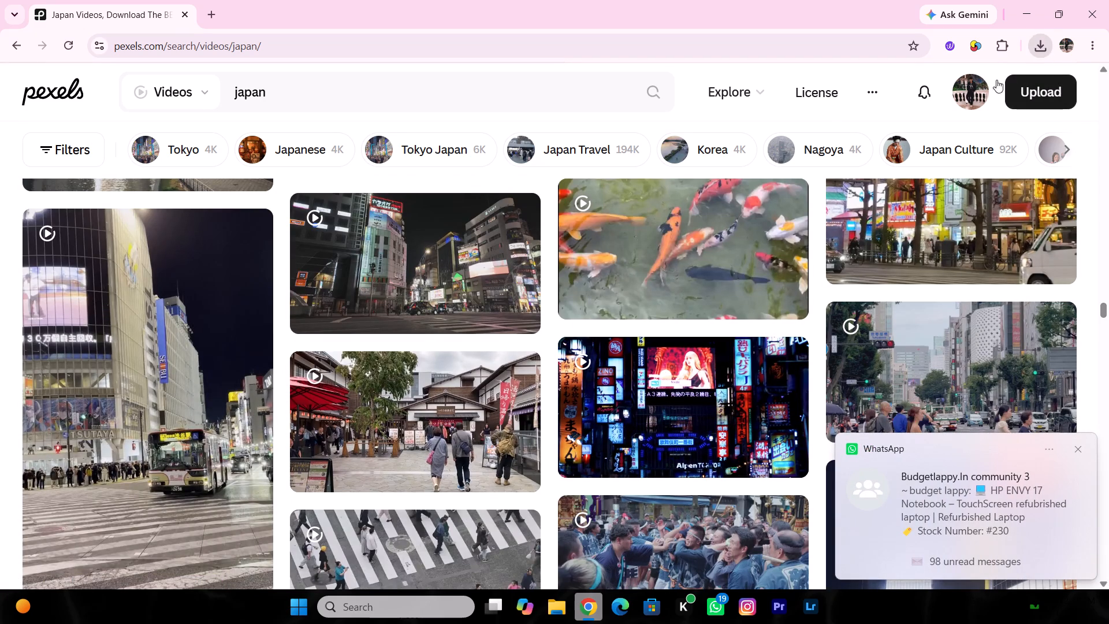
{"action": "left_click", "coordinate": [1033, 44]}
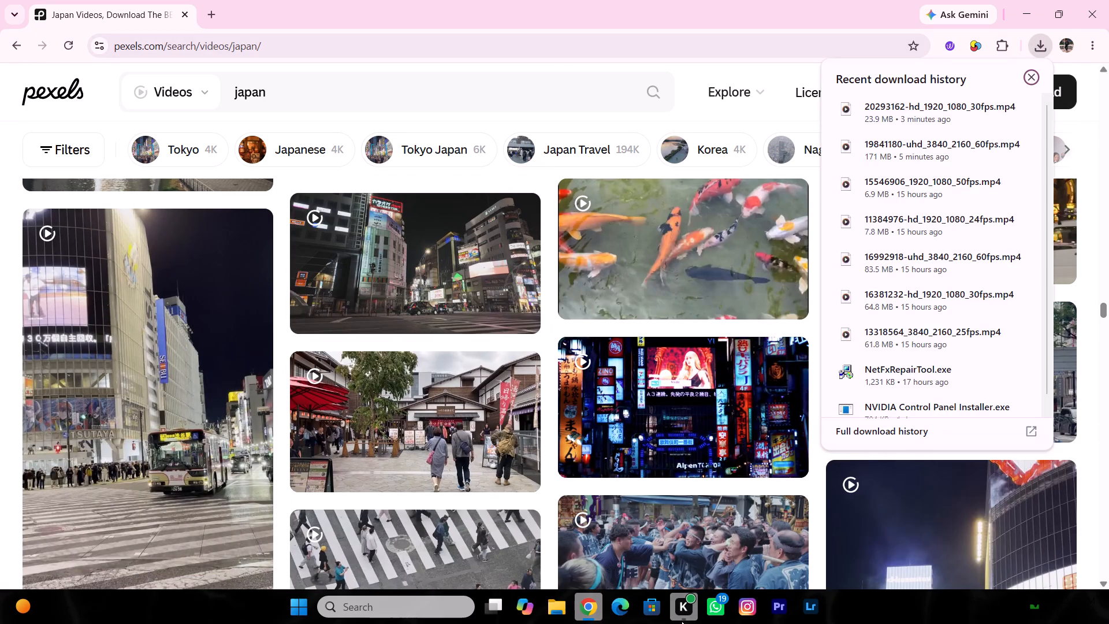
Switch to Premiere and import 20293162-hd_1920_1080_30fps and 19841180-uhd_3840_2160_60fps from Downloads into the japan grid effect project.
{"action": "left_click", "coordinate": [772, 610]}
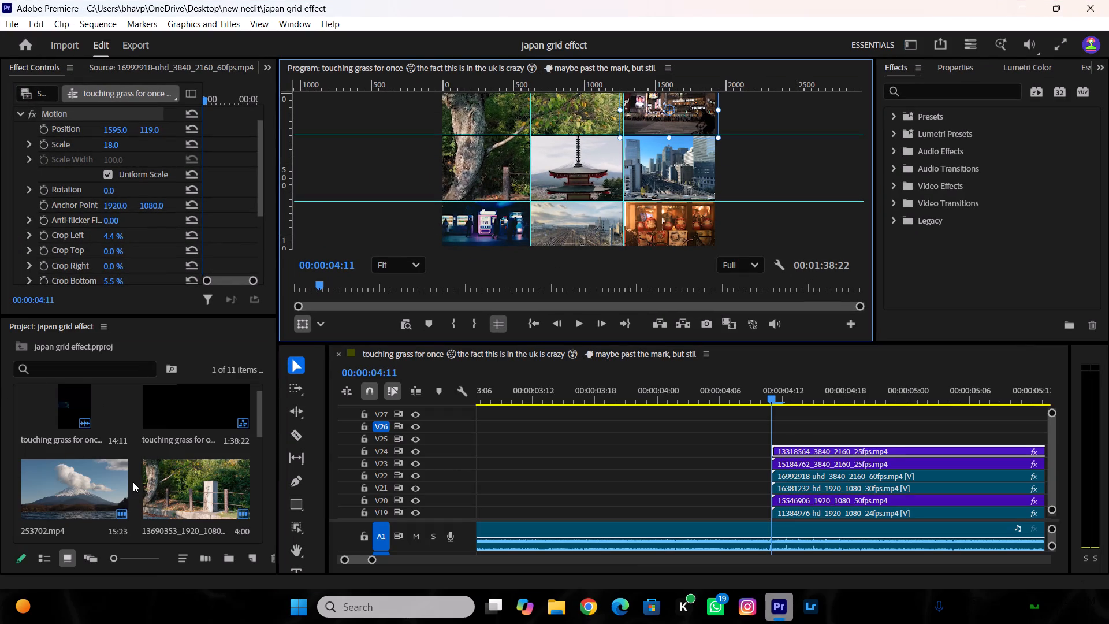
{"action": "scroll", "coordinate": [152, 440], "scroll_direction": "down", "scroll_amount": 5}
{"action": "double_click", "coordinate": [195, 510]}
{"action": "double_click", "coordinate": [185, 480]}
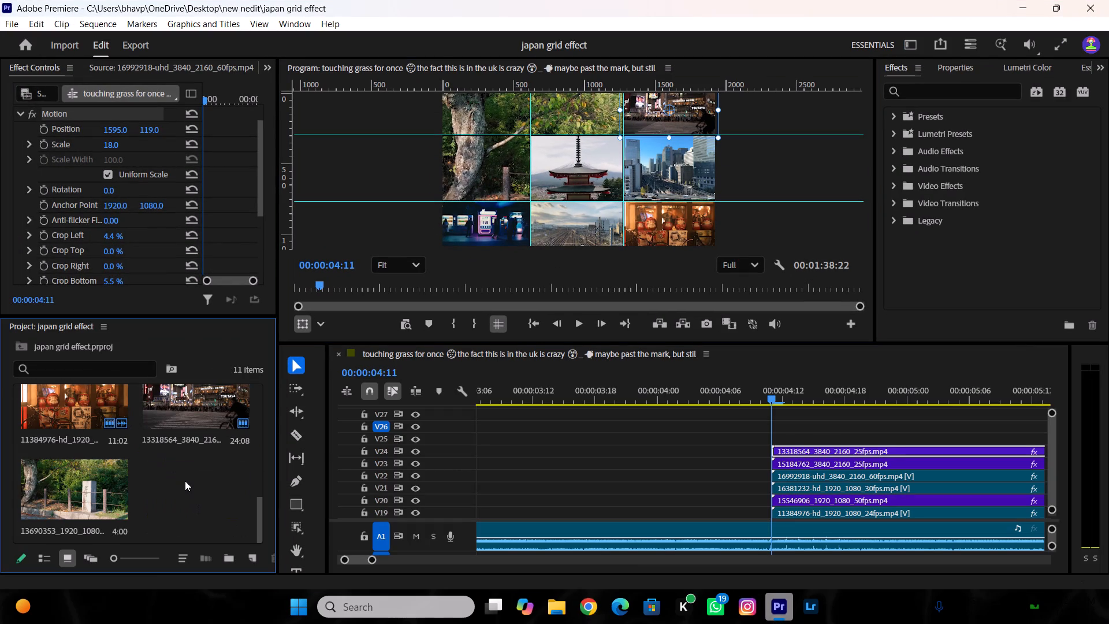
{"action": "left_click", "coordinate": [311, 159]}
{"action": "left_click", "coordinate": [305, 159]}
{"action": "left_click_drag", "start_coordinate": [282, 165], "coordinate": [138, 185]}
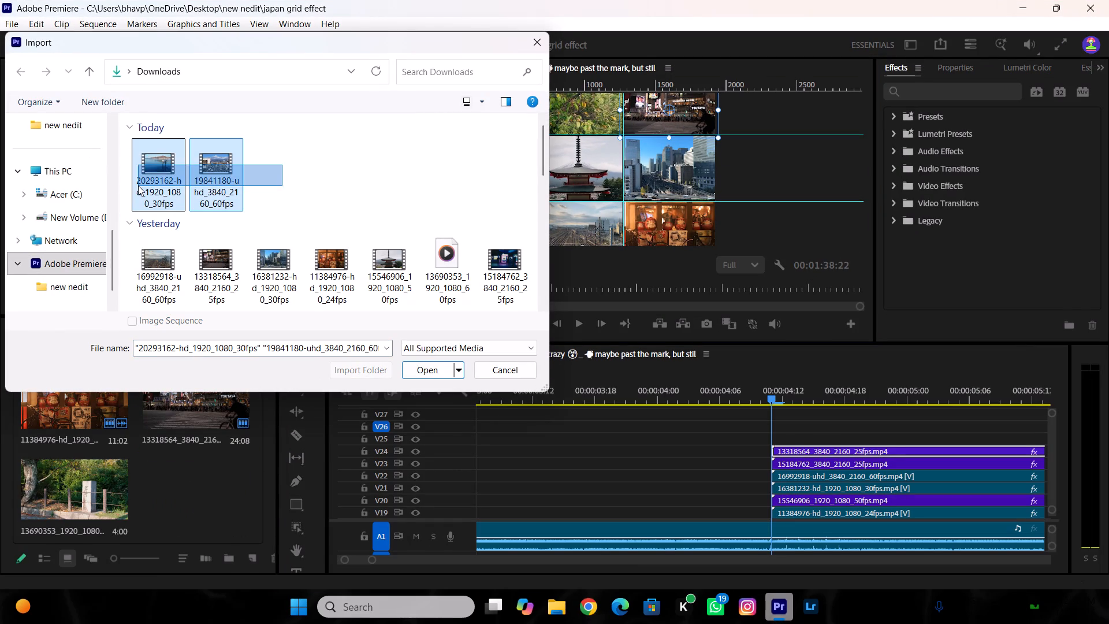
{"action": "left_click", "coordinate": [429, 374]}
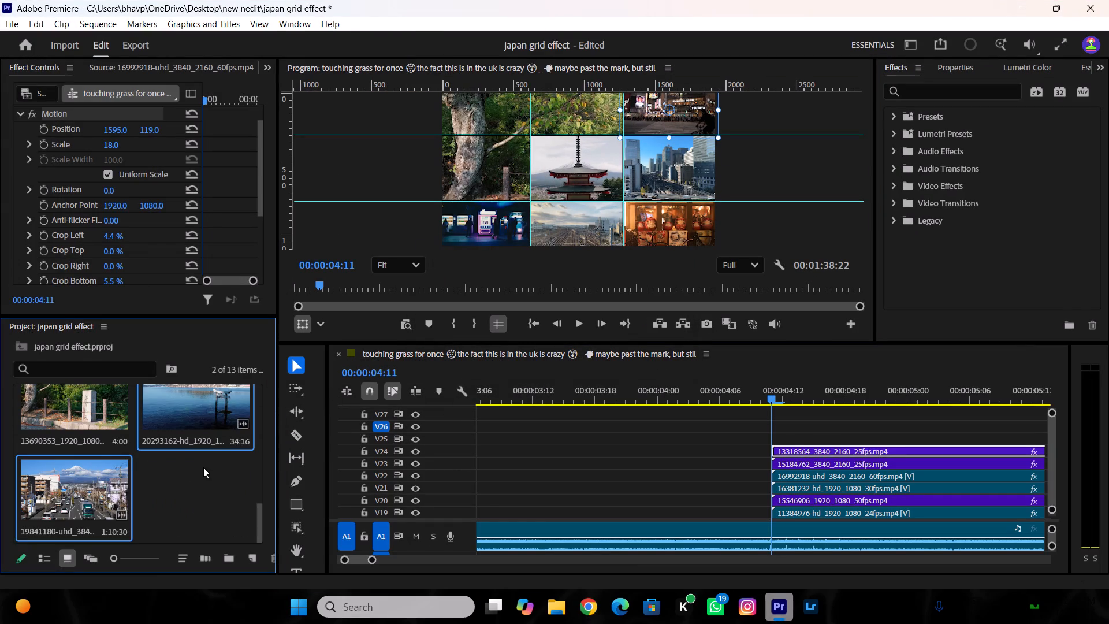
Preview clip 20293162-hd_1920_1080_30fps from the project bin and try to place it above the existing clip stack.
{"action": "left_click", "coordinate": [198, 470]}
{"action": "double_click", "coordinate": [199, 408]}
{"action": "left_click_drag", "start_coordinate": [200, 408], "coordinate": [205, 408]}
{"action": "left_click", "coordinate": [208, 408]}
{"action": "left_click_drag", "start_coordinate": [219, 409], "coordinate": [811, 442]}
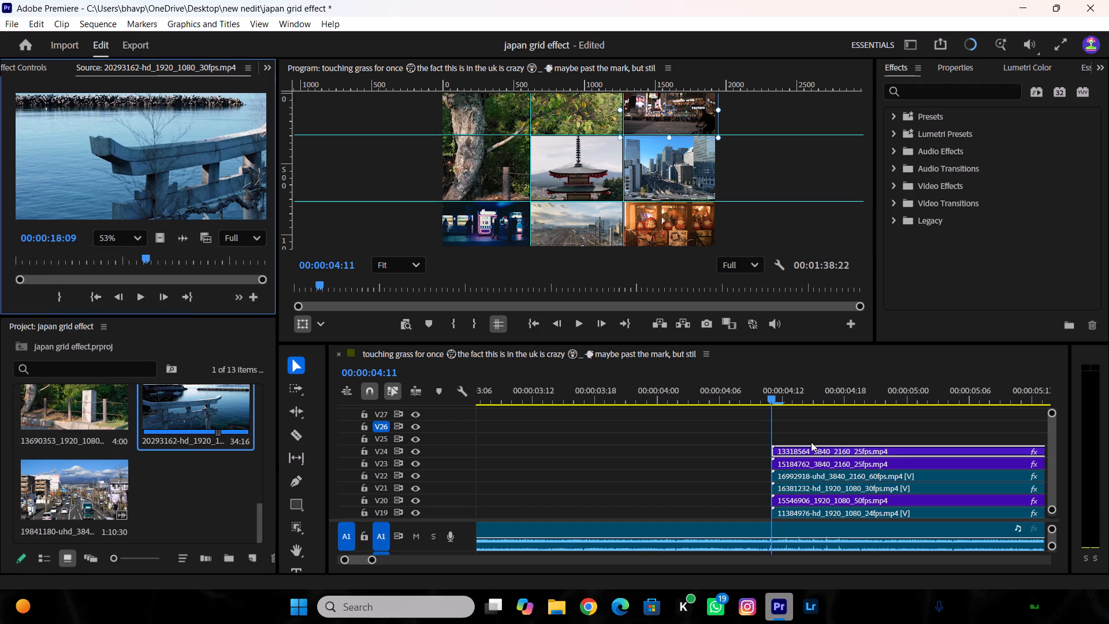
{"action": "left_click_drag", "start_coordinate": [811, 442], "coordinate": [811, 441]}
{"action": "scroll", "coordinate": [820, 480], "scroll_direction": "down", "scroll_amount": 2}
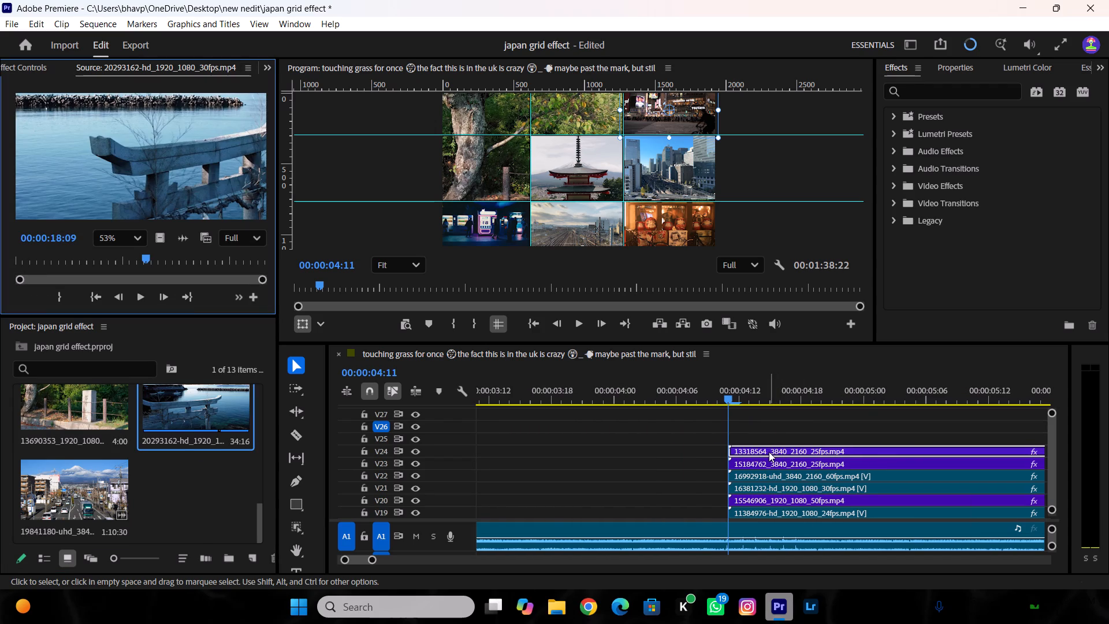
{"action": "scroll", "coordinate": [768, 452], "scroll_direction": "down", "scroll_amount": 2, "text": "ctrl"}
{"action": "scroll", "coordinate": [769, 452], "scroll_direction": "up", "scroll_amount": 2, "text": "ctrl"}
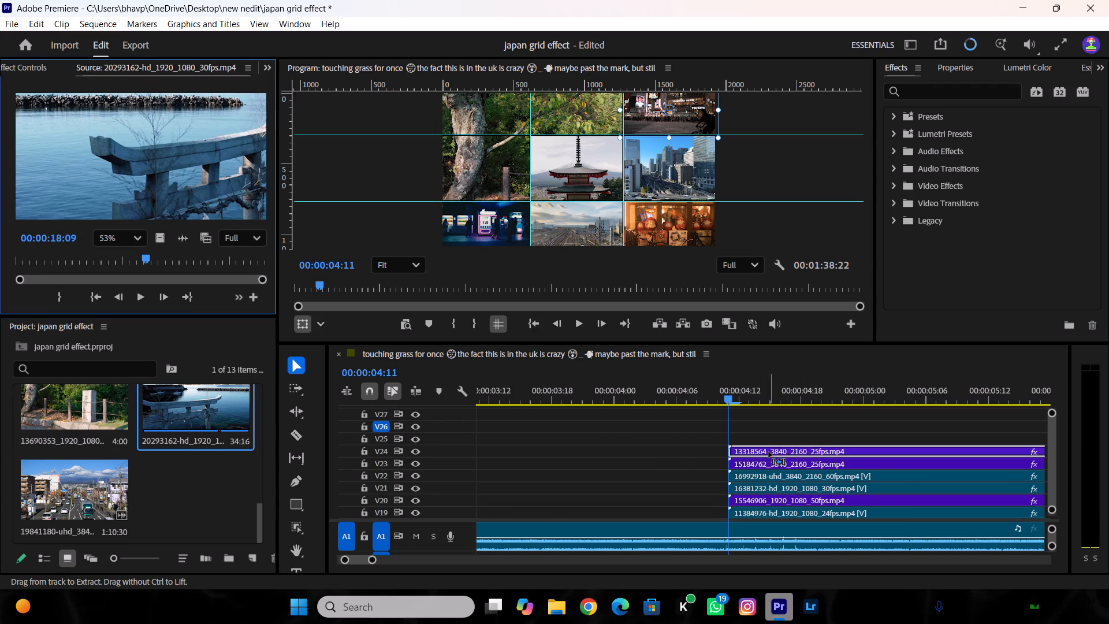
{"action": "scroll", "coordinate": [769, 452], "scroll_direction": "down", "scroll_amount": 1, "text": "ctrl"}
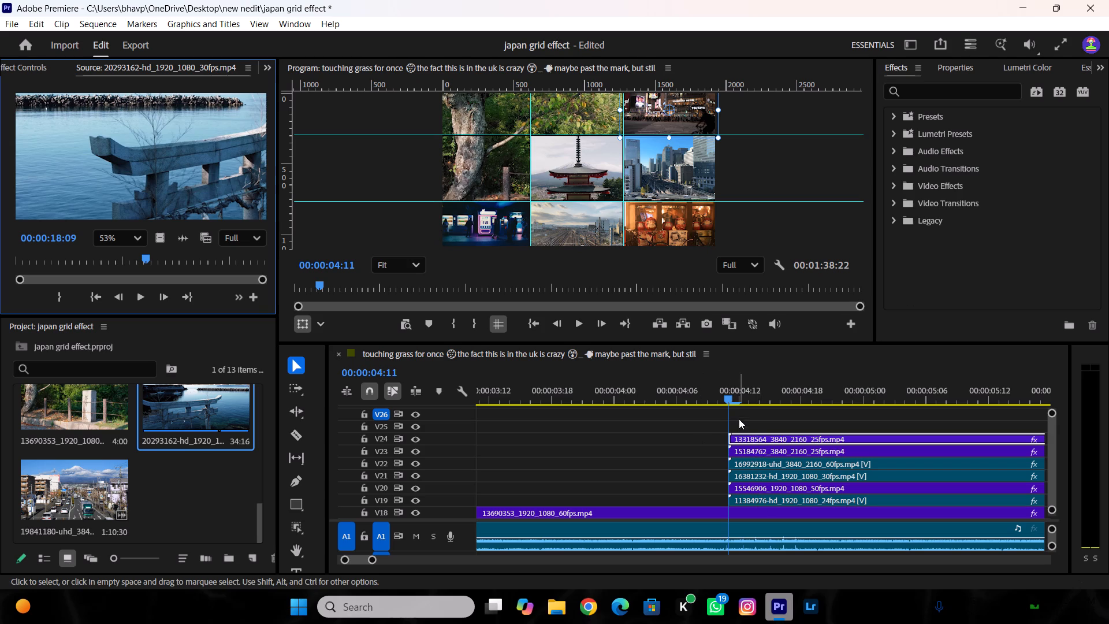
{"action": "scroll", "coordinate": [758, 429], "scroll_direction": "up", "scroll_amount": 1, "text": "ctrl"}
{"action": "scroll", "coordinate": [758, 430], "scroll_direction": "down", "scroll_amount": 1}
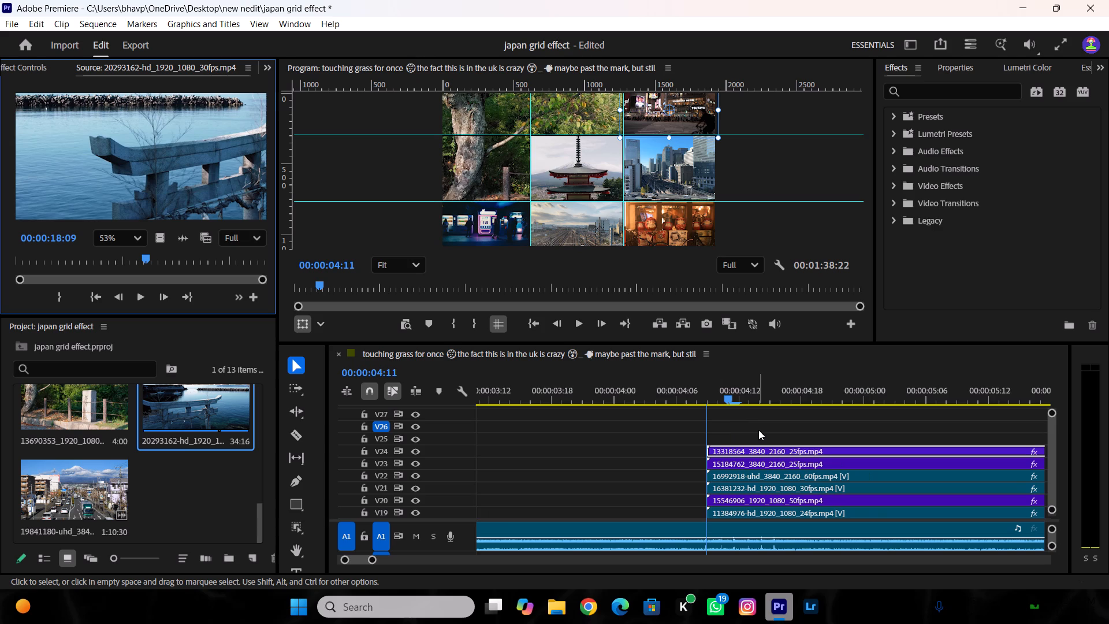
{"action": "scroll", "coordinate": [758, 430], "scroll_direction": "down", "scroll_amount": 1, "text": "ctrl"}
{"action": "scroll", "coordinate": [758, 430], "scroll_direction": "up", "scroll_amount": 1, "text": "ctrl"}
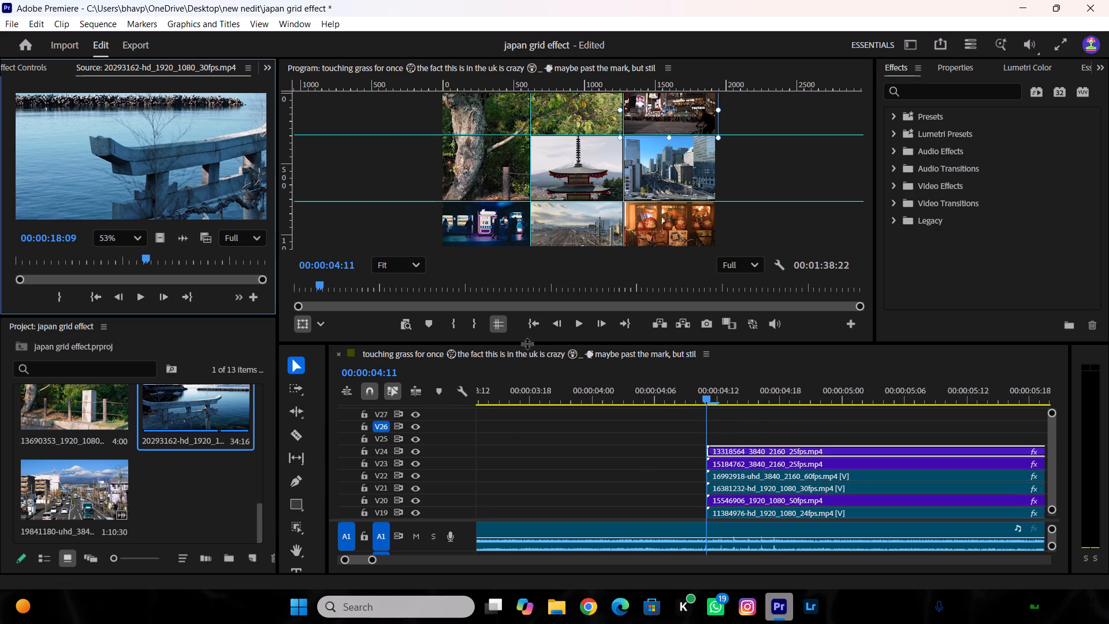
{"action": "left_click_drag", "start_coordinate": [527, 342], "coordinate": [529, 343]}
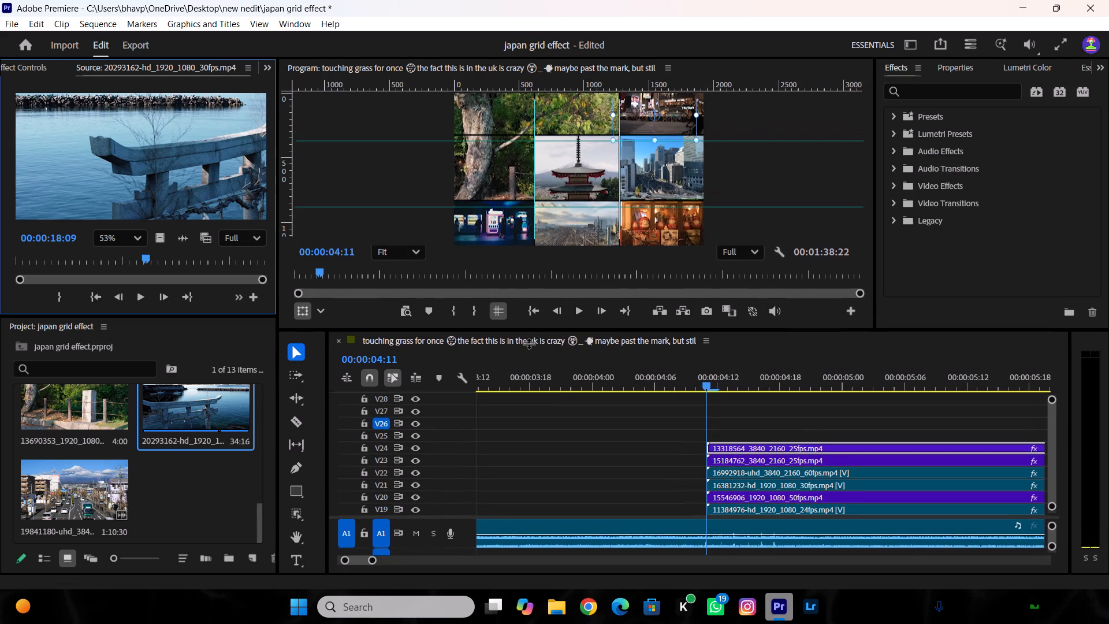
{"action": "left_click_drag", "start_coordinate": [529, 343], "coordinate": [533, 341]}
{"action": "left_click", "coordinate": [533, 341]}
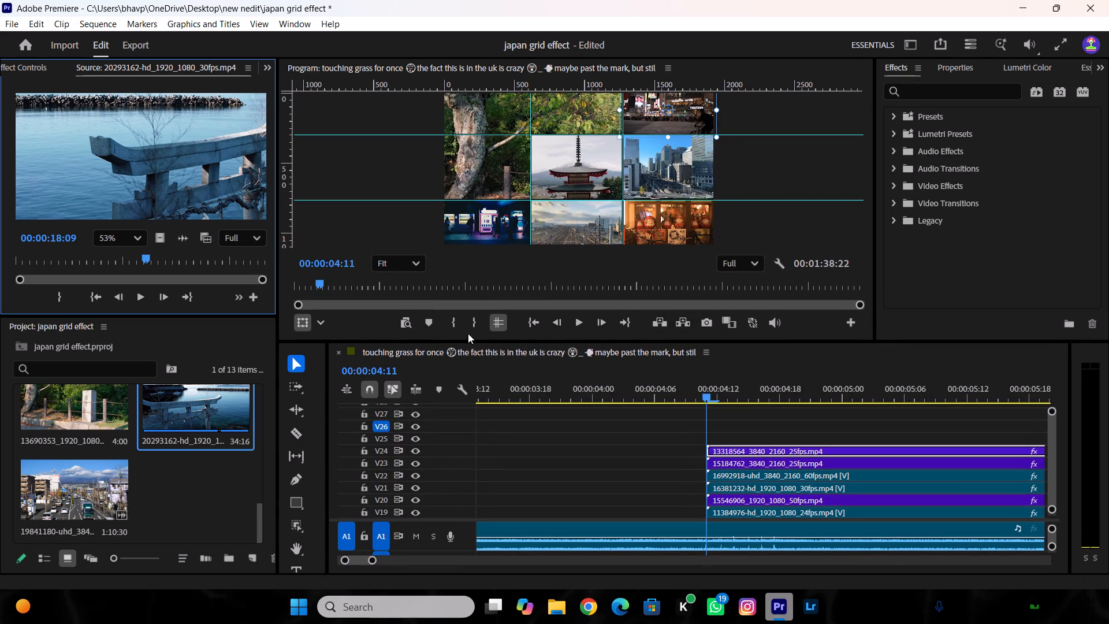
Place clip 20293162-hd_1920_1080_30fps on track V25 at 00:00:04:11, above the other stacked grid clips.
{"action": "left_click_drag", "start_coordinate": [203, 415], "coordinate": [425, 383]}
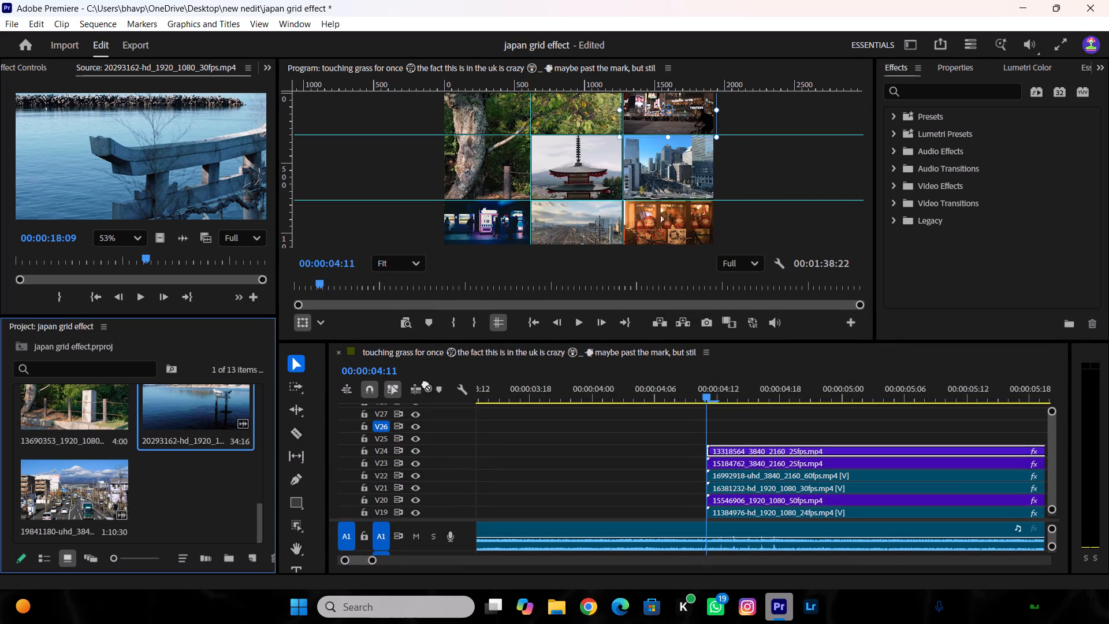
{"action": "left_click_drag", "start_coordinate": [425, 383], "coordinate": [708, 437]}
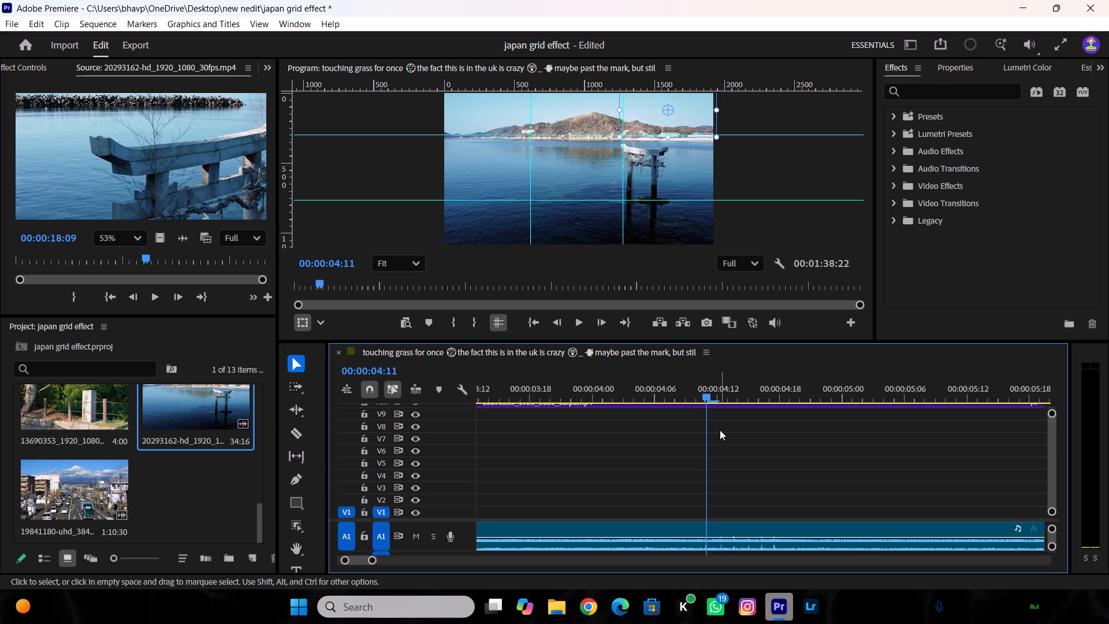
{"action": "scroll", "coordinate": [720, 430], "scroll_direction": "up", "scroll_amount": 19, "text": "ctrl"}
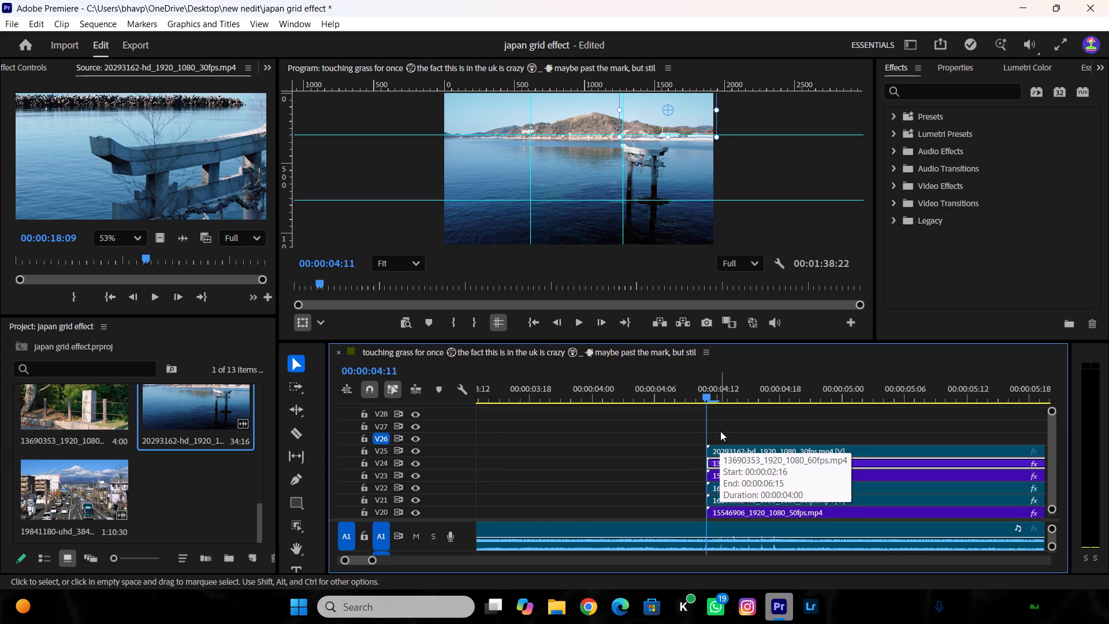
{"action": "scroll", "coordinate": [720, 431], "scroll_direction": "down", "scroll_amount": 1, "text": "ctrl"}
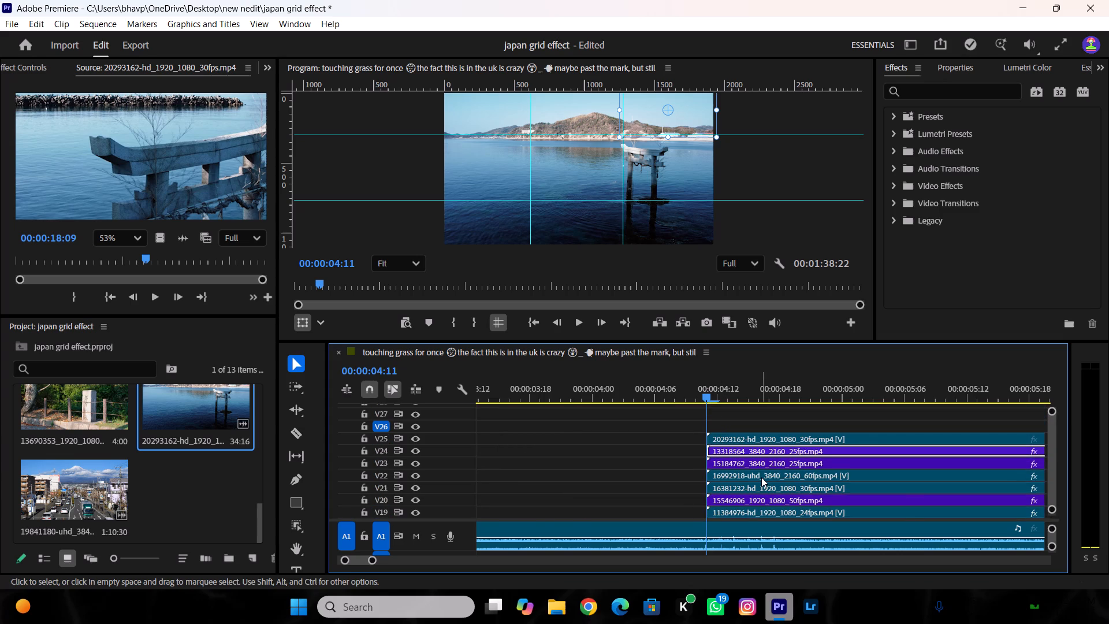
{"action": "scroll", "coordinate": [761, 477], "scroll_direction": "down", "scroll_amount": 1, "text": "ctrl"}
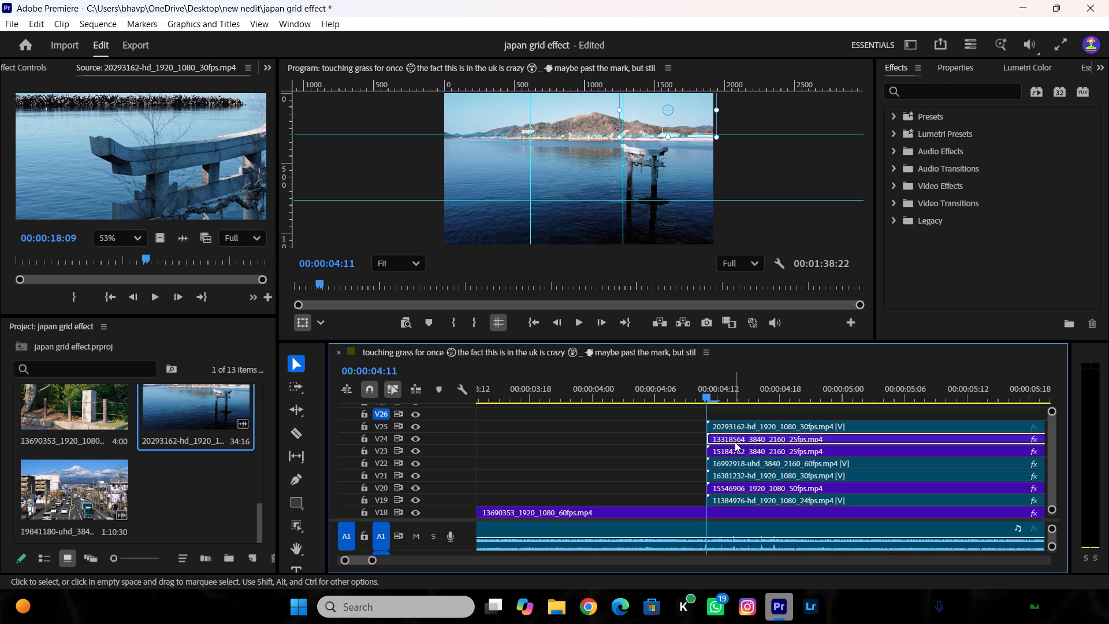
Scale the 20293162-hd clip on V25 down to 44.
{"action": "left_click", "coordinate": [753, 426]}
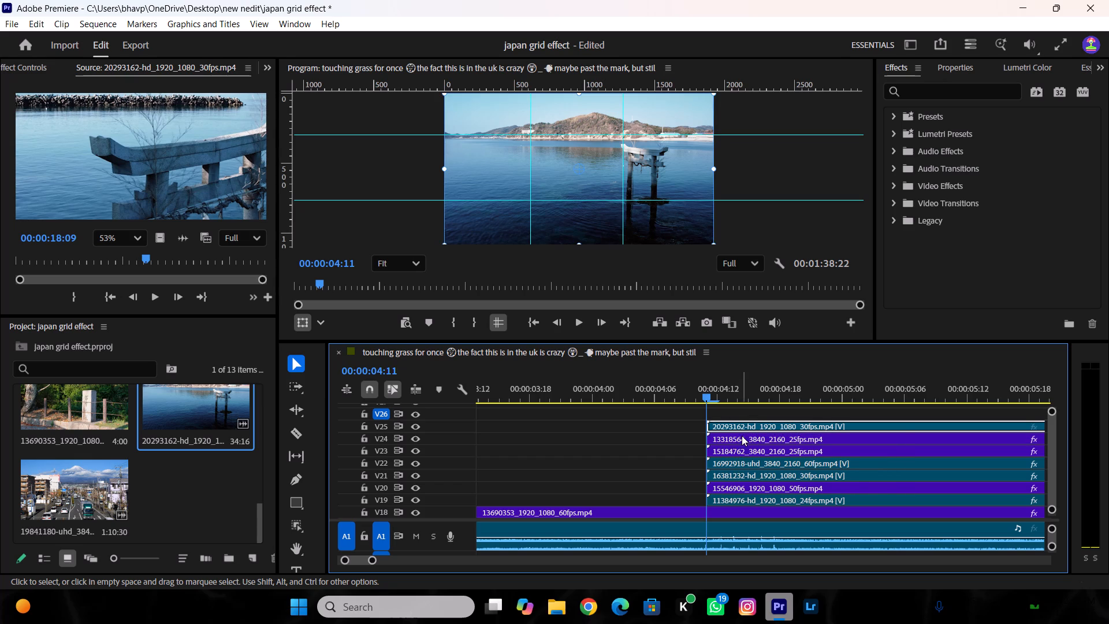
{"action": "double_click", "coordinate": [25, 72]}
{"action": "left_click_drag", "start_coordinate": [112, 174], "coordinate": [94, 179]}
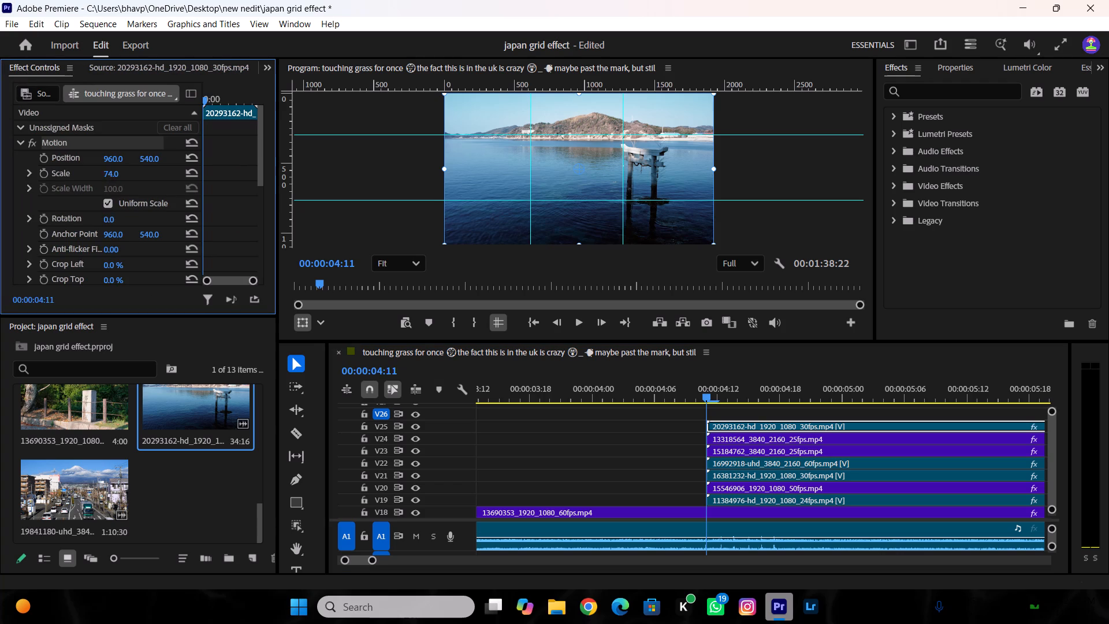
{"action": "left_click_drag", "start_coordinate": [94, 179], "coordinate": [79, 185]}
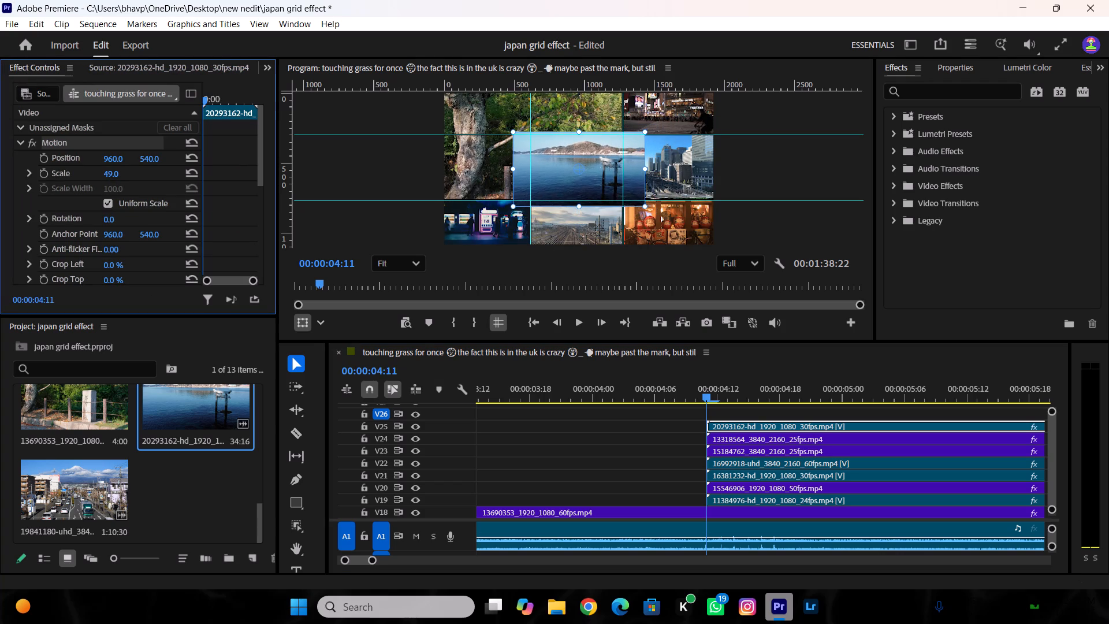
{"action": "left_click_drag", "start_coordinate": [79, 185], "coordinate": [77, 186]}
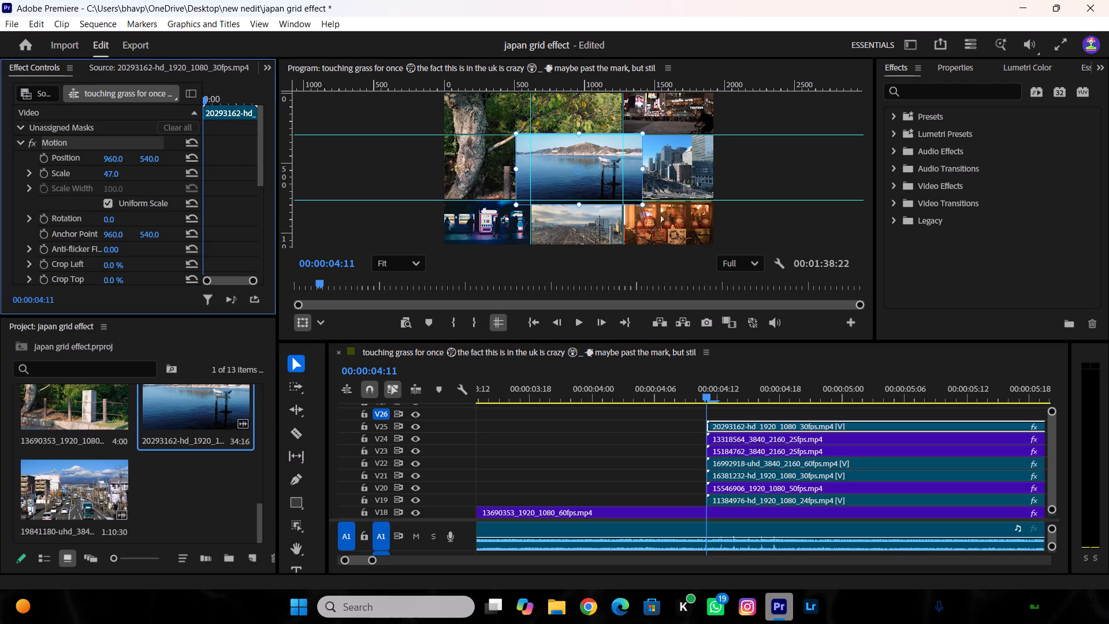
{"action": "left_click_drag", "start_coordinate": [77, 186], "coordinate": [77, 186]}
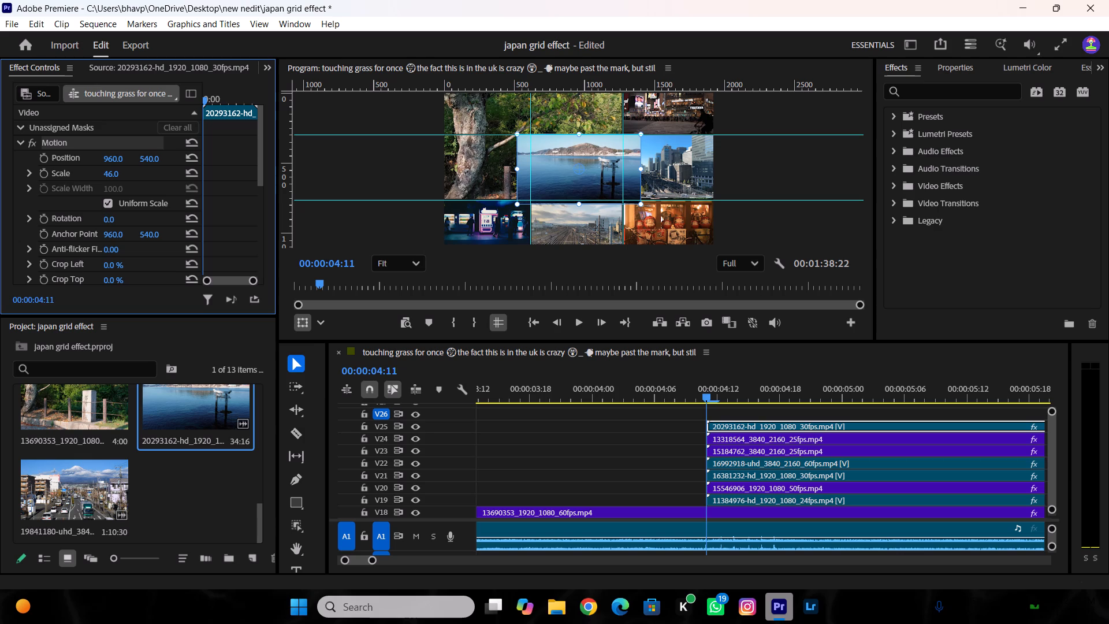
{"action": "left_click_drag", "start_coordinate": [77, 186], "coordinate": [76, 187]}
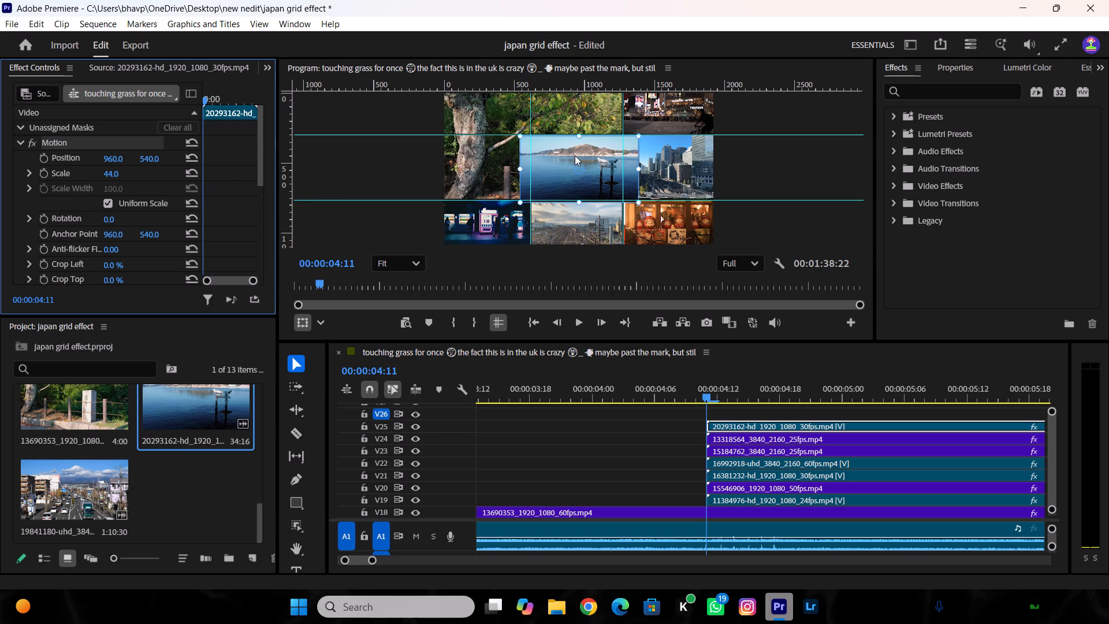
Move the lake torii clip up into the top-middle grid cell, setting vertical position to 150 and scale to 37.
{"action": "scroll", "coordinate": [566, 147], "scroll_direction": "down", "scroll_amount": 2}
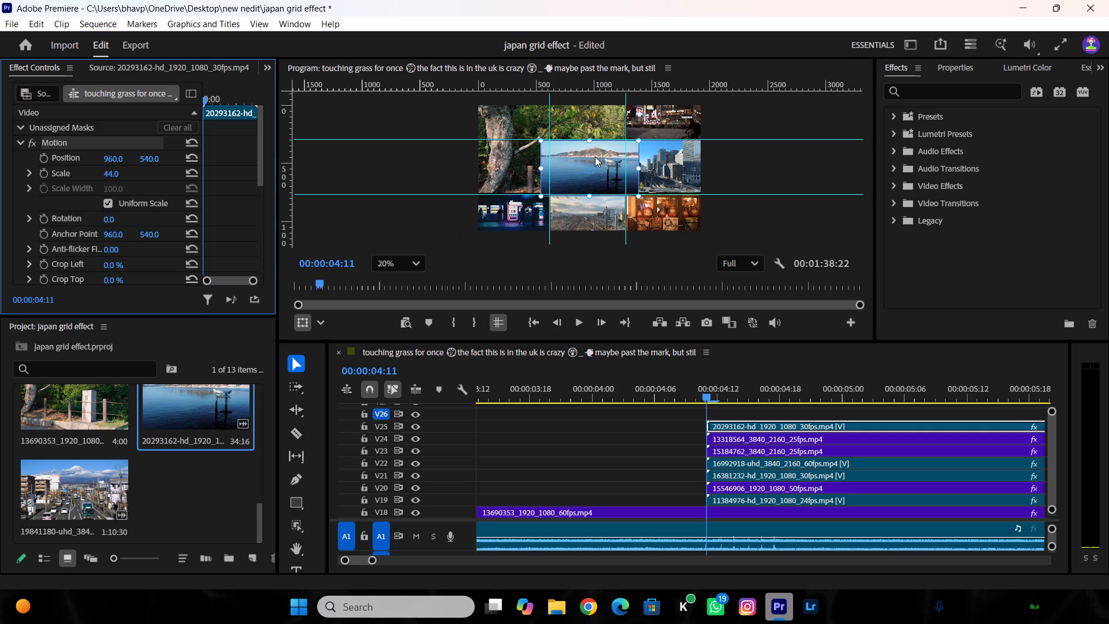
{"action": "scroll", "coordinate": [585, 91], "scroll_direction": "up", "scroll_amount": 3}
{"action": "scroll", "coordinate": [538, 84], "scroll_direction": "up", "scroll_amount": 5}
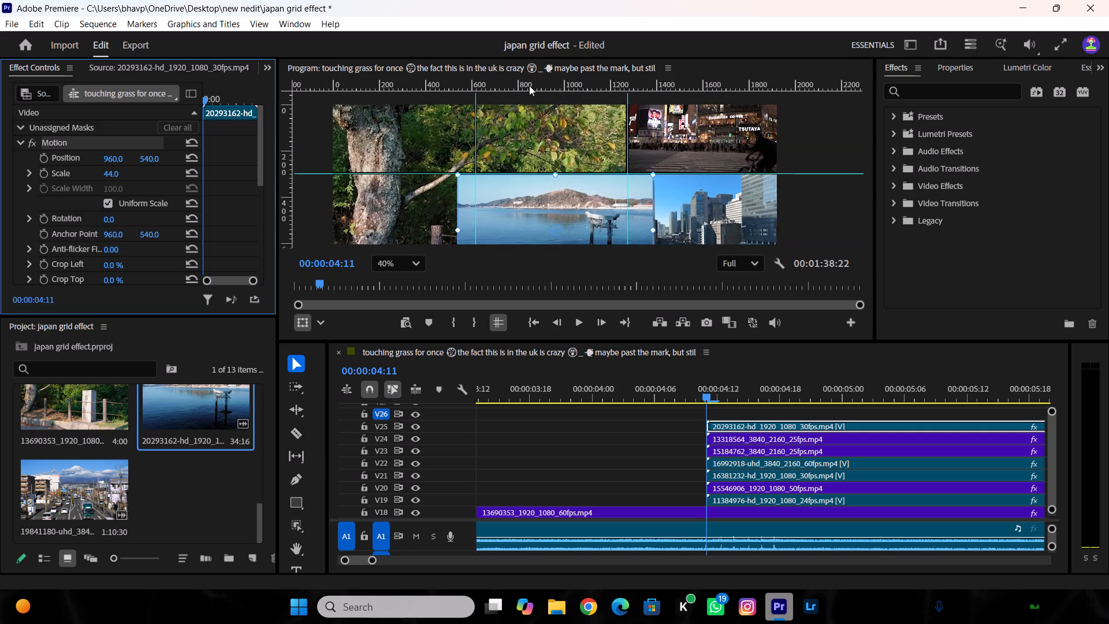
{"action": "scroll", "coordinate": [504, 91], "scroll_direction": "up", "scroll_amount": 4}
{"action": "scroll", "coordinate": [504, 92], "scroll_direction": "down", "scroll_amount": 4}
{"action": "scroll", "coordinate": [545, 174], "scroll_direction": "down", "scroll_amount": 10}
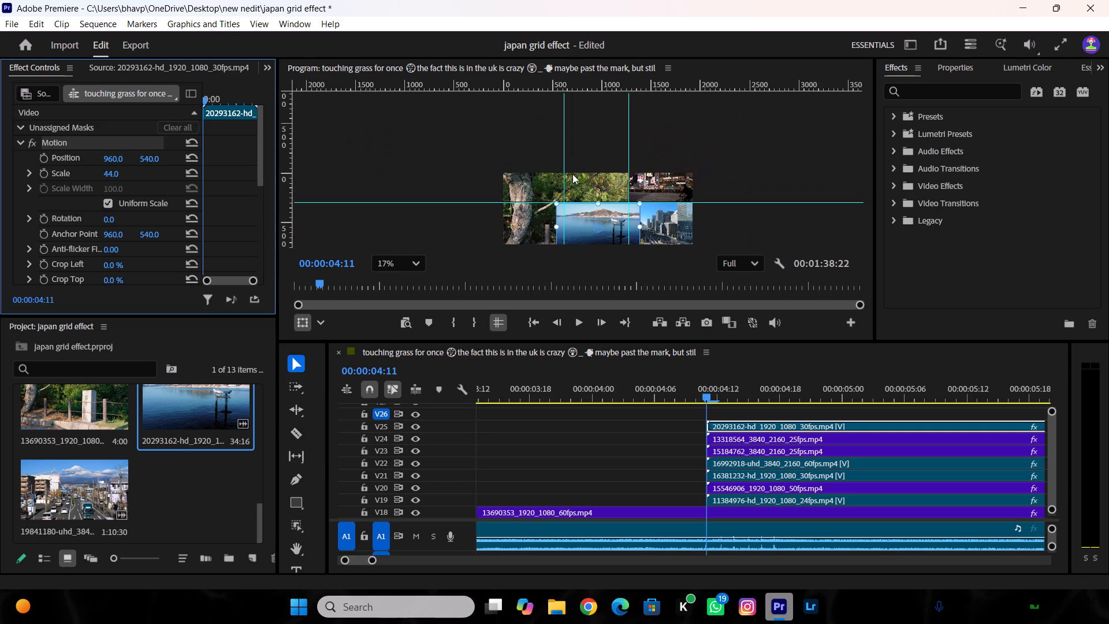
{"action": "scroll", "coordinate": [606, 143], "scroll_direction": "up", "scroll_amount": 5}
{"action": "scroll", "coordinate": [511, 150], "scroll_direction": "up", "scroll_amount": 6}
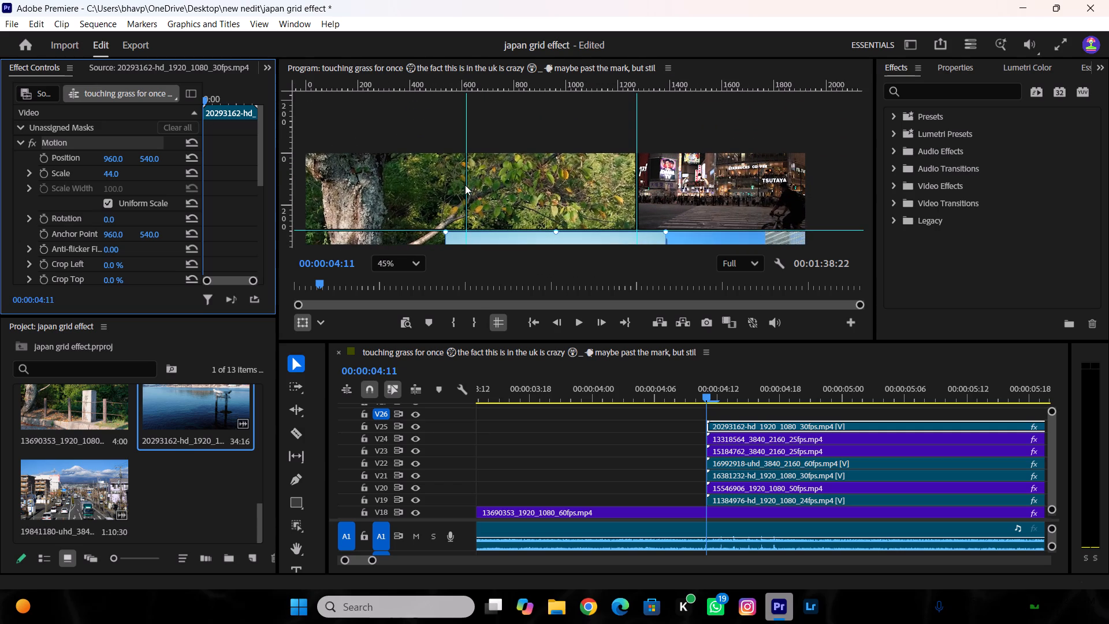
{"action": "left_click_drag", "start_coordinate": [150, 157], "coordinate": [131, 161]}
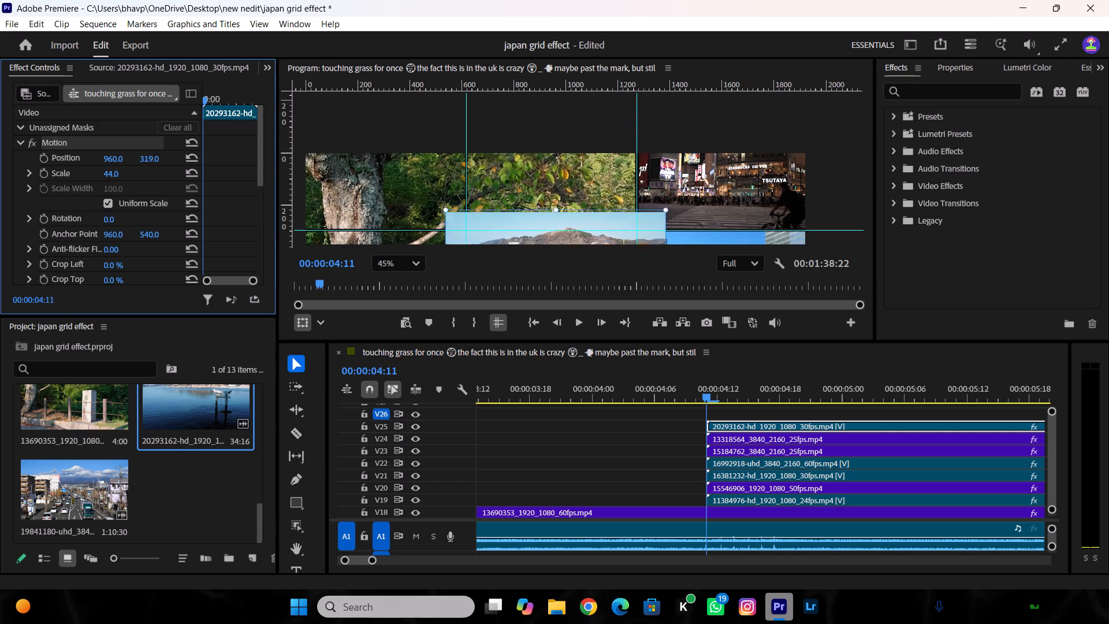
{"action": "left_click_drag", "start_coordinate": [131, 161], "coordinate": [170, 157]}
{"action": "left_click", "coordinate": [109, 174]}
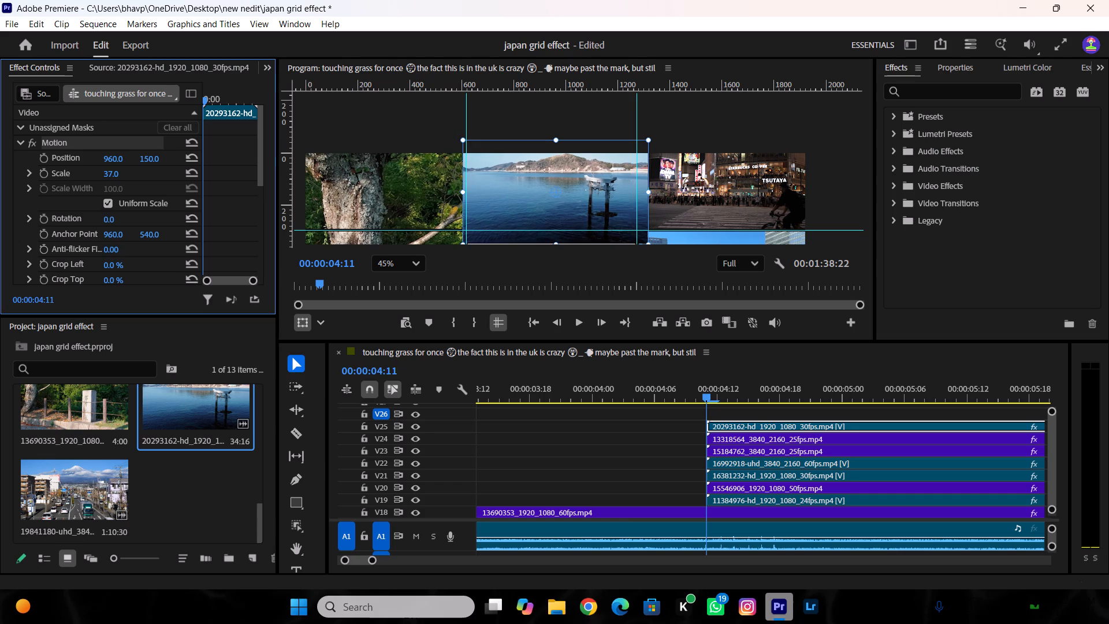
Fit the clip between the vertical guides of the top-middle cell with position 945, 137 and scale 34.
{"action": "left_click_drag", "start_coordinate": [119, 159], "coordinate": [102, 165]}
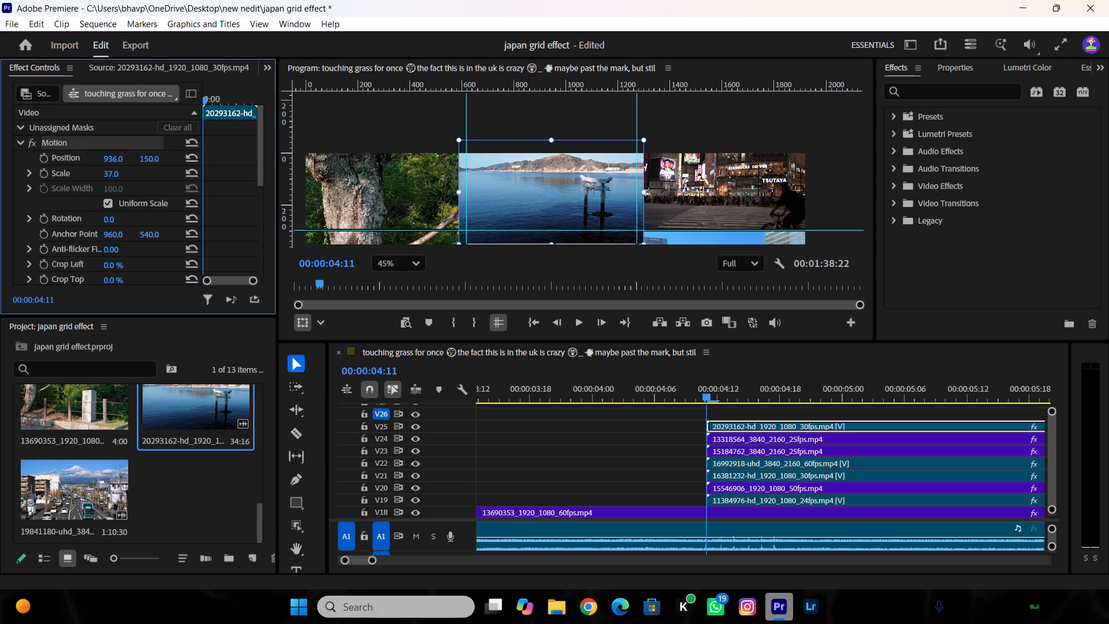
{"action": "left_click_drag", "start_coordinate": [102, 165], "coordinate": [110, 168]}
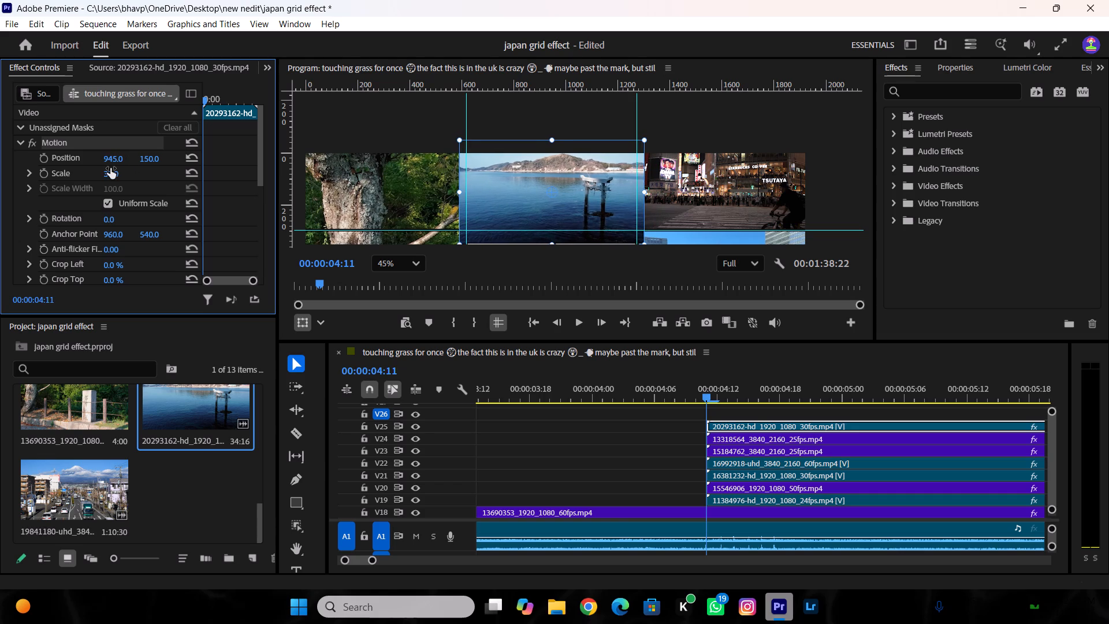
{"action": "left_click", "coordinate": [110, 169]}
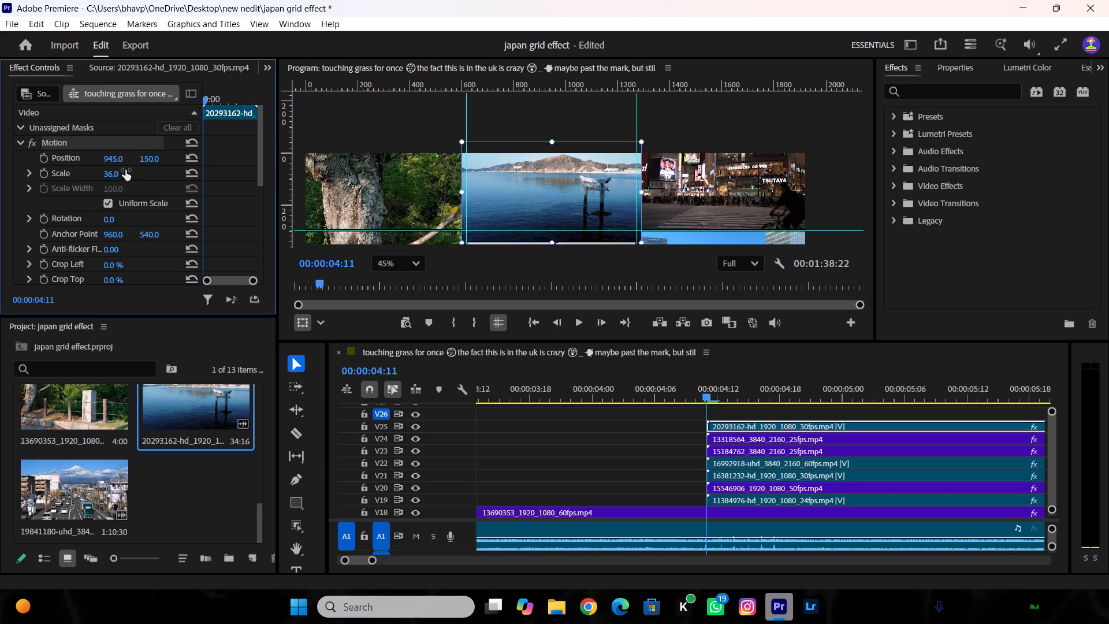
{"action": "left_click_drag", "start_coordinate": [144, 158], "coordinate": [128, 164]}
{"action": "left_click", "coordinate": [116, 171]}
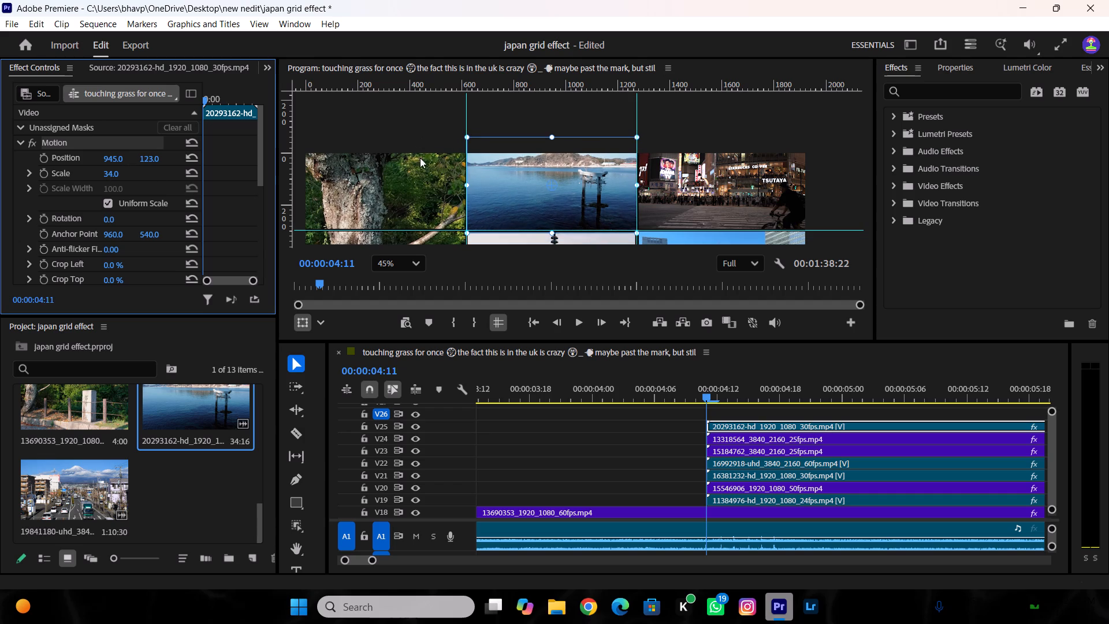
{"action": "left_click_drag", "start_coordinate": [157, 161], "coordinate": [157, 161]}
{"action": "left_click_drag", "start_coordinate": [157, 161], "coordinate": [164, 158]}
Crop the bottom of the 20293162-hd lake torii clip by 7.7% to match the bottom edge of the neighbouring top-row clip.
{"action": "scroll", "coordinate": [579, 202], "scroll_direction": "up", "scroll_amount": 2}
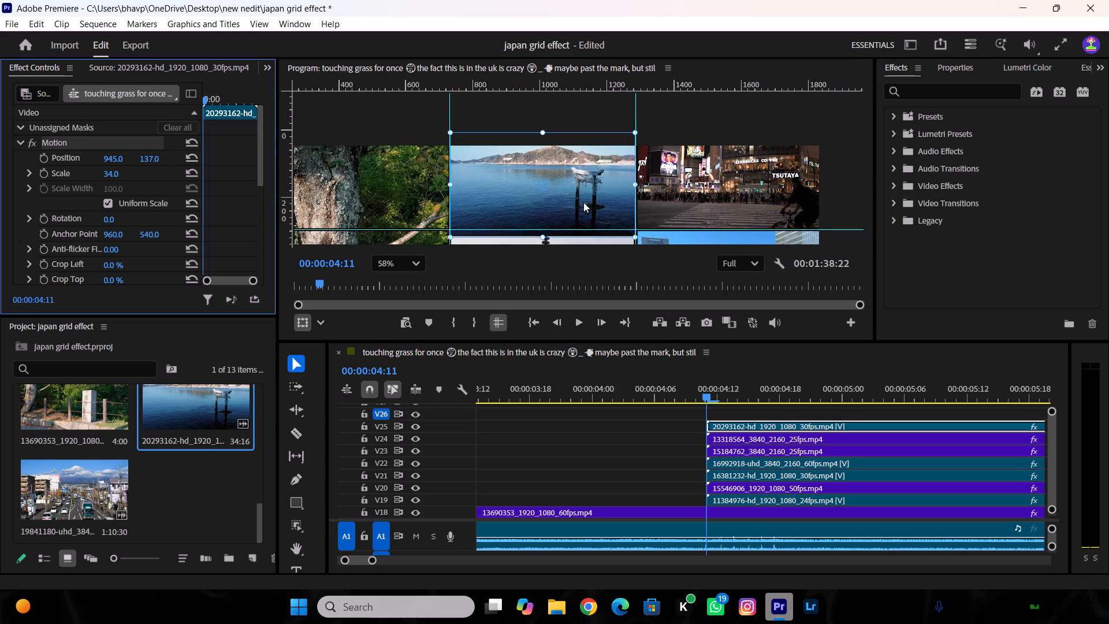
{"action": "scroll", "coordinate": [583, 202], "scroll_direction": "up", "scroll_amount": 3}
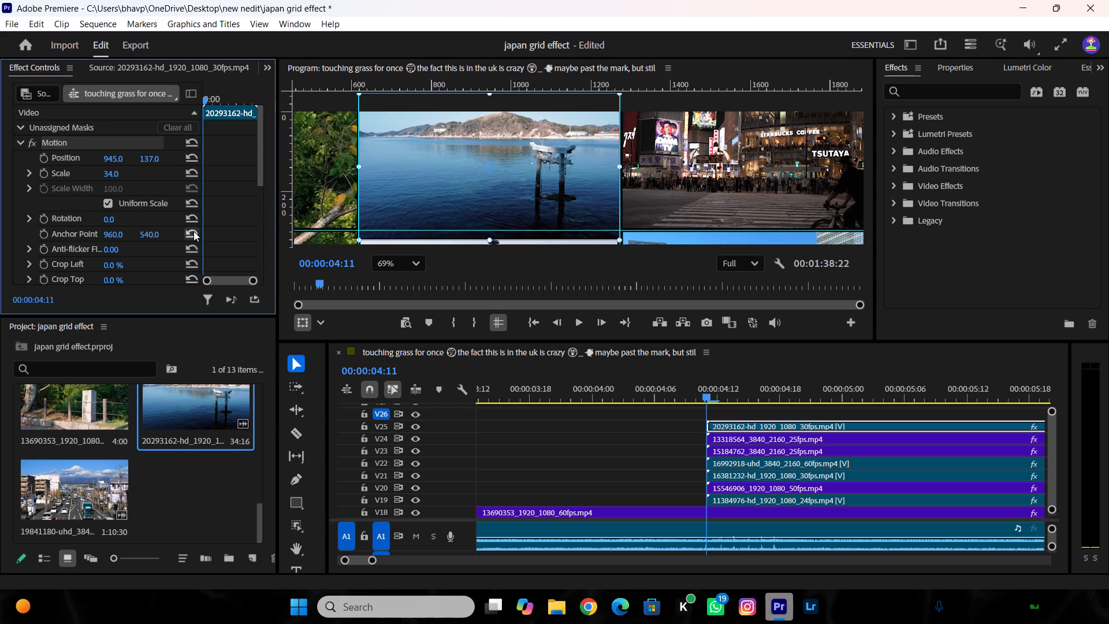
{"action": "scroll", "coordinate": [336, 225], "scroll_direction": "up", "scroll_amount": 13}
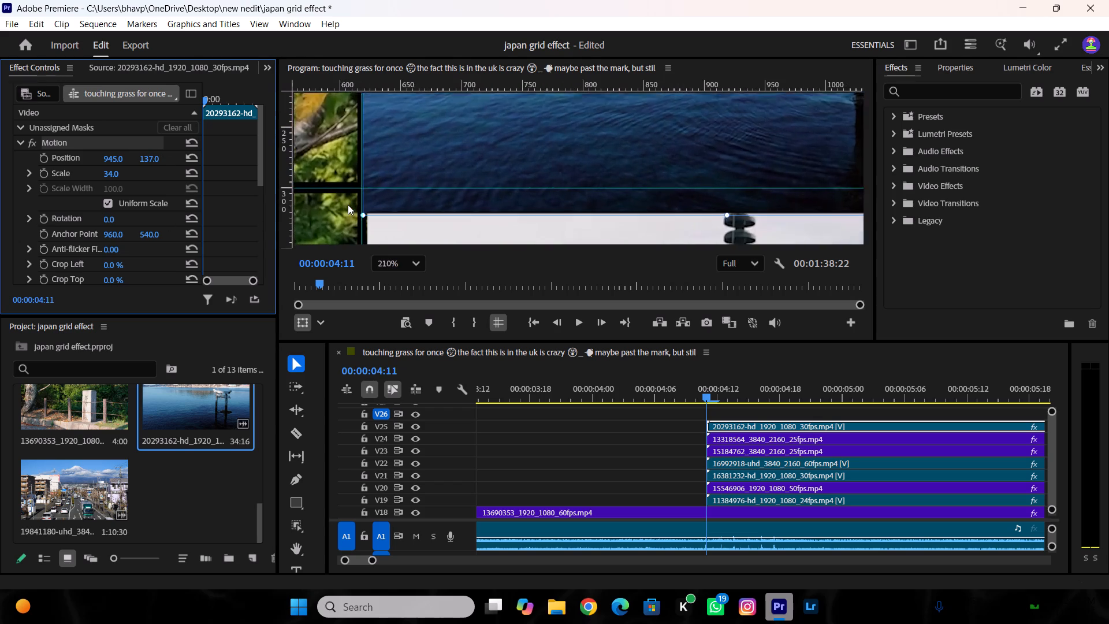
{"action": "scroll", "coordinate": [348, 205], "scroll_direction": "up", "scroll_amount": 3}
{"action": "scroll", "coordinate": [340, 150], "scroll_direction": "up", "scroll_amount": 4}
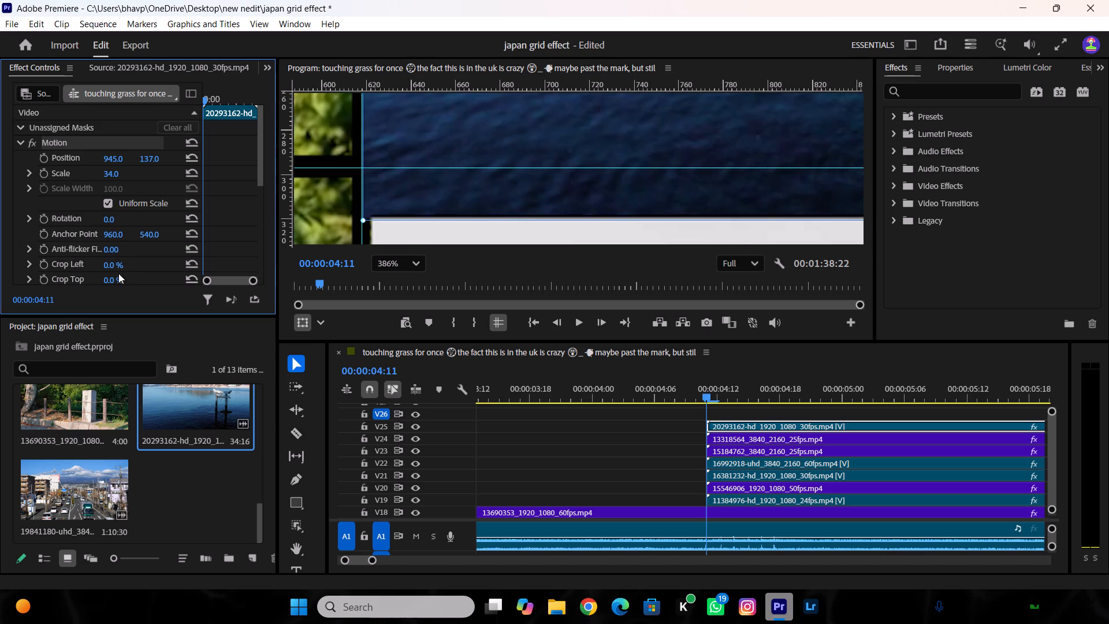
{"action": "scroll", "coordinate": [118, 273], "scroll_direction": "down", "scroll_amount": 2}
{"action": "left_click_drag", "start_coordinate": [110, 277], "coordinate": [115, 278]}
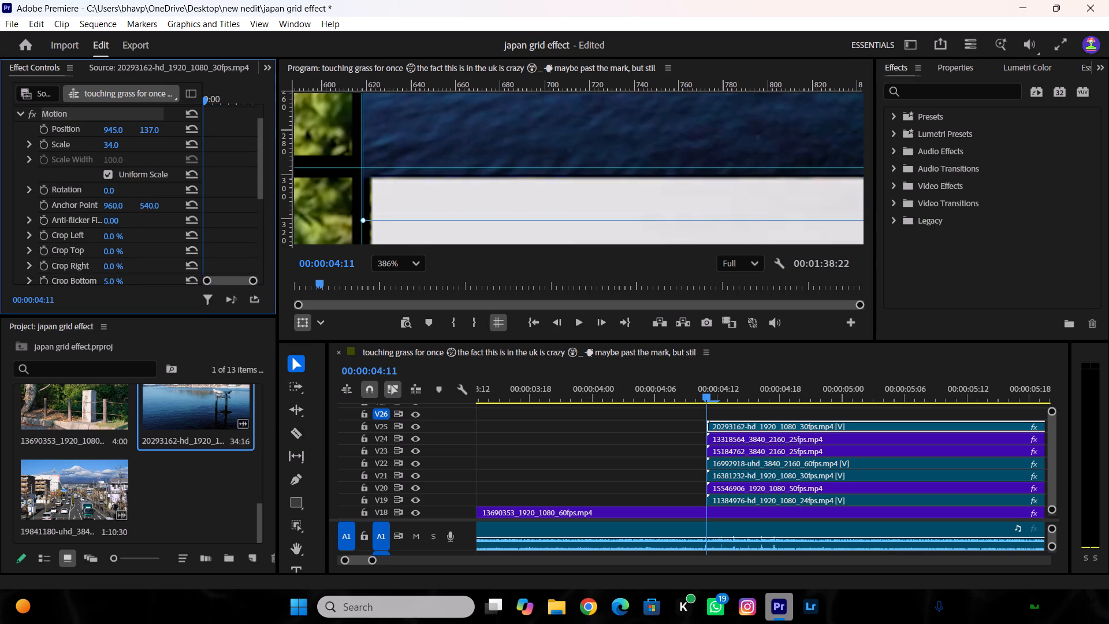
{"action": "left_click_drag", "start_coordinate": [115, 278], "coordinate": [124, 280]}
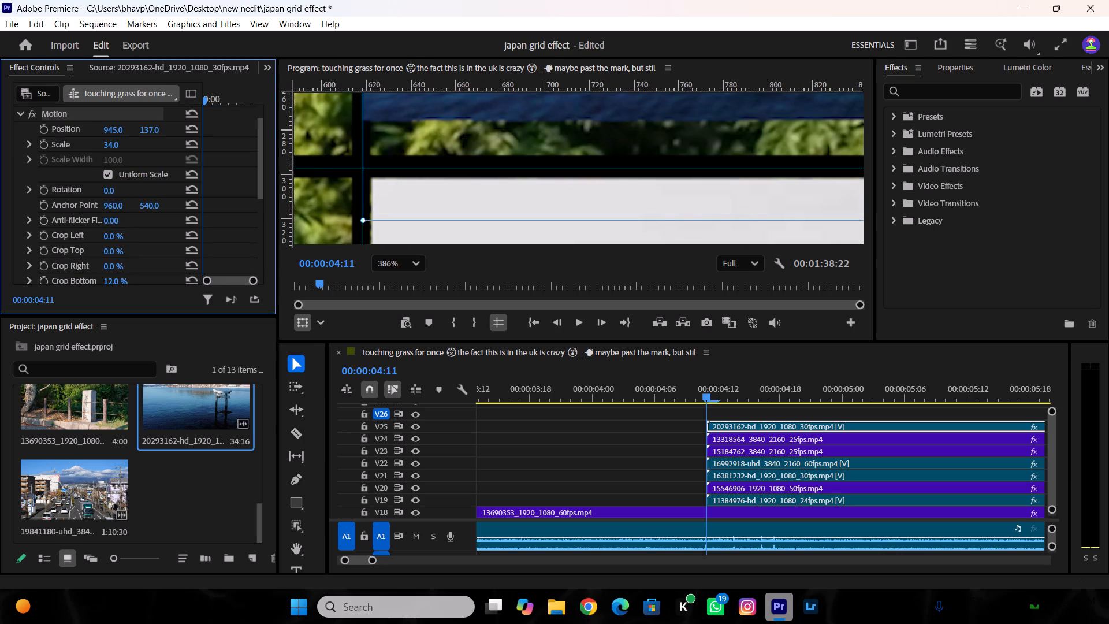
{"action": "left_click_drag", "start_coordinate": [124, 280], "coordinate": [121, 281]}
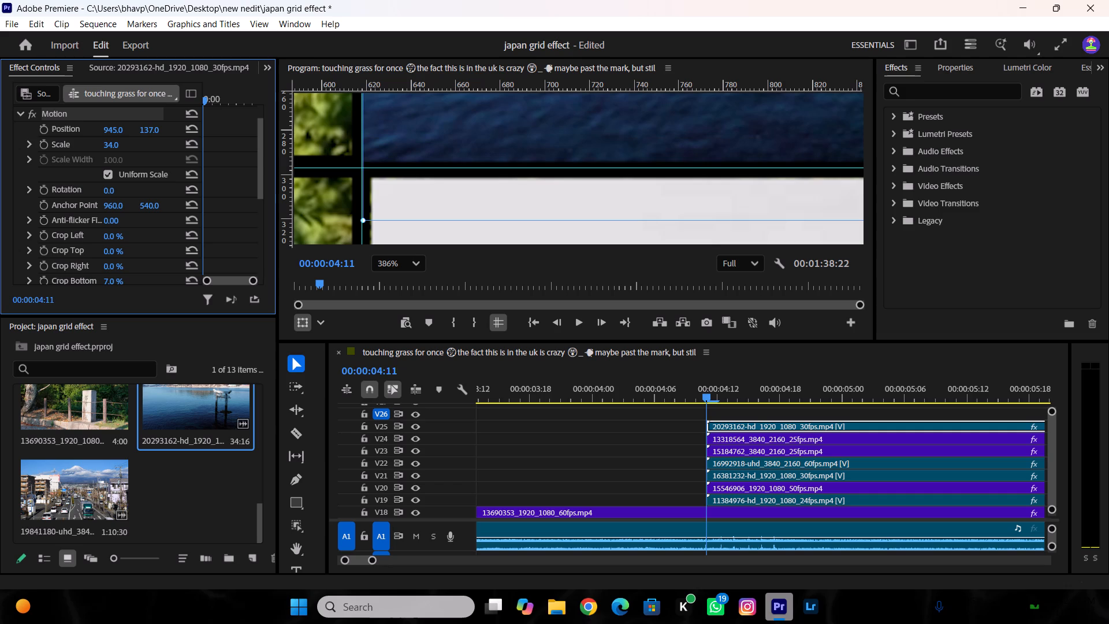
{"action": "left_click_drag", "start_coordinate": [121, 281], "coordinate": [117, 283]}
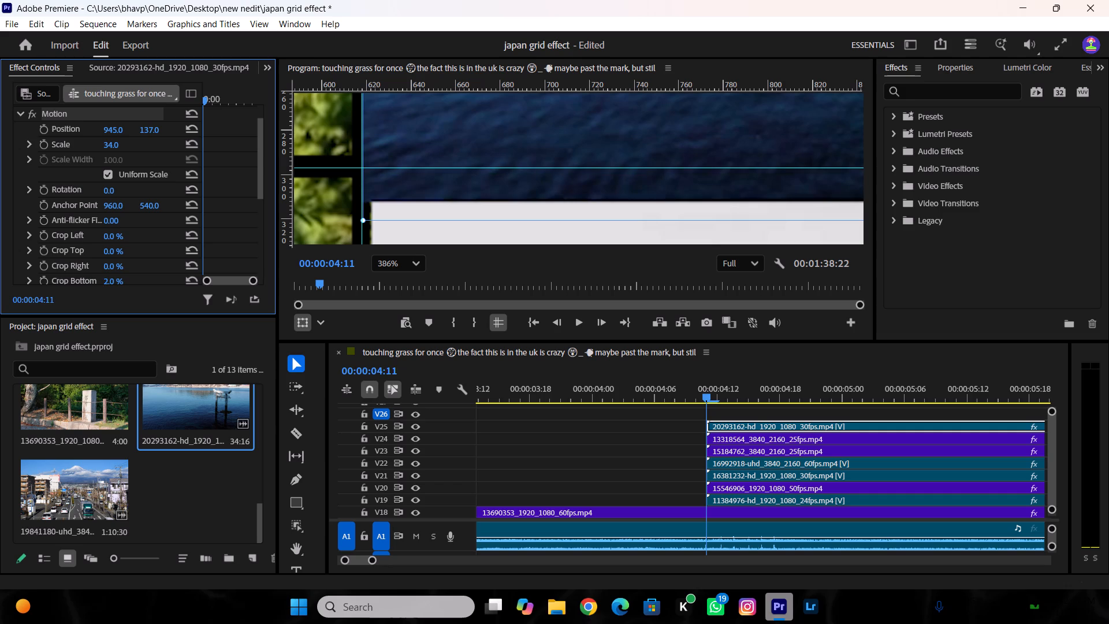
{"action": "left_click_drag", "start_coordinate": [117, 283], "coordinate": [121, 283]}
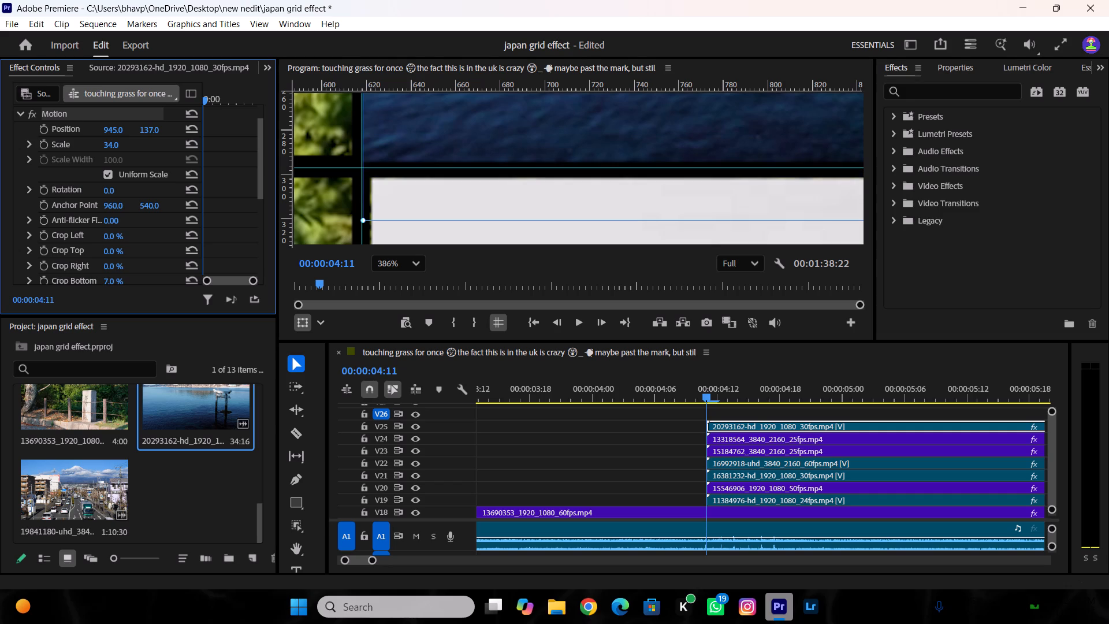
{"action": "left_click_drag", "start_coordinate": [121, 283], "coordinate": [122, 284]}
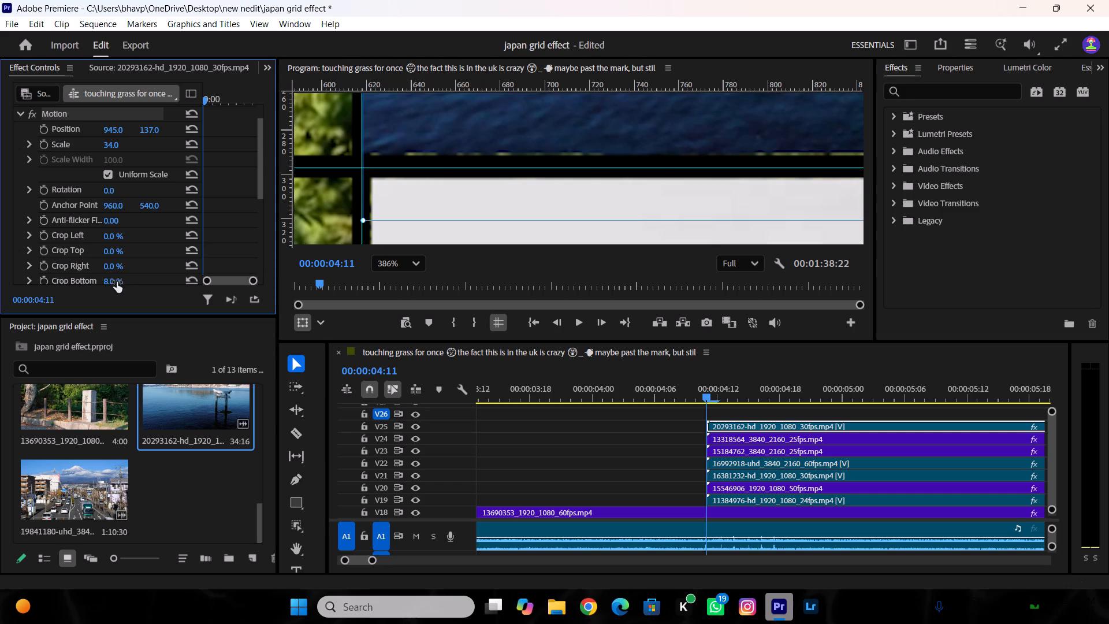
{"action": "left_click", "coordinate": [113, 282]}
{"action": "type", "text": "7.9"}
{"action": "key", "text": "Return"}
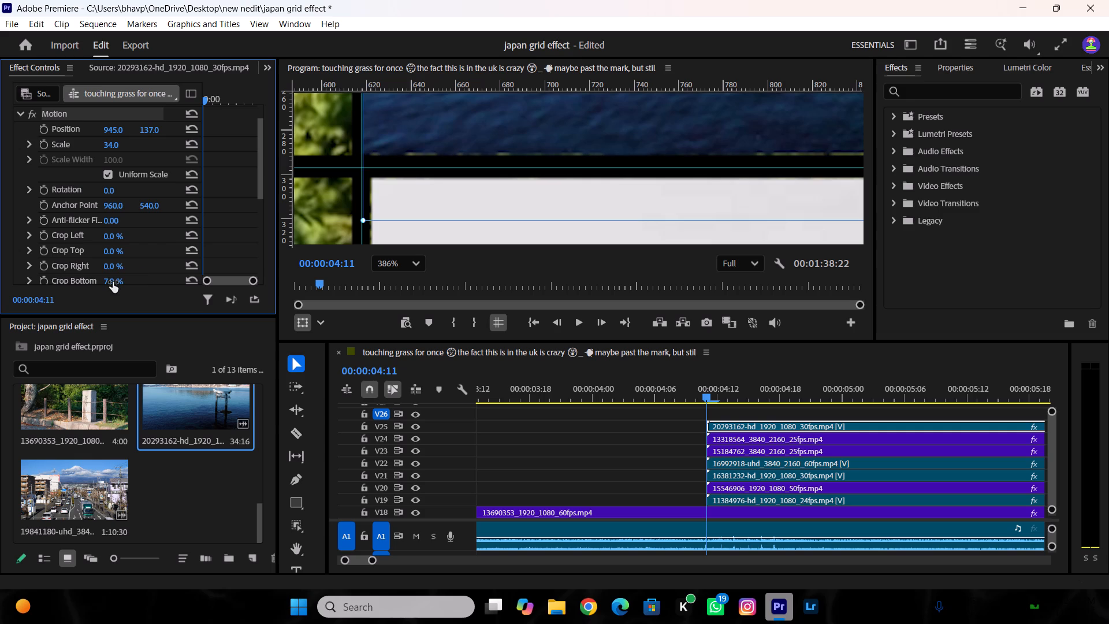
{"action": "left_click", "coordinate": [107, 282]}
{"action": "left_click", "coordinate": [123, 278]}
{"action": "key", "text": "BackSpace"}
{"action": "key", "text": "BackSpace"}
{"action": "key", "text": "BackSpace"}
{"action": "key", "text": "BackSpace"}
{"action": "type", "text": "7."}
{"action": "key", "text": "7"}
{"action": "key", "text": "Return"}
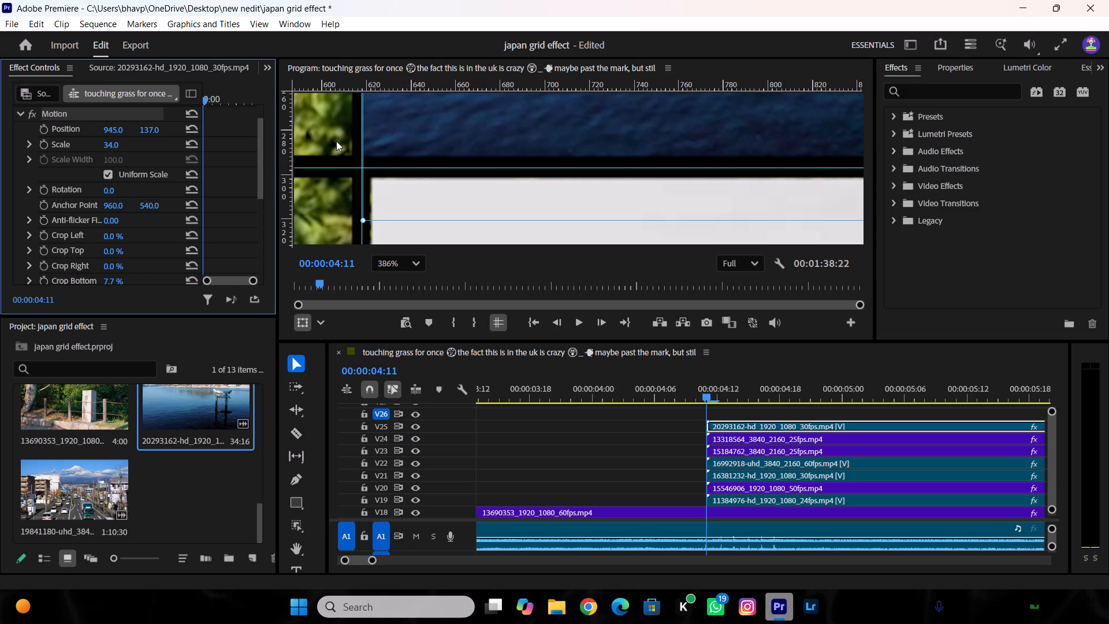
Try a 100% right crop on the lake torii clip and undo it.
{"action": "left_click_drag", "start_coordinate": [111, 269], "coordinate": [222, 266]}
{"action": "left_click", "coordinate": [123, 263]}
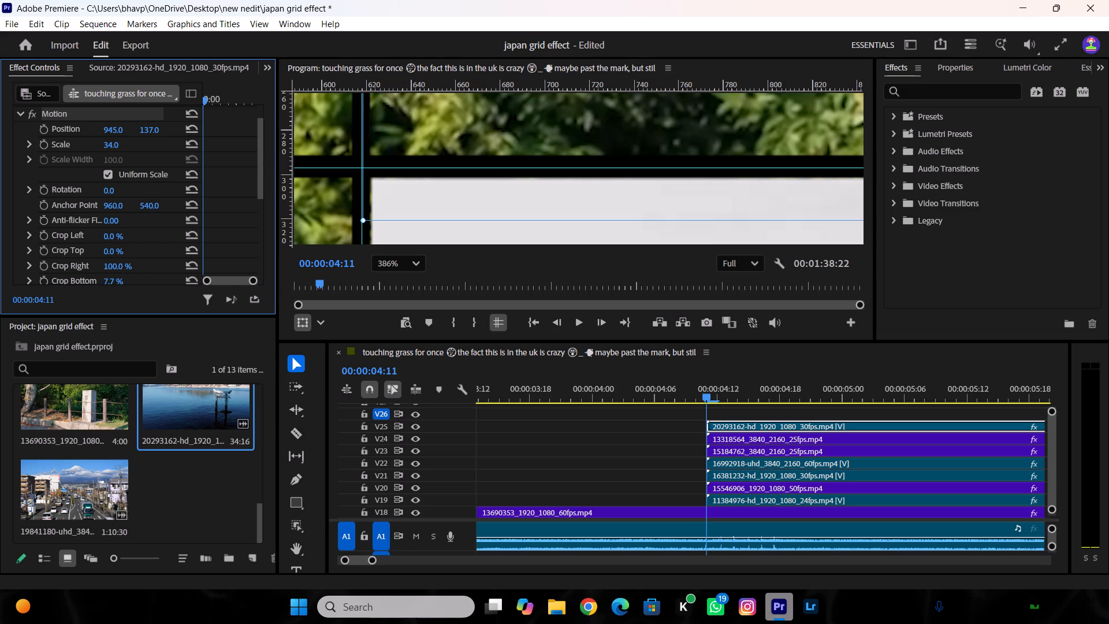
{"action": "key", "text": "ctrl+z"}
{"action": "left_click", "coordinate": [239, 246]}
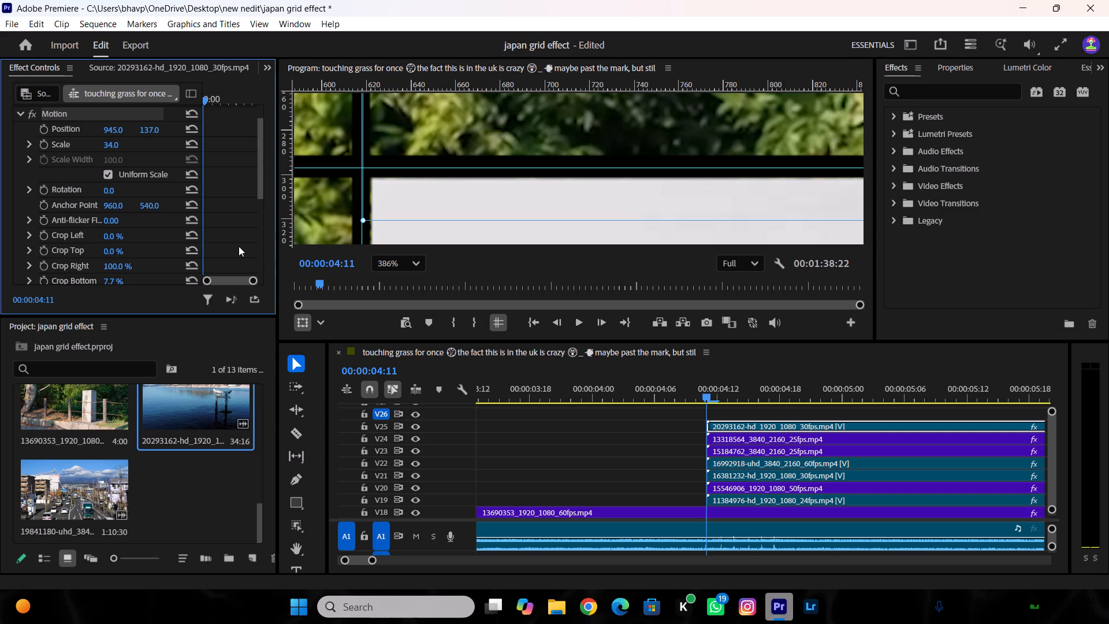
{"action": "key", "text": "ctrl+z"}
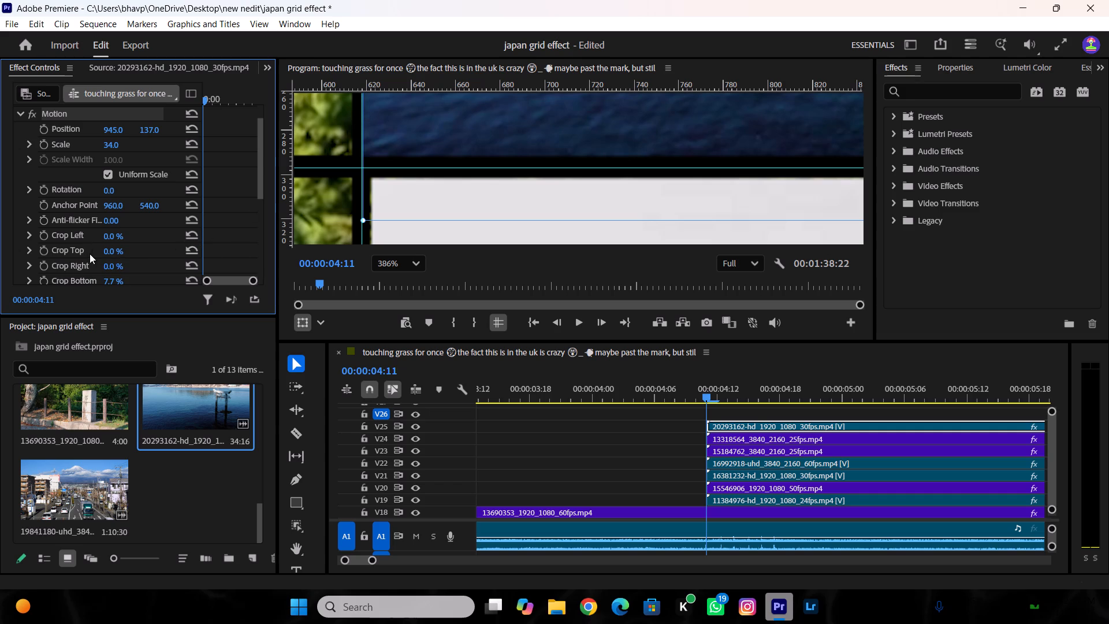
Crop the lake torii clip's left side by 0.5% to line up with the pagoda clip below.
{"action": "left_click_drag", "start_coordinate": [111, 238], "coordinate": [105, 242]}
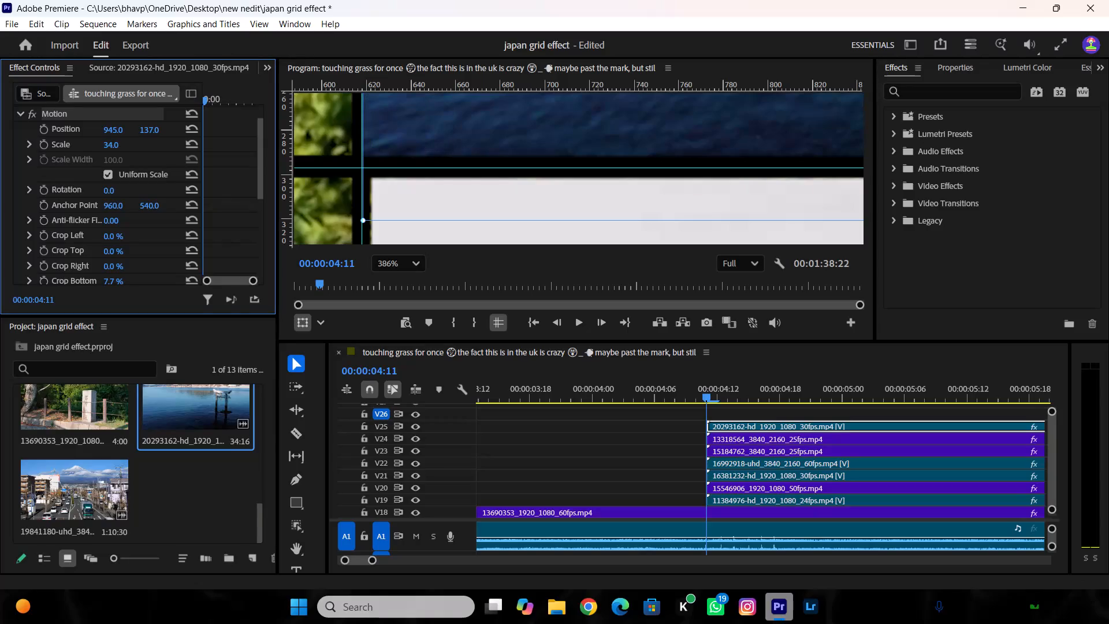
{"action": "left_click_drag", "start_coordinate": [105, 242], "coordinate": [106, 242]}
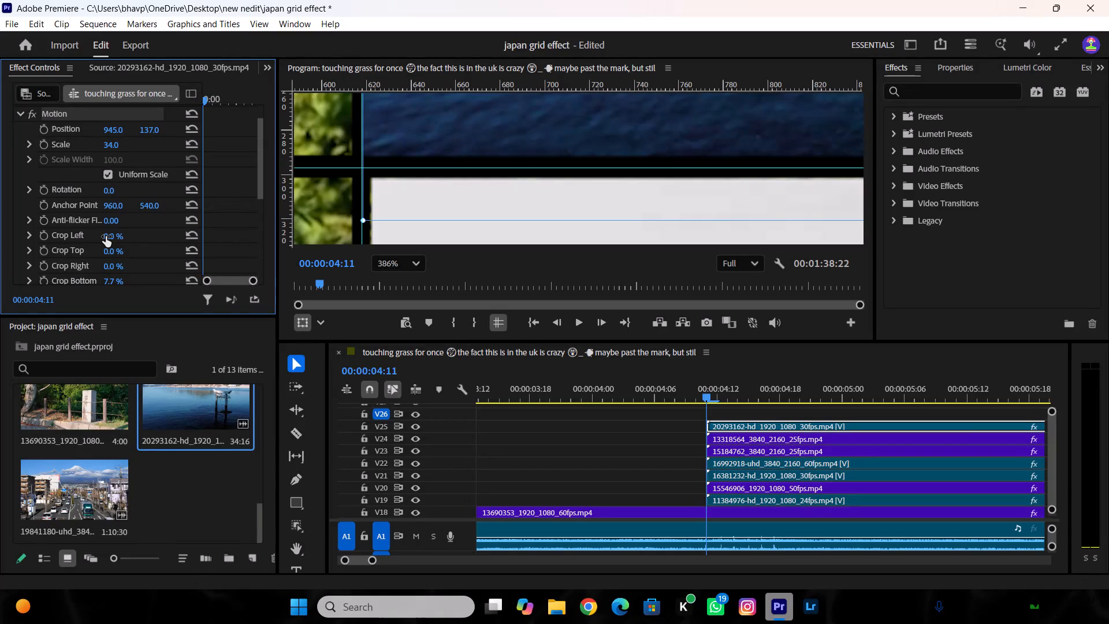
{"action": "left_click", "coordinate": [106, 236]}
{"action": "left_click", "coordinate": [111, 236]}
{"action": "key", "text": "1"}
{"action": "key", "text": "Return"}
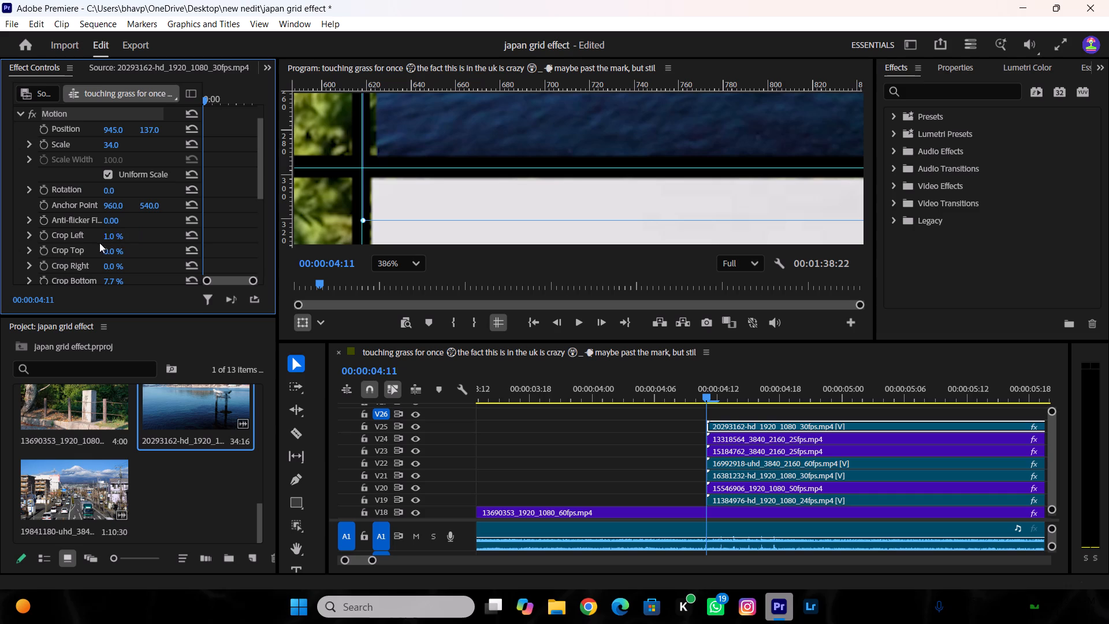
{"action": "left_click", "coordinate": [113, 234]}
{"action": "type", "text": "0."}
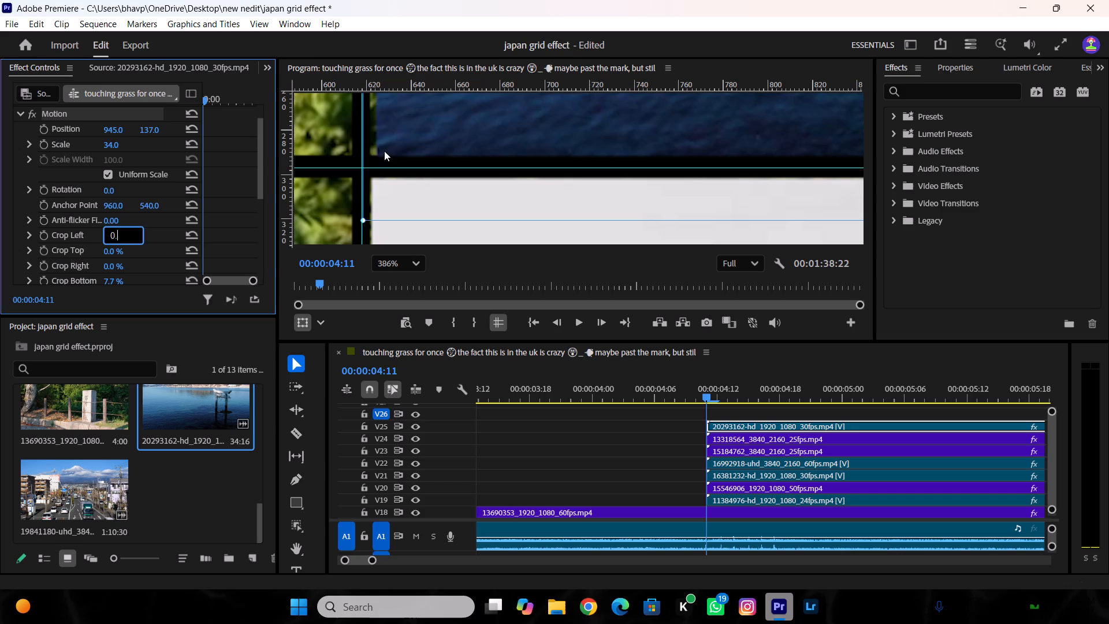
{"action": "key", "text": "5"}
{"action": "key", "text": "Return"}
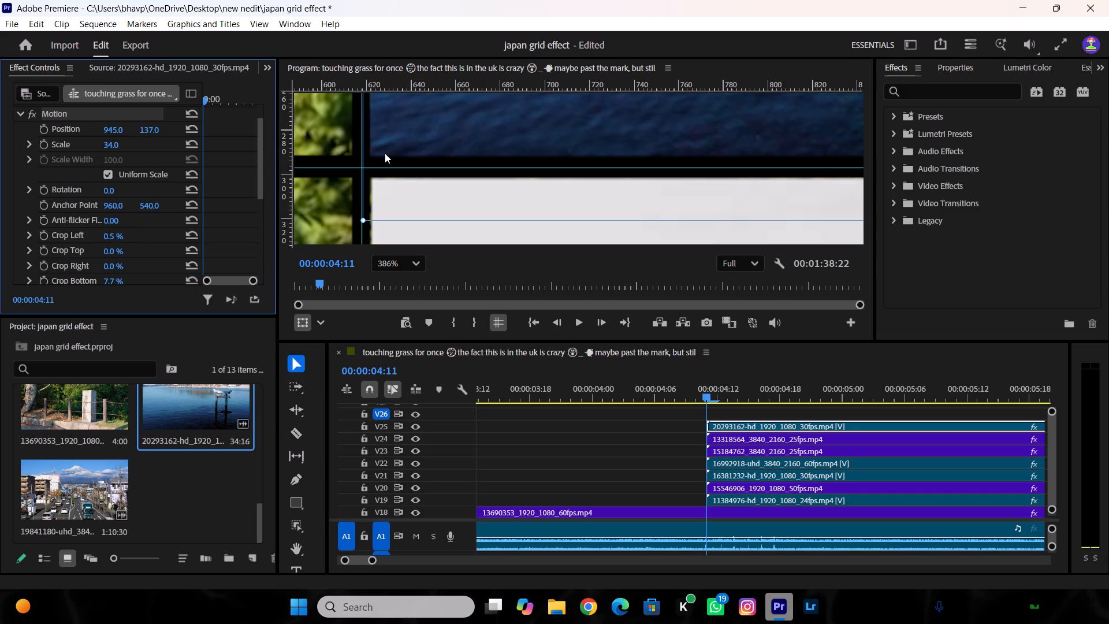
Crop the lake torii clip's right side by 0.6% to line up with the pagoda clip's right edge.
{"action": "scroll", "coordinate": [388, 152], "scroll_direction": "down", "scroll_amount": 12}
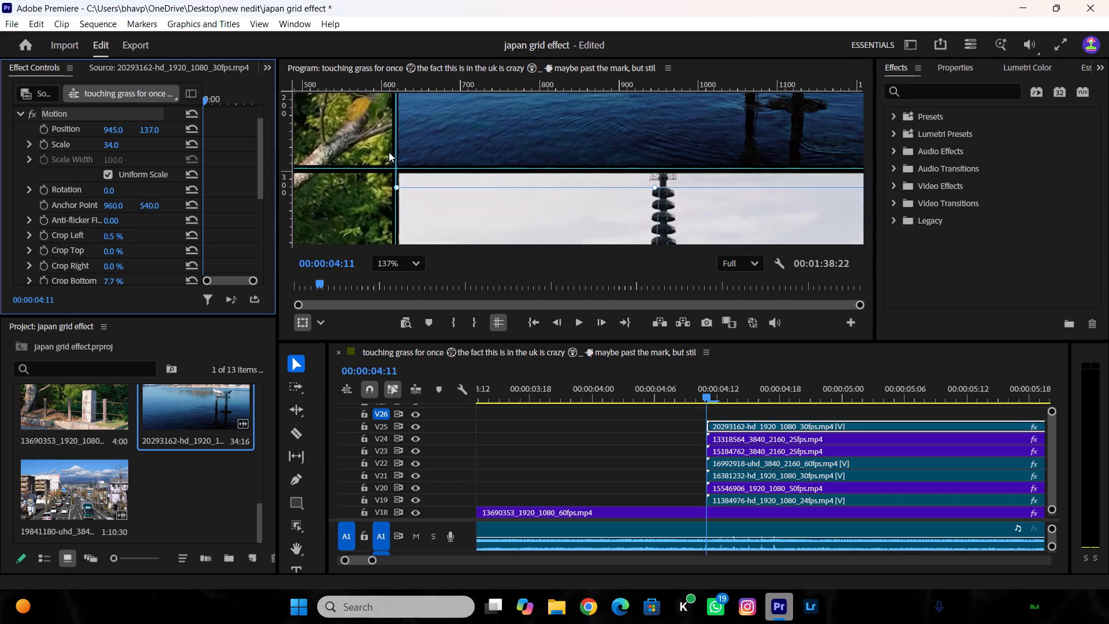
{"action": "scroll", "coordinate": [522, 142], "scroll_direction": "down", "scroll_amount": 11}
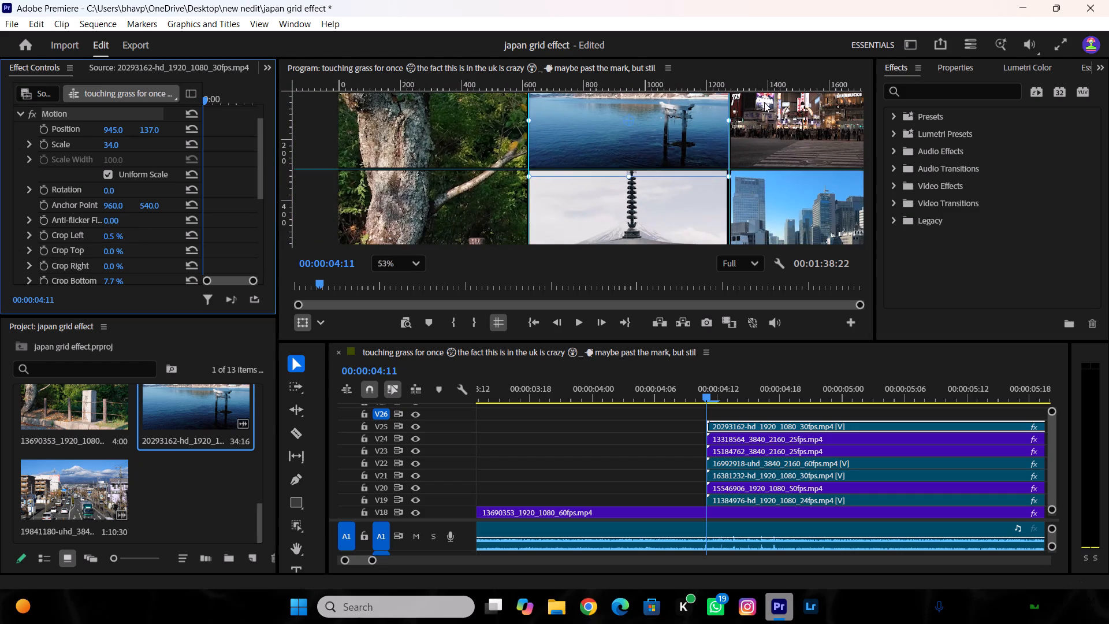
{"action": "scroll", "coordinate": [764, 102], "scroll_direction": "down", "scroll_amount": 4}
{"action": "scroll", "coordinate": [786, 179], "scroll_direction": "down", "scroll_amount": 7}
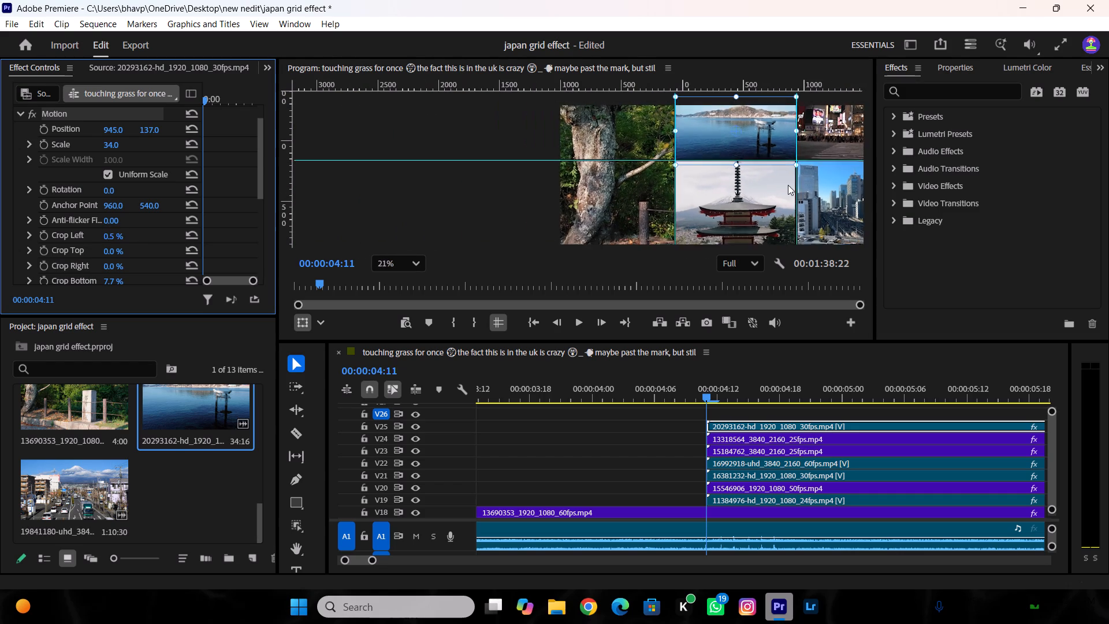
{"action": "left_click", "coordinate": [407, 259]}
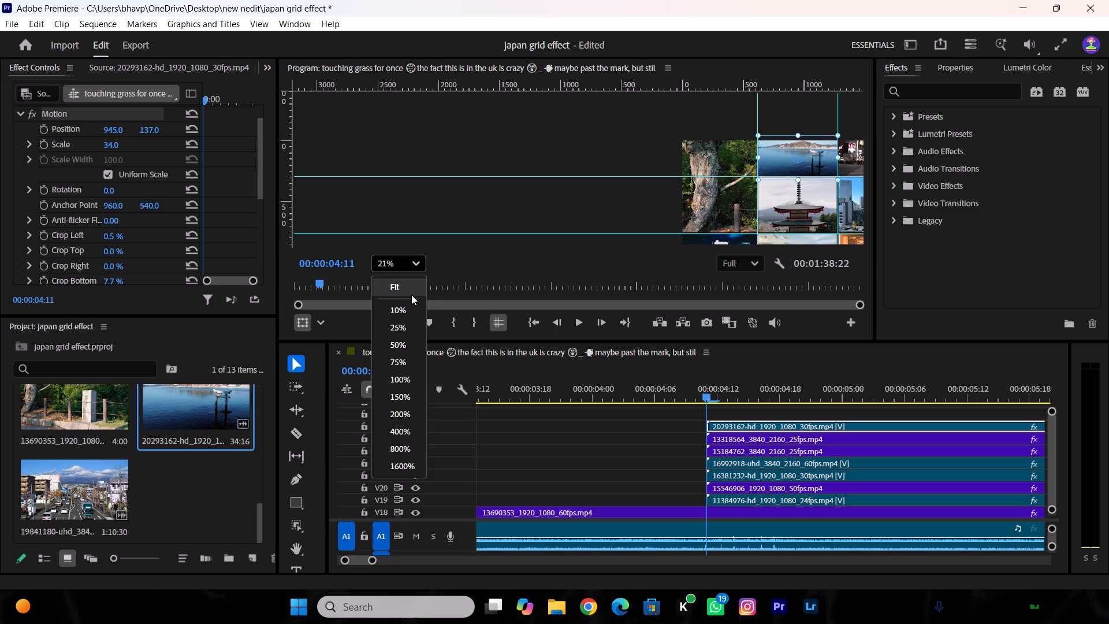
{"action": "left_click", "coordinate": [410, 288]}
{"action": "scroll", "coordinate": [619, 109], "scroll_direction": "up", "scroll_amount": 5}
{"action": "scroll", "coordinate": [572, 115], "scroll_direction": "up", "scroll_amount": 5}
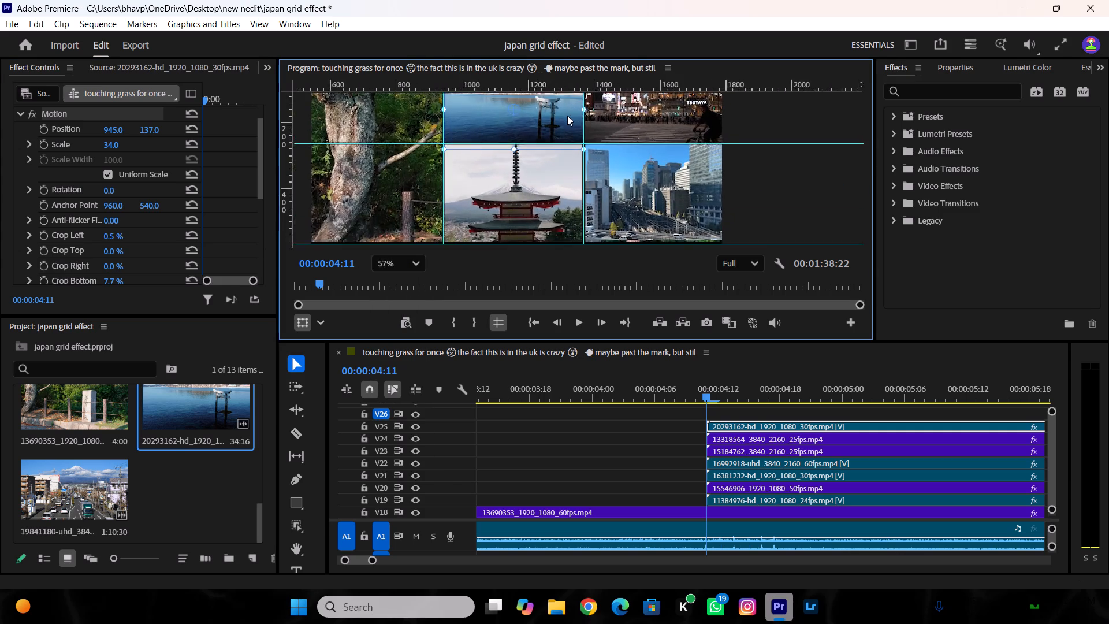
{"action": "scroll", "coordinate": [567, 116], "scroll_direction": "up", "scroll_amount": 8}
{"action": "scroll", "coordinate": [482, 139], "scroll_direction": "up", "scroll_amount": 15}
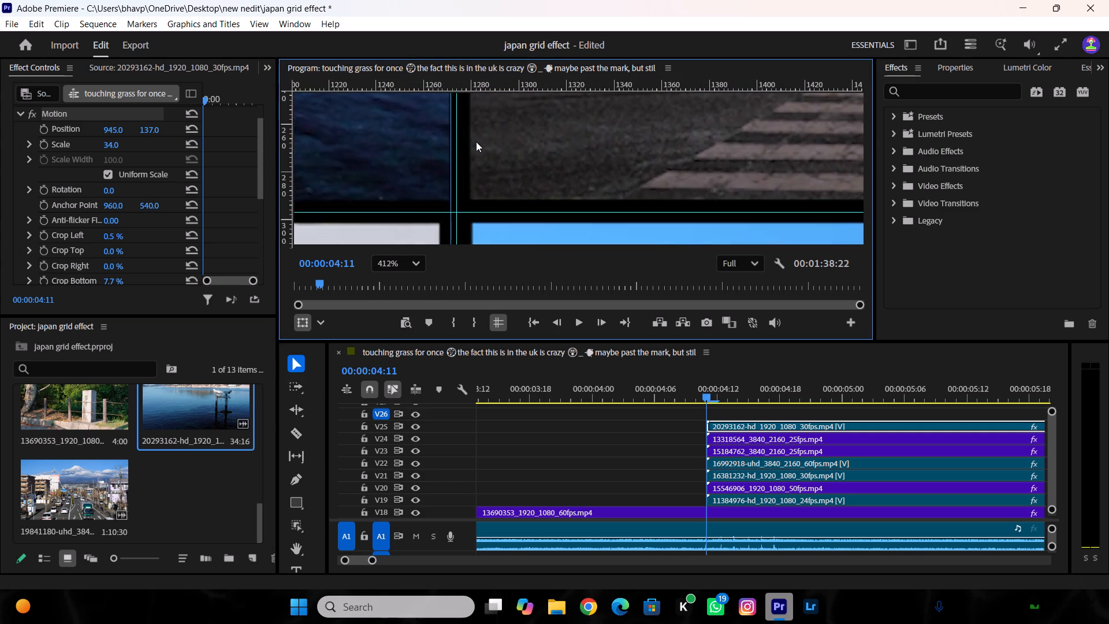
{"action": "scroll", "coordinate": [413, 180], "scroll_direction": "down", "scroll_amount": 1}
{"action": "scroll", "coordinate": [413, 181], "scroll_direction": "up", "scroll_amount": 2}
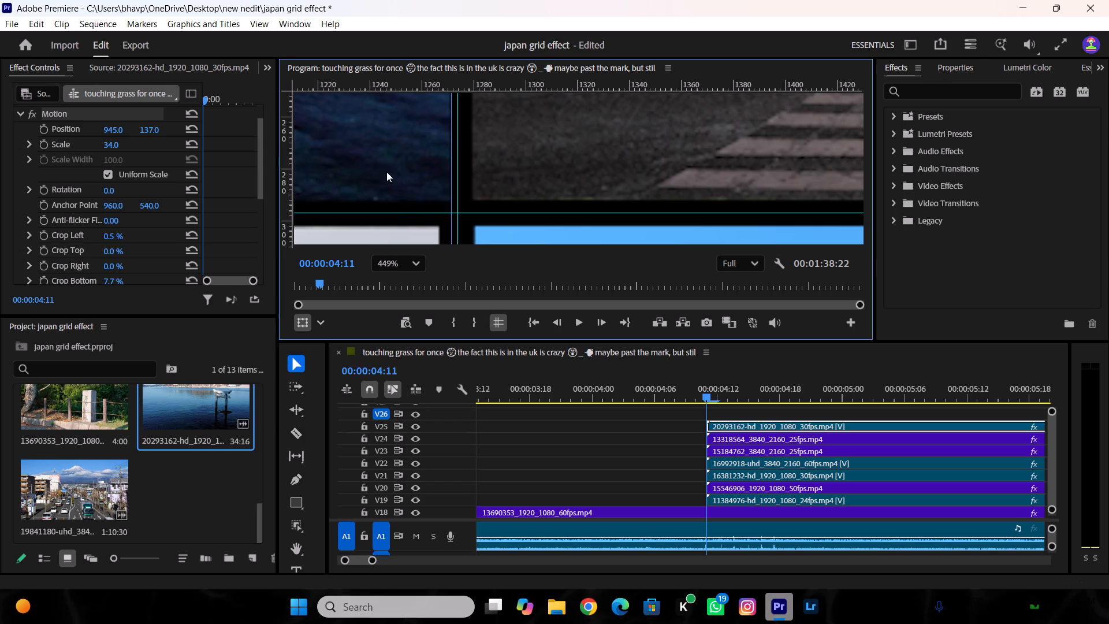
{"action": "left_click", "coordinate": [110, 262]}
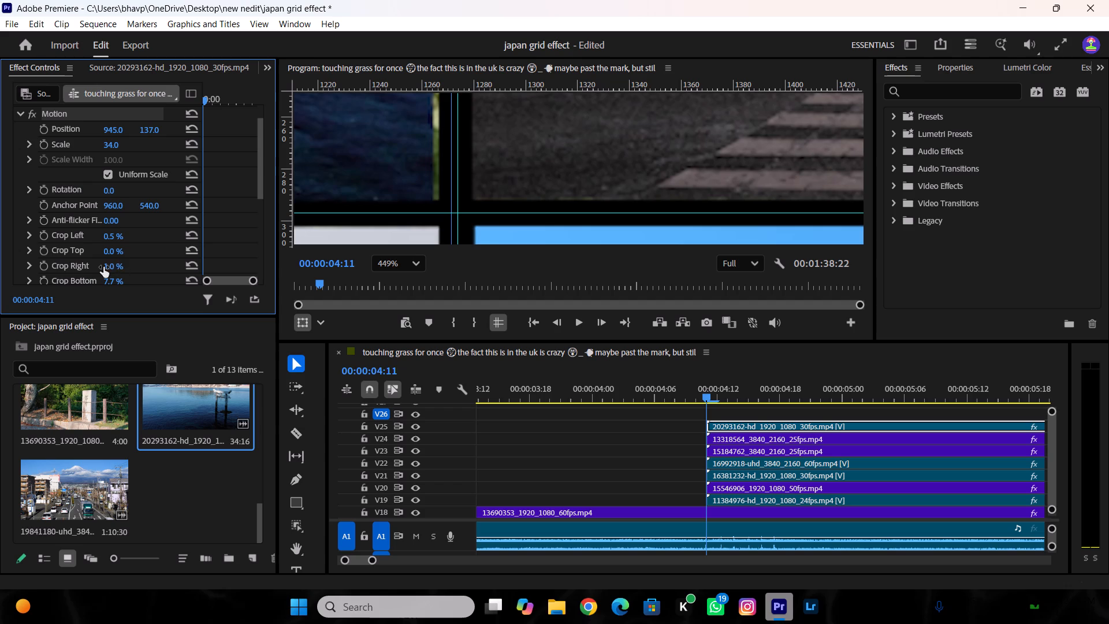
{"action": "left_click", "coordinate": [113, 265]}
{"action": "left_click", "coordinate": [109, 270]}
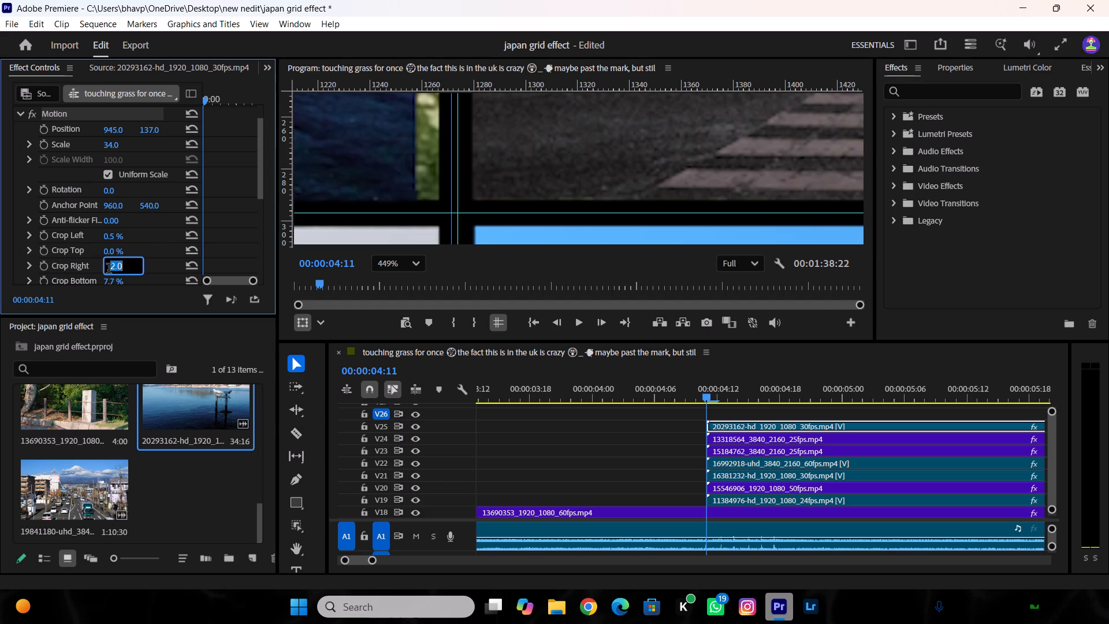
{"action": "type", "text": "0.7"}
{"action": "key", "text": "Return"}
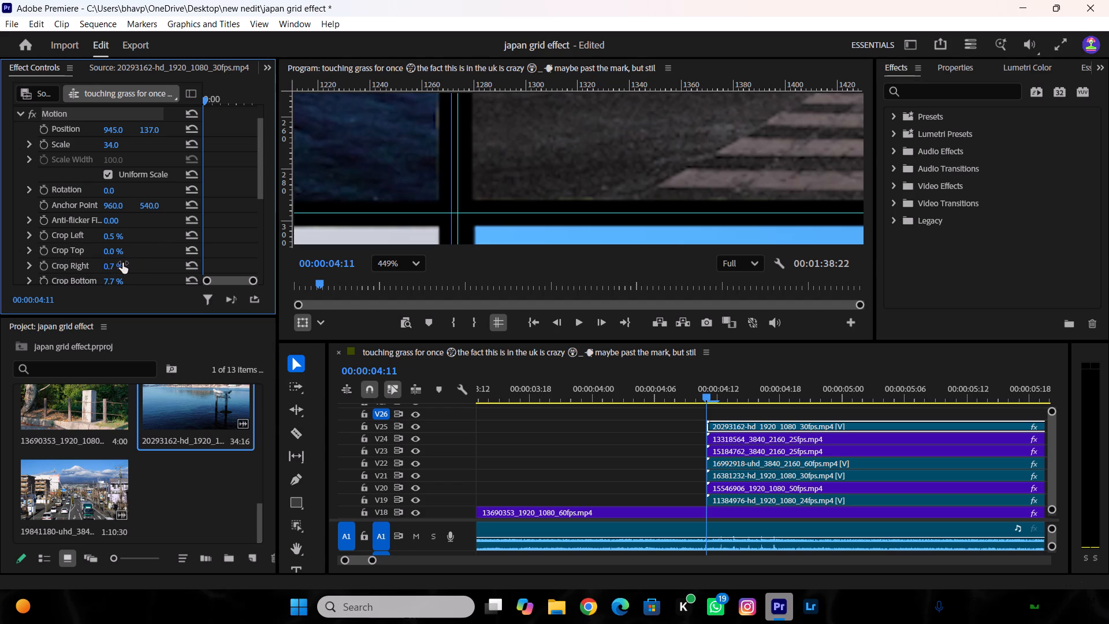
{"action": "left_click", "coordinate": [107, 265]}
{"action": "key", "text": "1"}
{"action": "key", "text": "BackSpace"}
{"action": "key", "text": "0"}
{"action": "key", "text": "period"}
{"action": "key", "text": "6"}
{"action": "key", "text": "Return"}
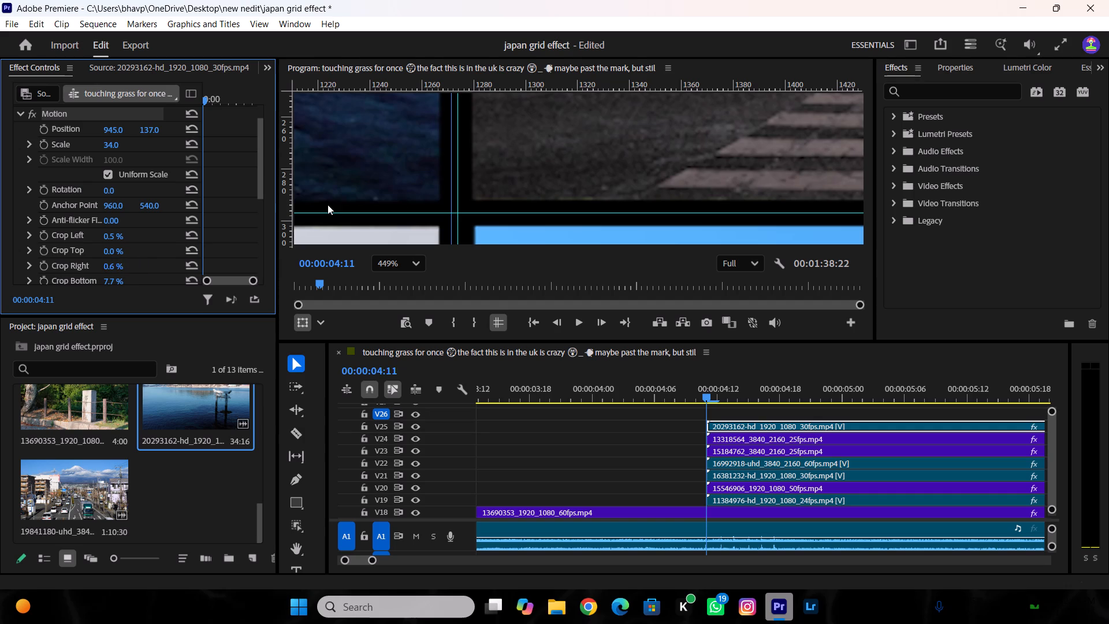
Review the lake torii clip's alignment within the whole grid in full screen, and return the program preview to Fit.
{"action": "scroll", "coordinate": [364, 211], "scroll_direction": "down", "scroll_amount": 11}
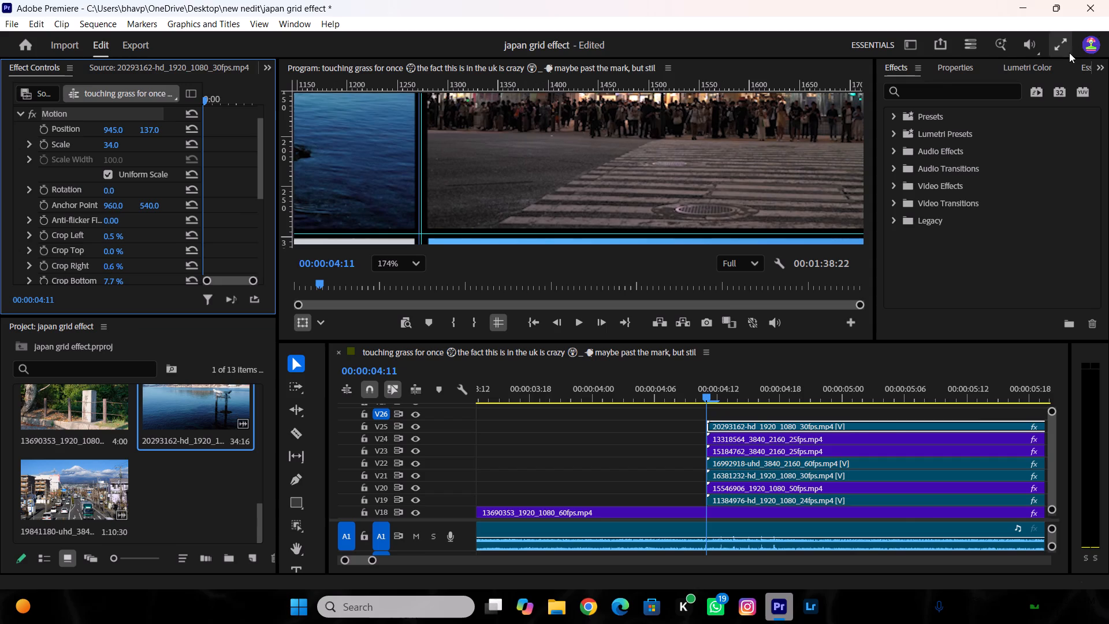
{"action": "left_click", "coordinate": [1068, 53]}
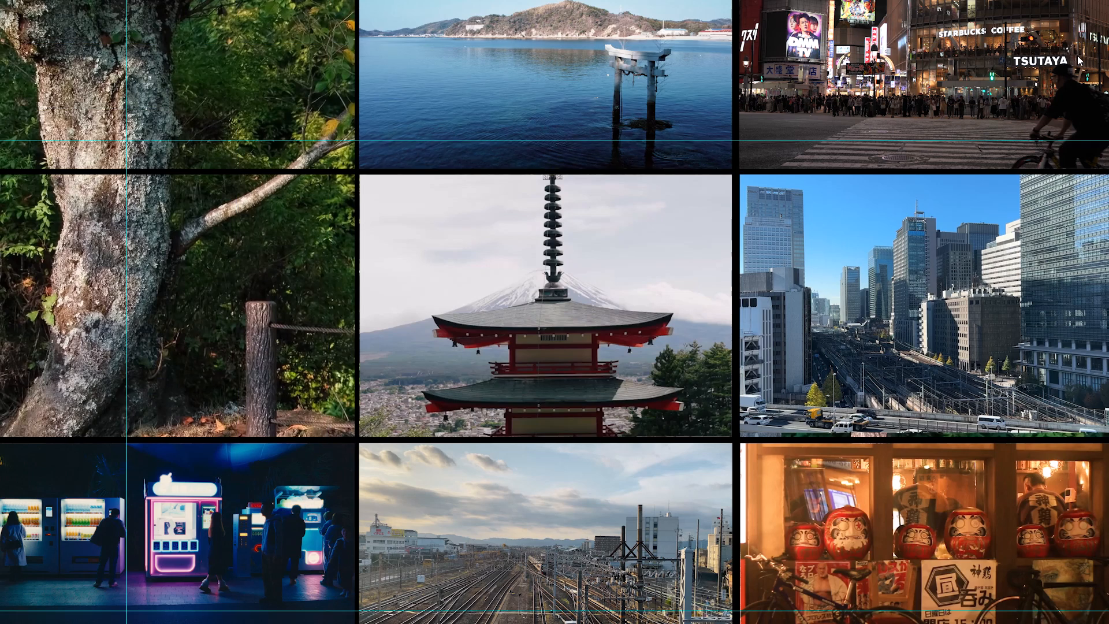
{"action": "key", "text": "Escape"}
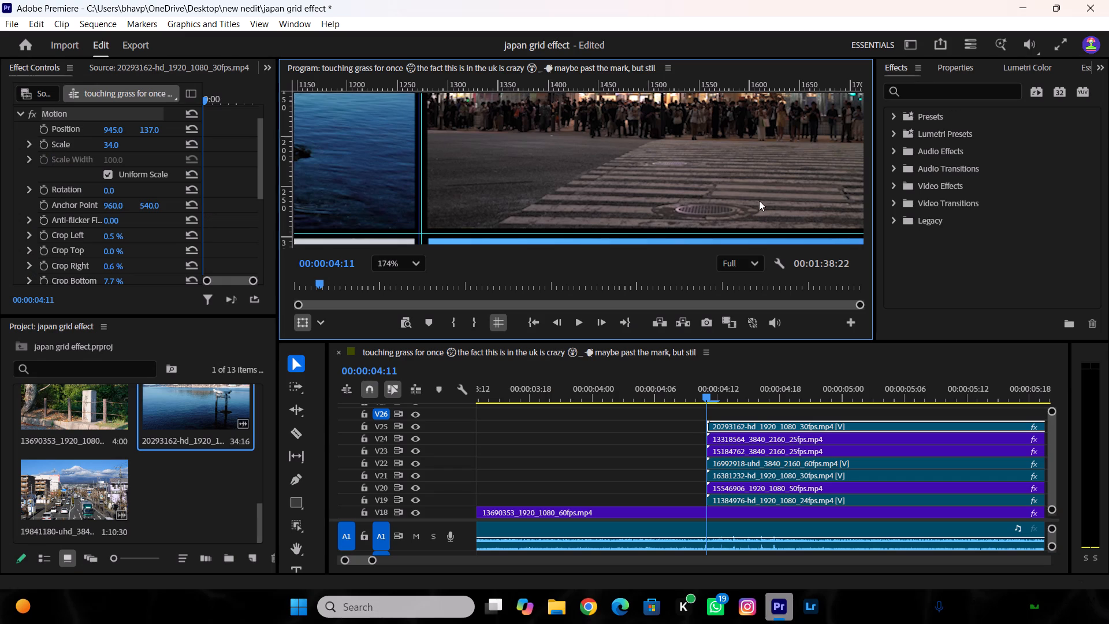
{"action": "left_click", "coordinate": [404, 262]}
{"action": "left_click", "coordinate": [393, 278]}
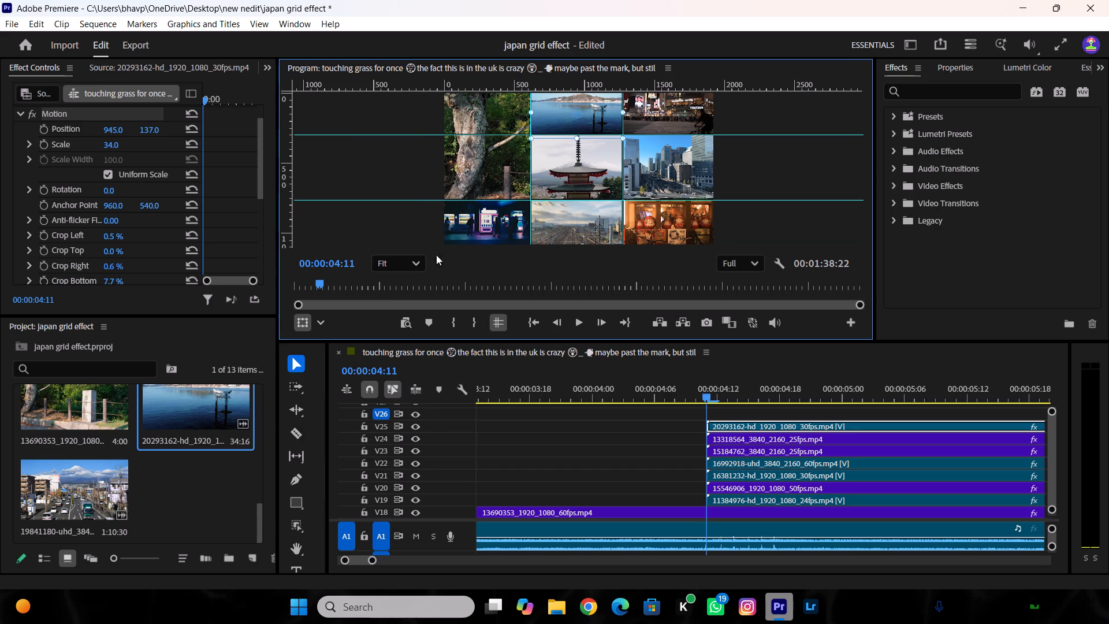
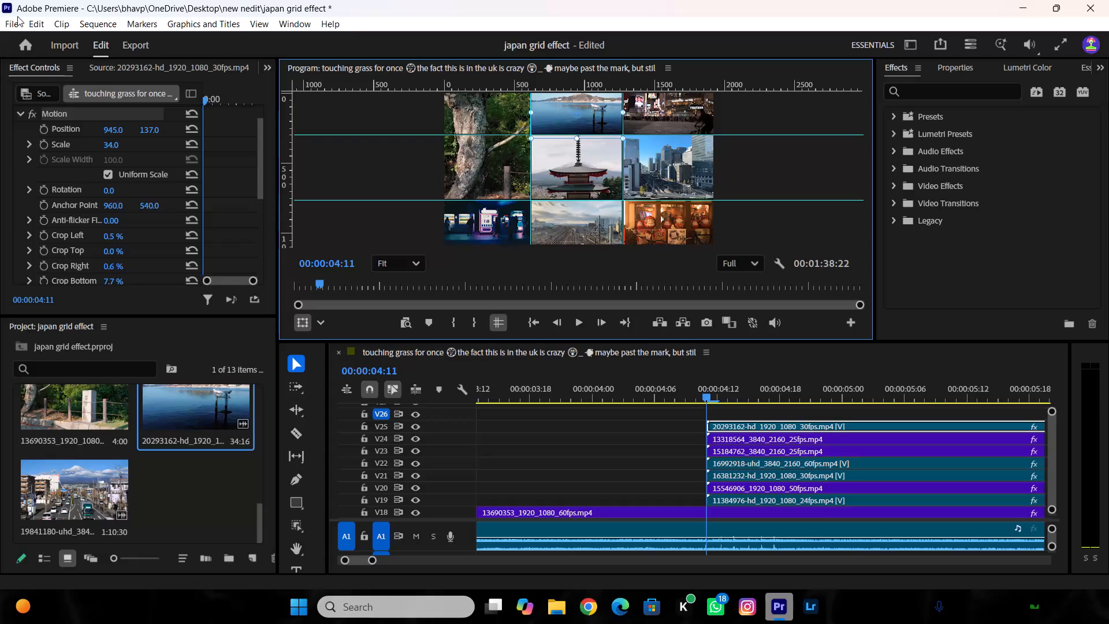
Save the project as "japan grid effect" in the "new nedit" folder, replacing the existing project file.
{"action": "left_click", "coordinate": [6, 27]}
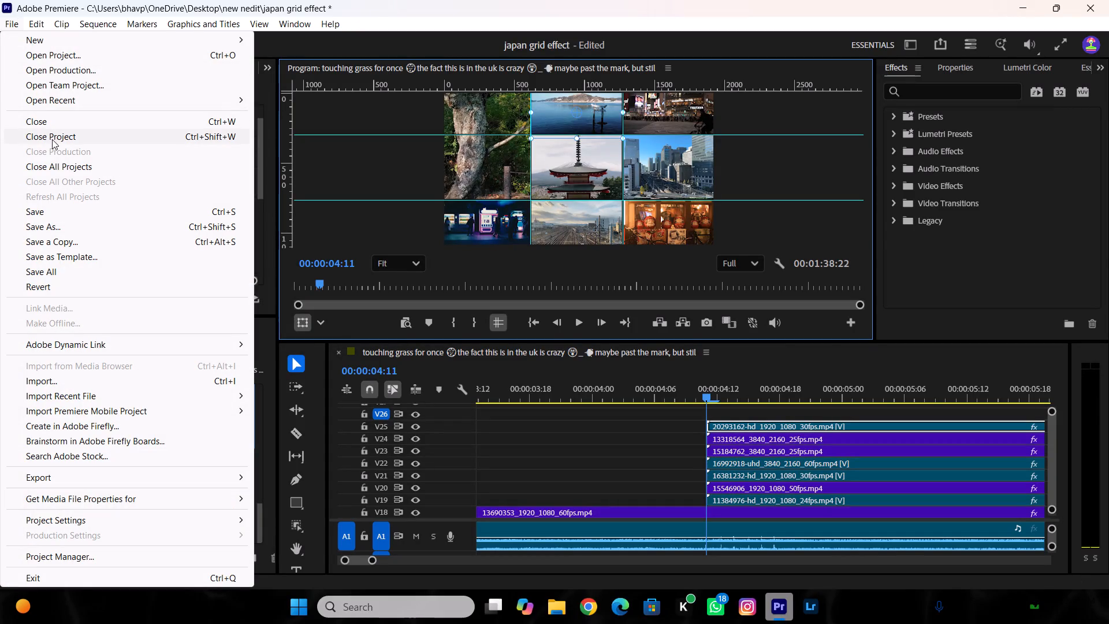
{"action": "left_click", "coordinate": [72, 227]}
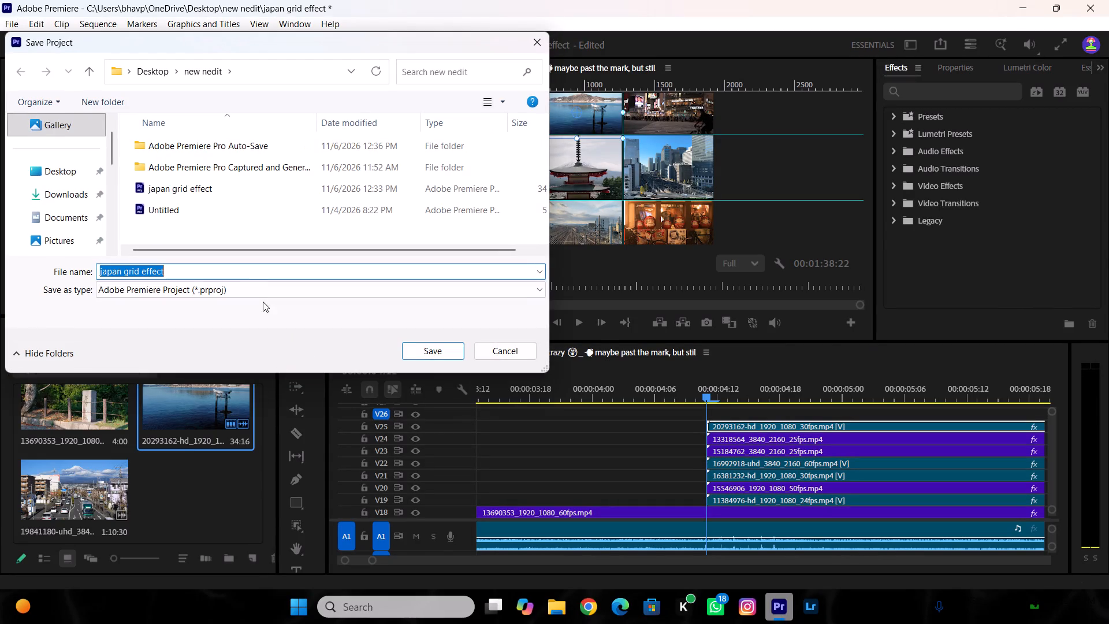
{"action": "double_click", "coordinate": [439, 358]}
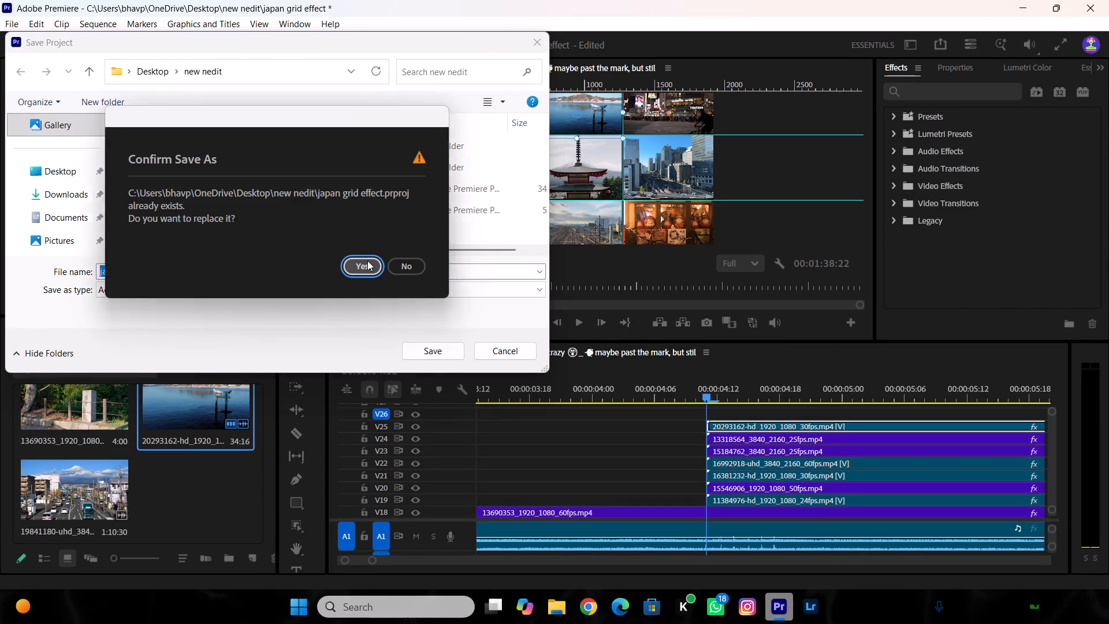
{"action": "left_click", "coordinate": [367, 261]}
Close the video editing application.
{"action": "left_click", "coordinate": [1108, 0]}
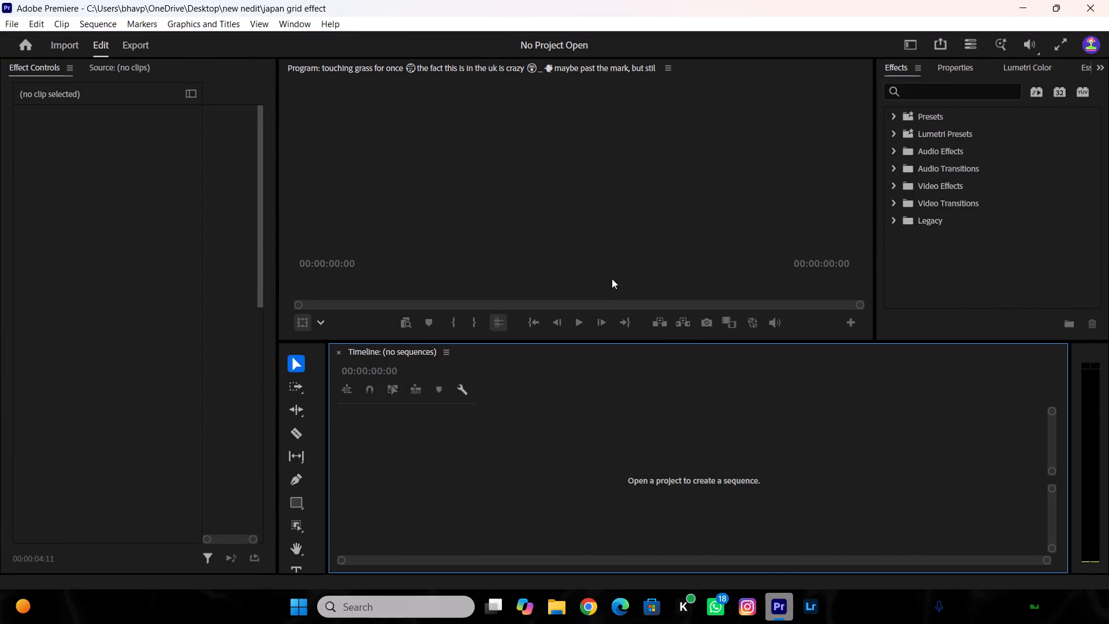